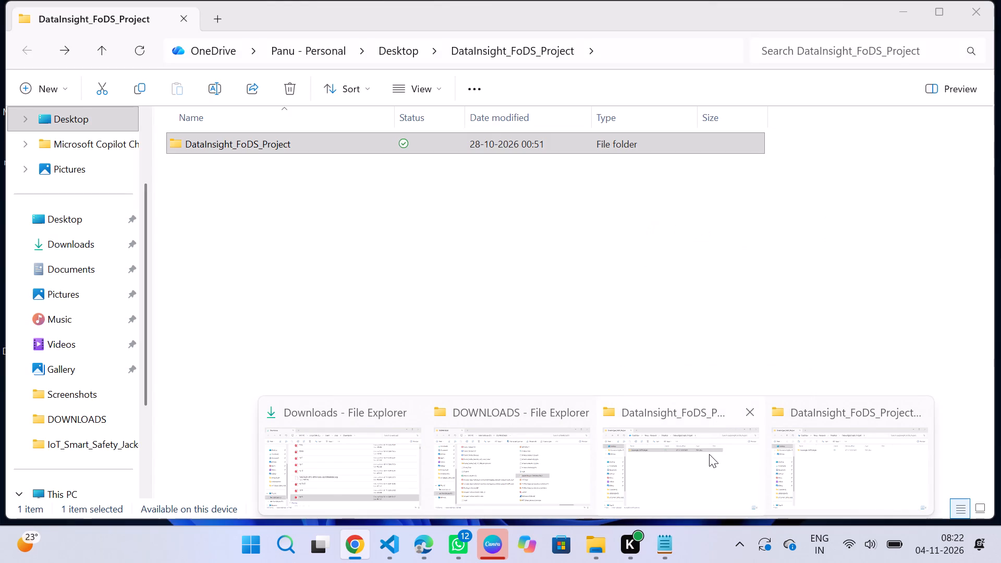
click(551, 459)
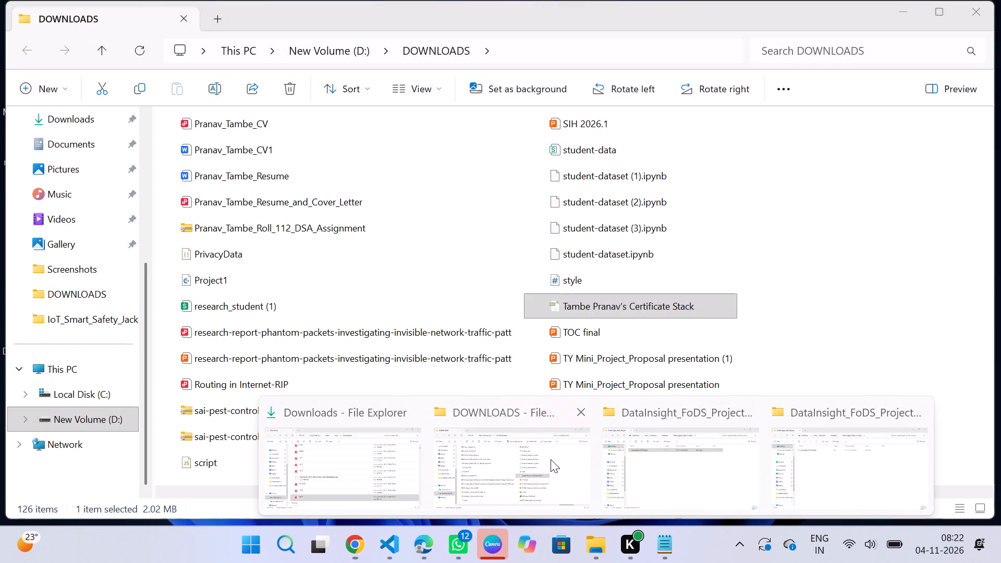
drag(551, 459, 608, 423)
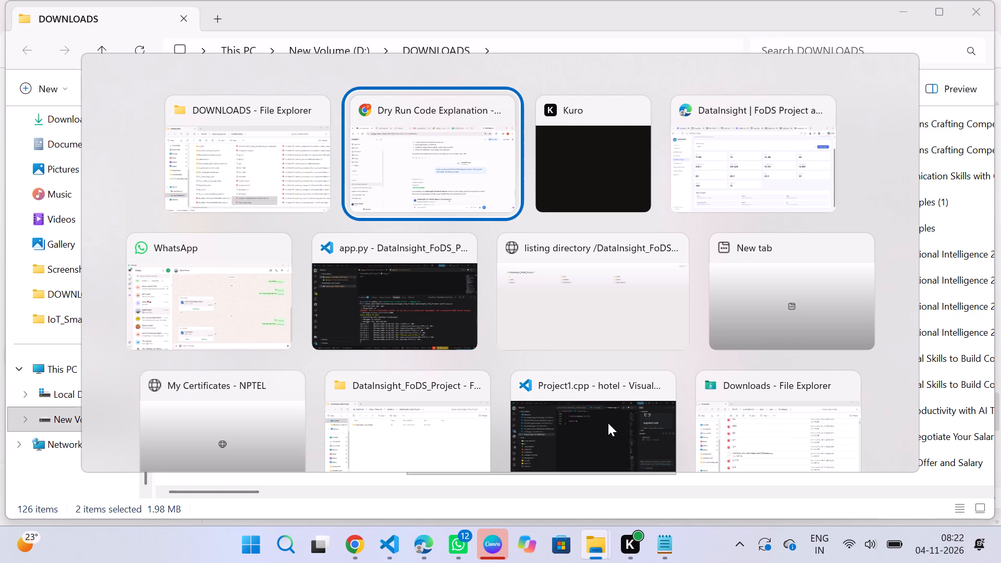
Look through the DOWNLOADS folder's files up to its last items for the DataInsight report.
scroll(573, 433, left, 1)
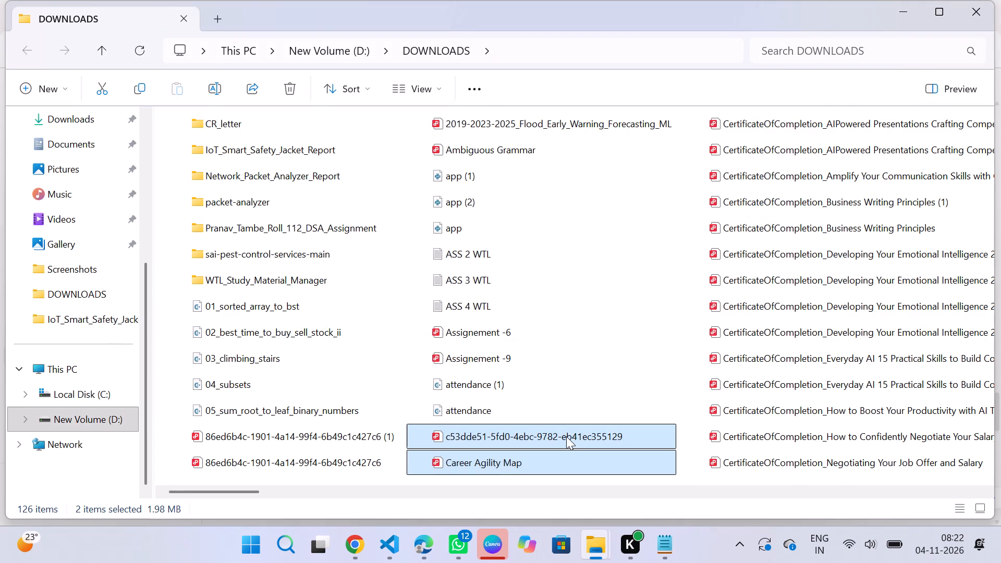
scroll(566, 436, left, 1)
click(536, 296)
scroll(536, 296, left, 3)
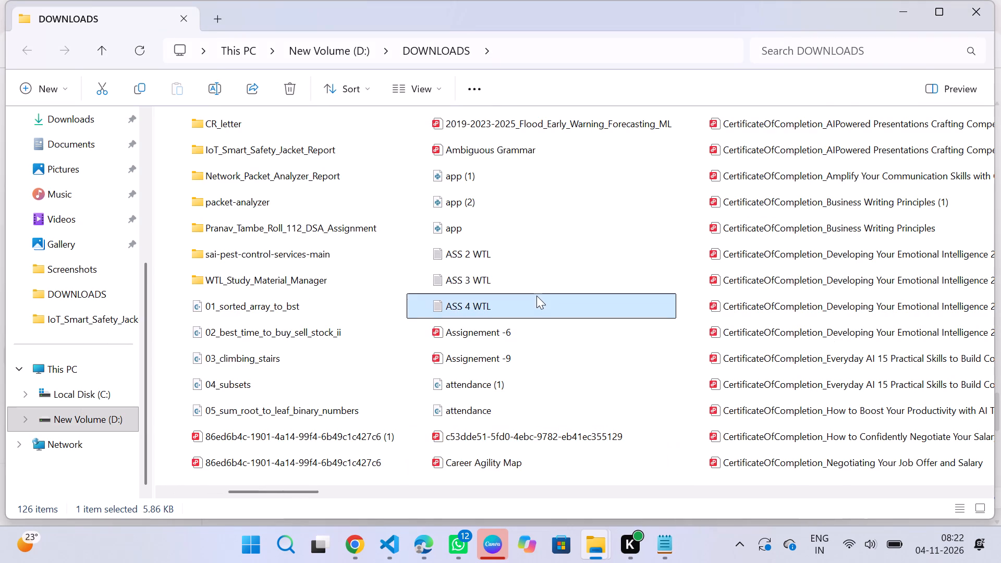
scroll(536, 296, left, 8)
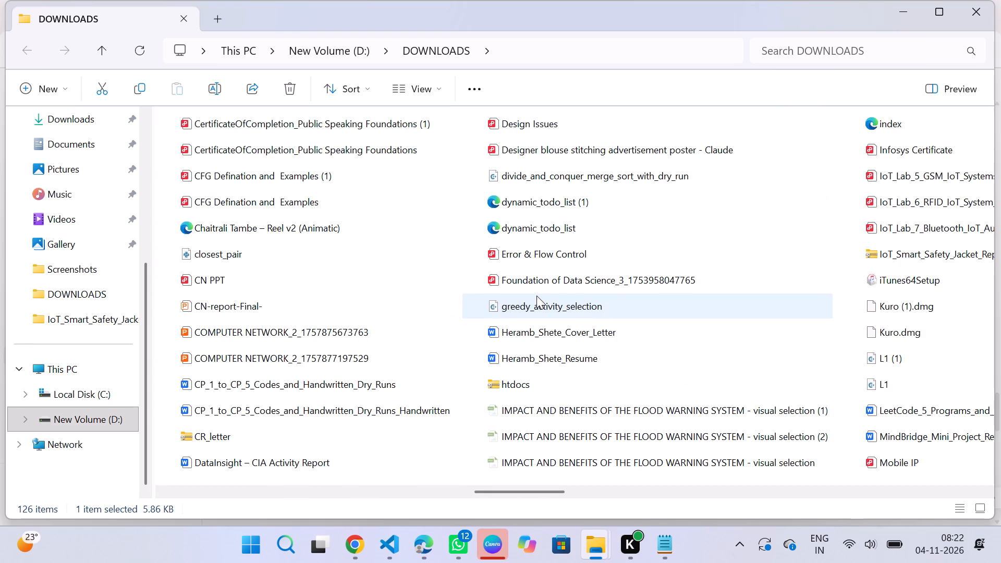
scroll(515, 297, left, 2)
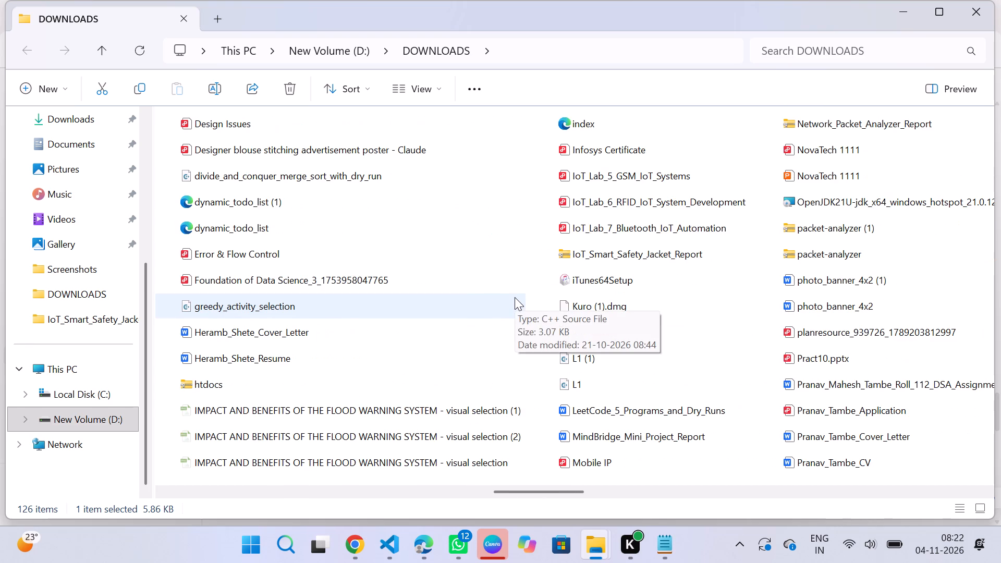
scroll(515, 297, left, 4)
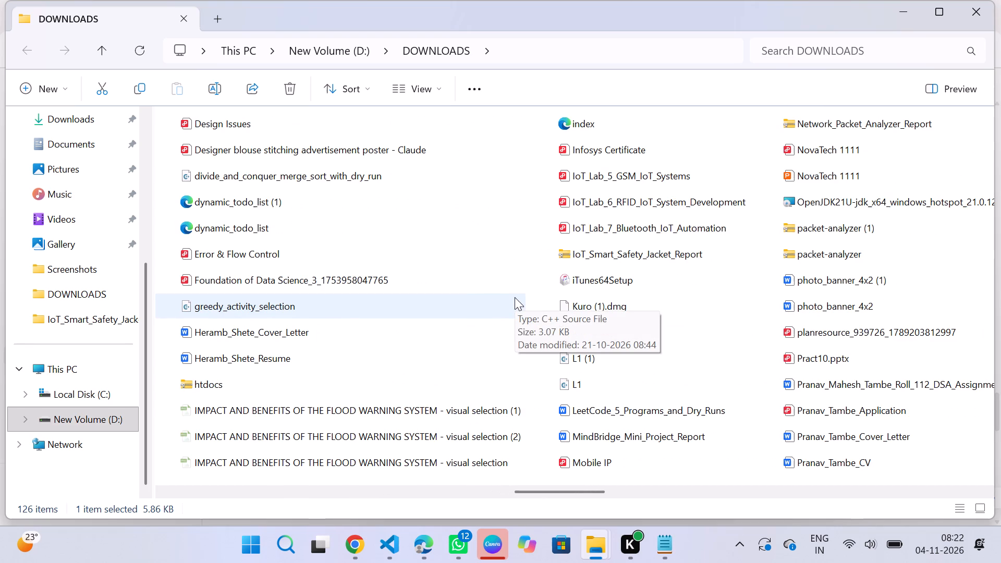
scroll(515, 297, left, 2)
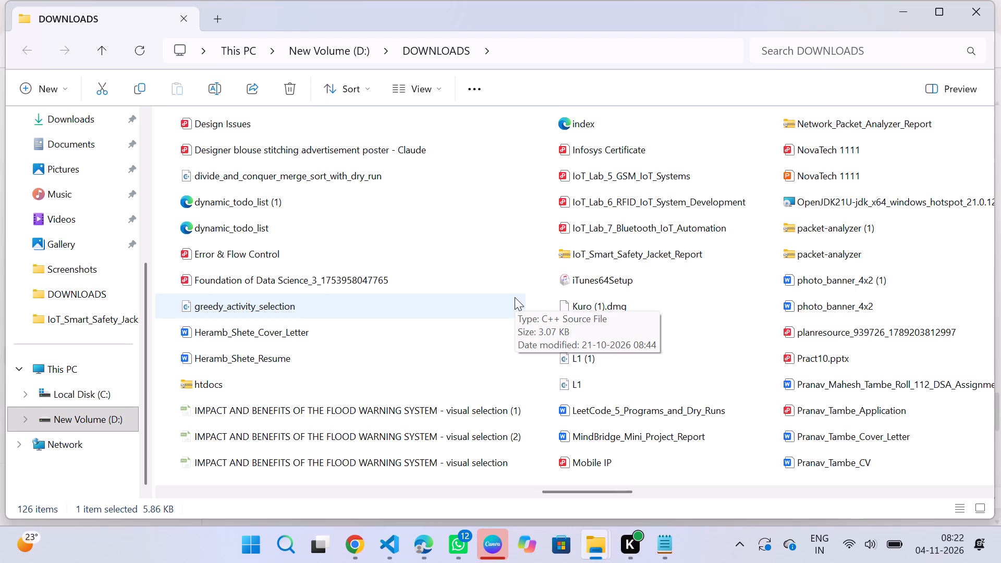
scroll(515, 297, left, 4)
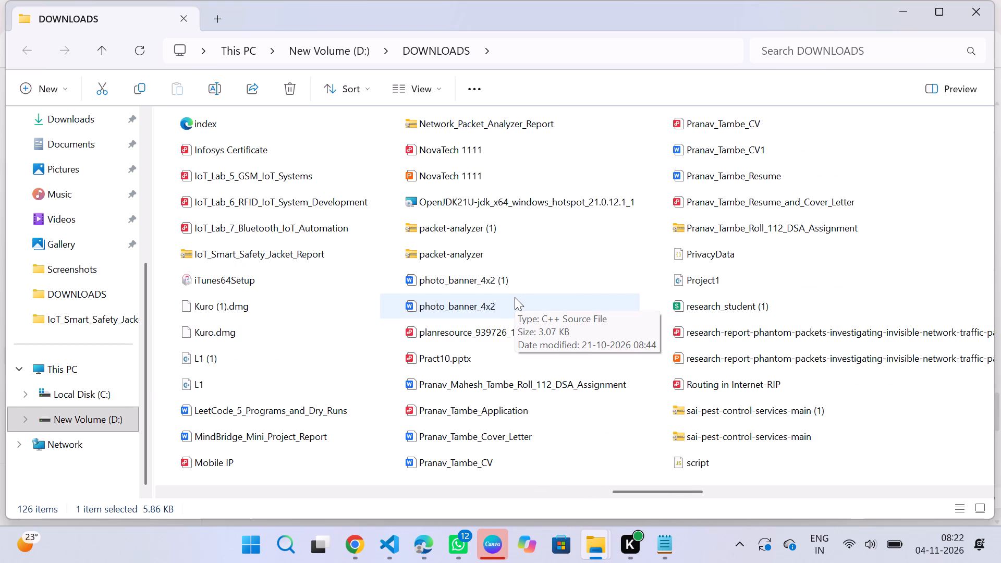
scroll(515, 297, left, 5)
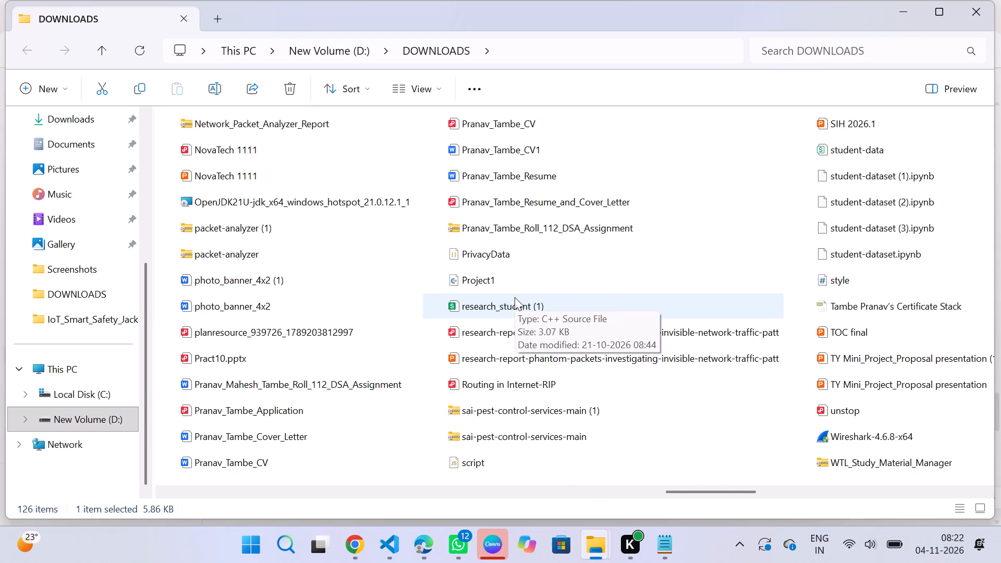
scroll(515, 297, left, 4)
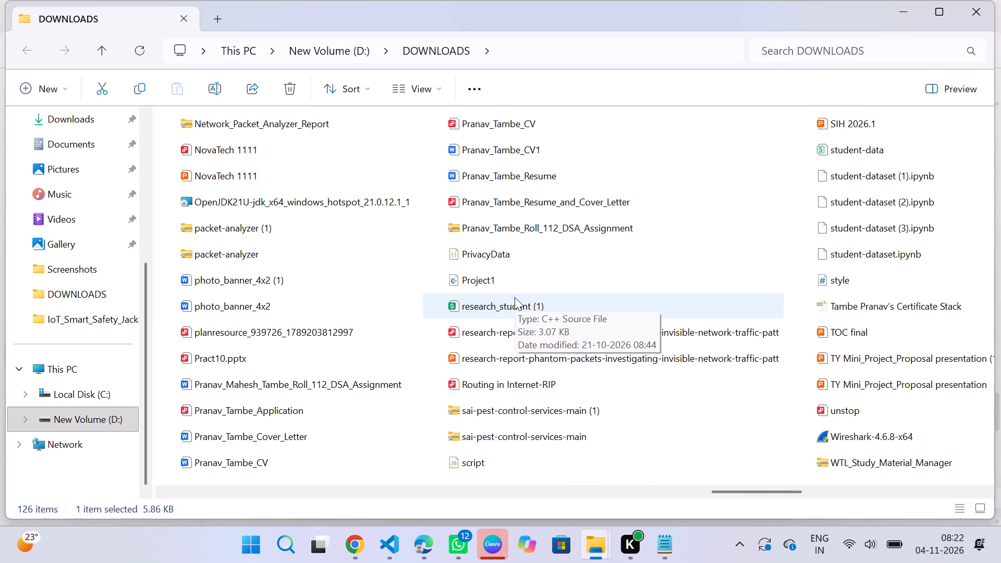
scroll(515, 297, left, 4)
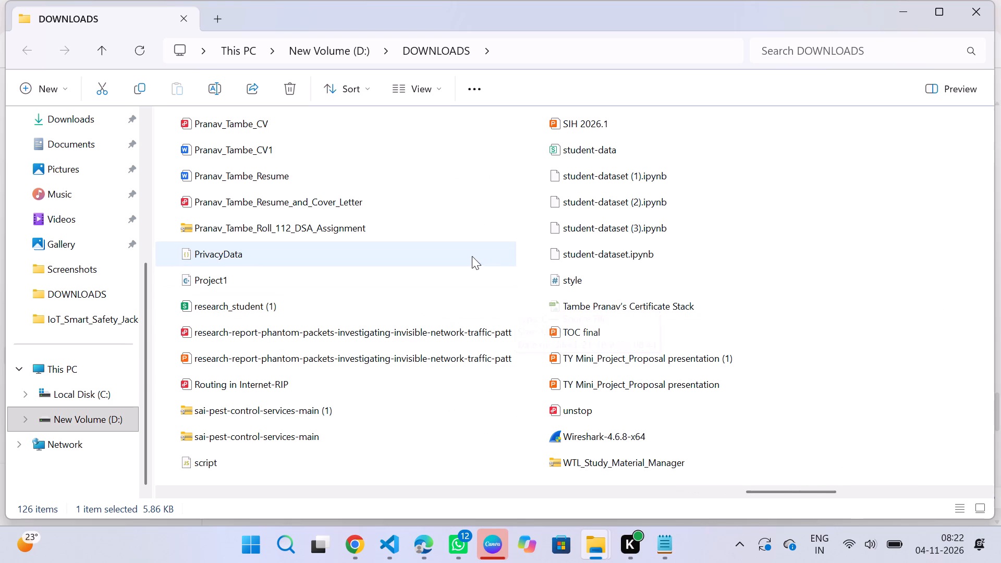
scroll(569, 287, left, 3)
Find the DataInsight – CIA Activity Report document in the DOWNLOADS folder and open it in Word.
scroll(569, 287, right, 2)
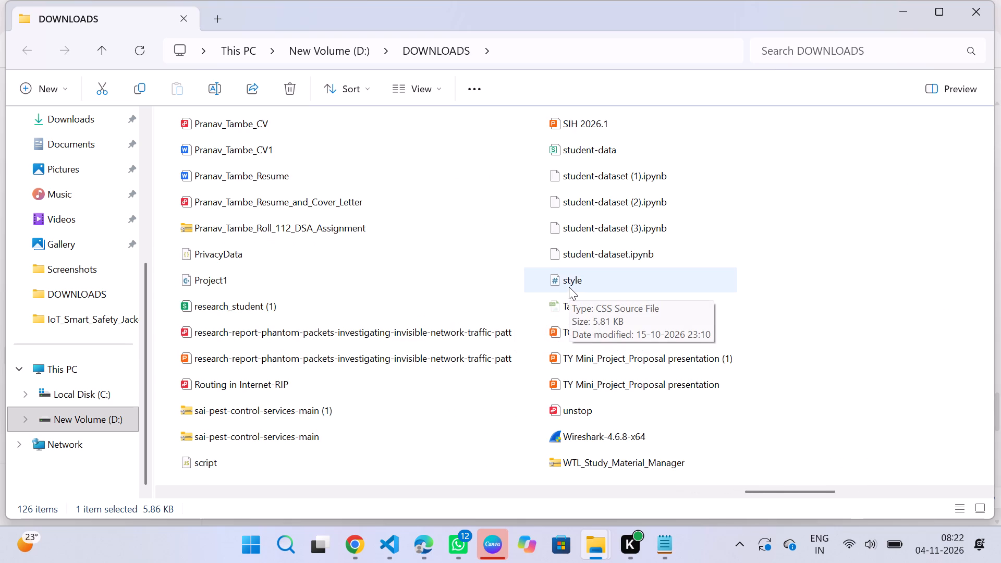
scroll(569, 287, right, 3)
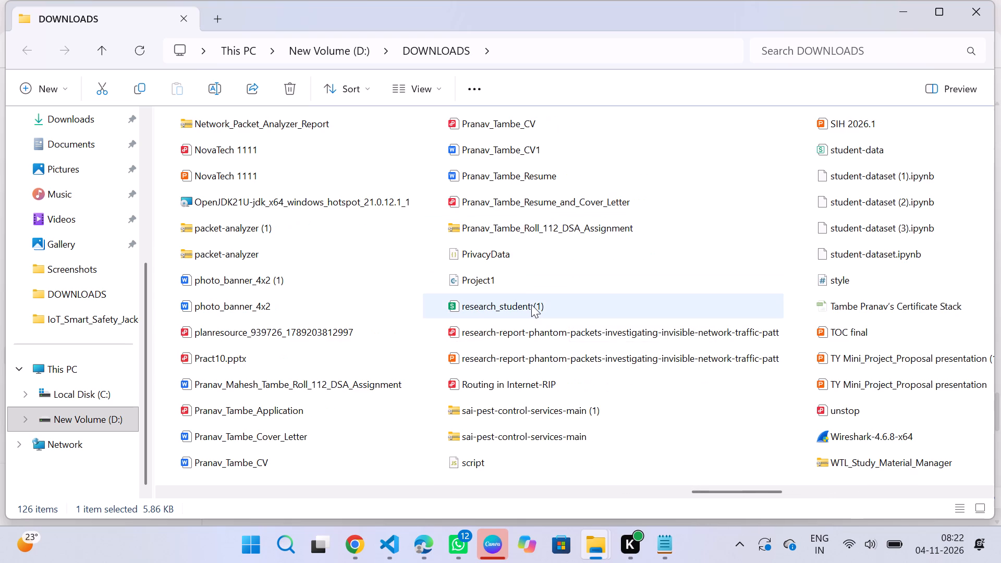
scroll(531, 304, right, 4)
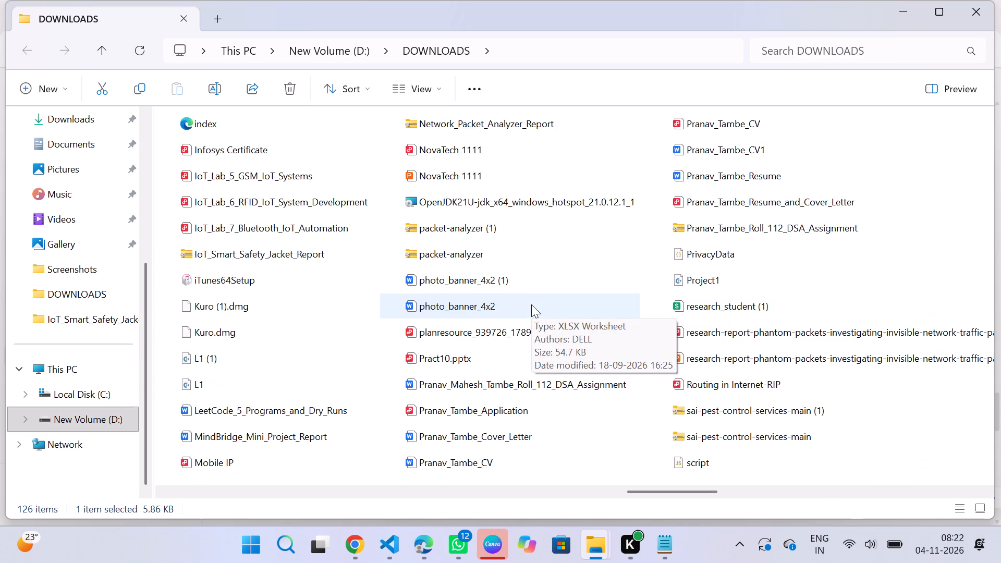
scroll(531, 304, right, 3)
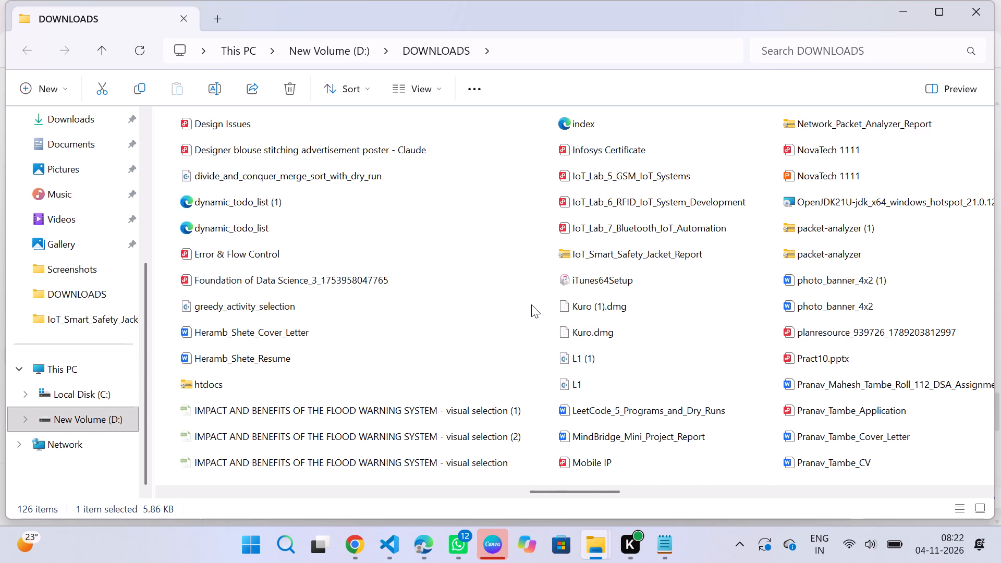
scroll(531, 304, right, 1)
scroll(664, 273, right, 4)
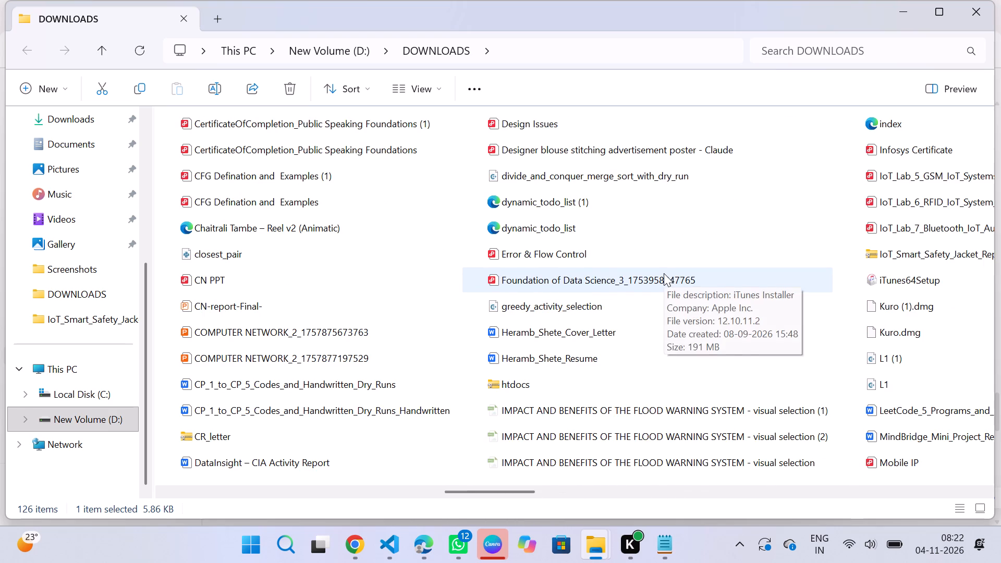
scroll(664, 273, right, 3)
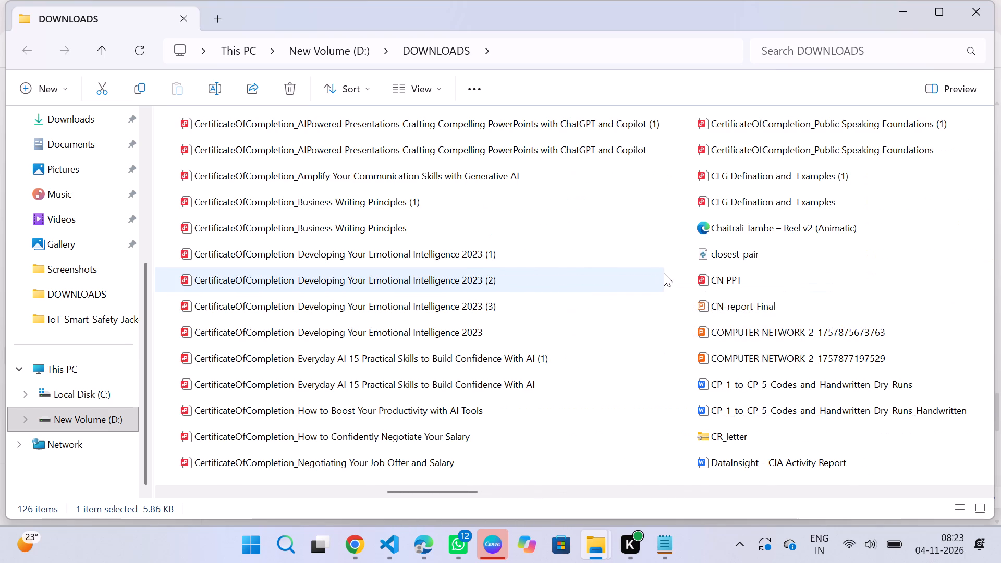
scroll(664, 273, right, 2)
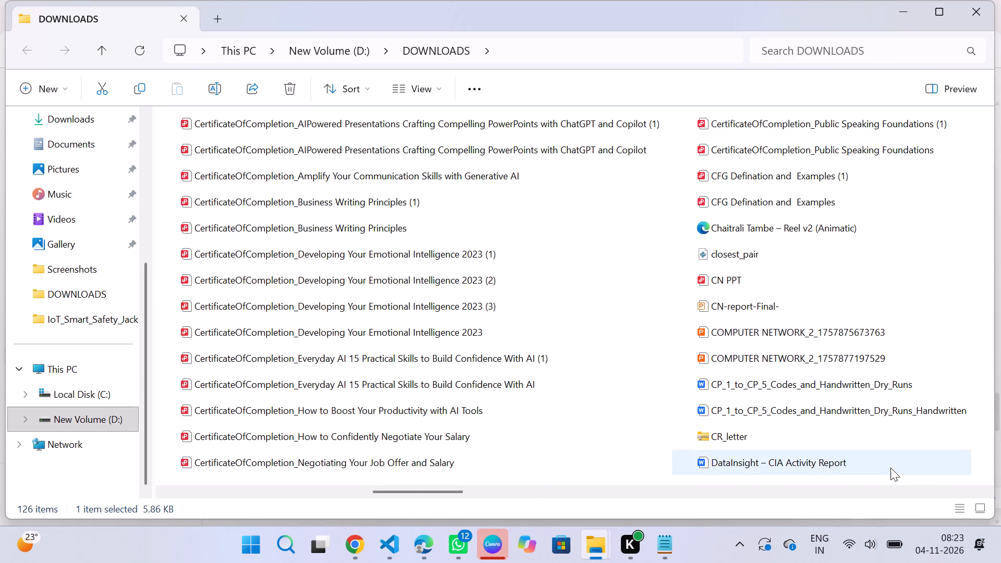
click(890, 468)
right_click(890, 468)
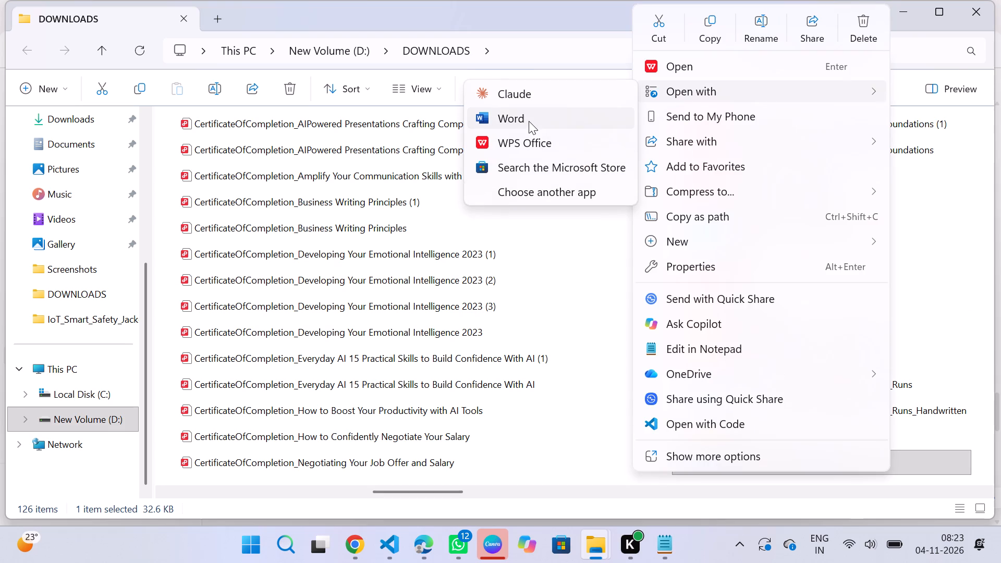
double_click(524, 119)
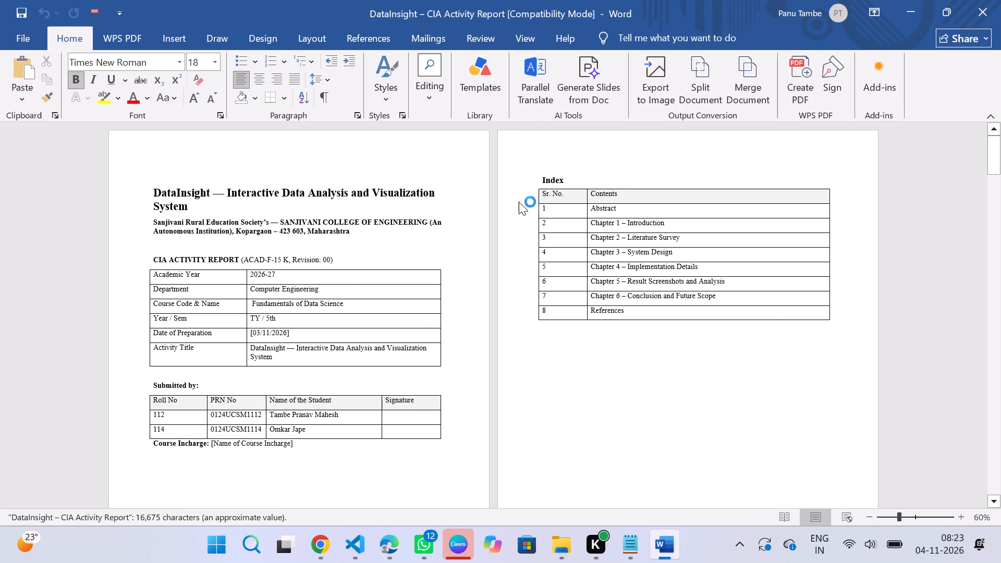
scroll(518, 218, up, 5)
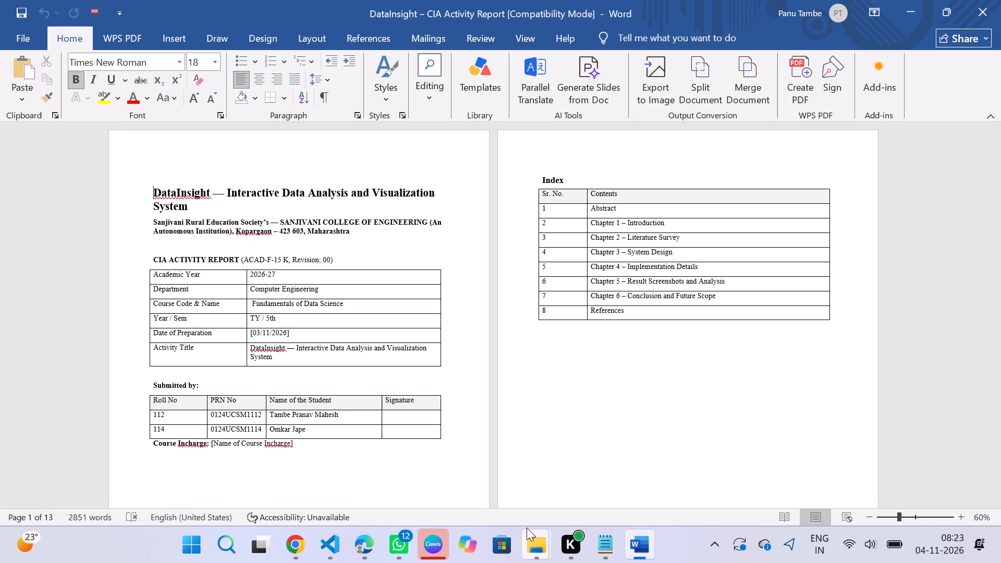
Switch to the ChatGPT chat in Chrome and download DataInsight_CIA_Activity_Report_Corrected.docx.
click(300, 550)
scroll(351, 267, down, 1)
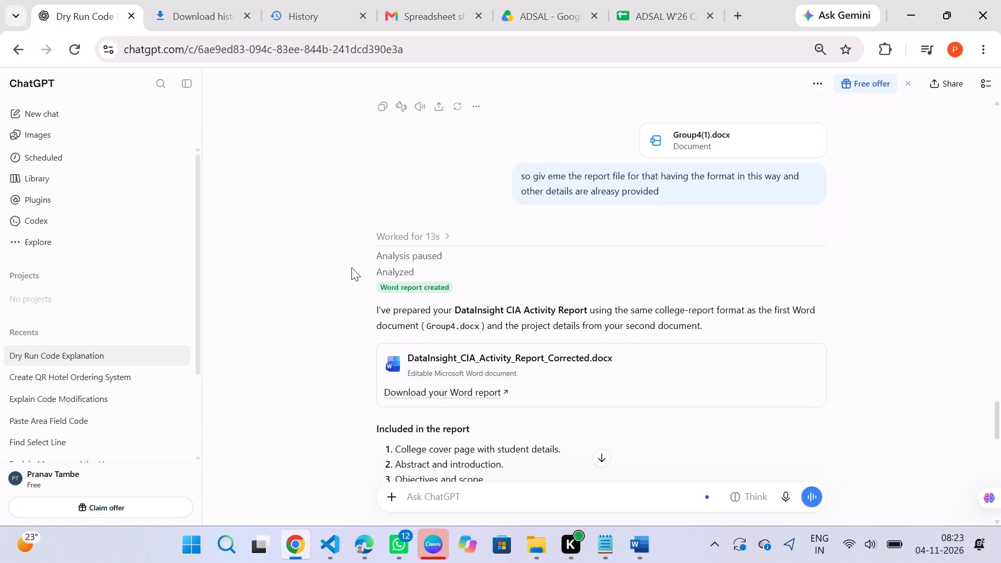
scroll(351, 267, down, 2)
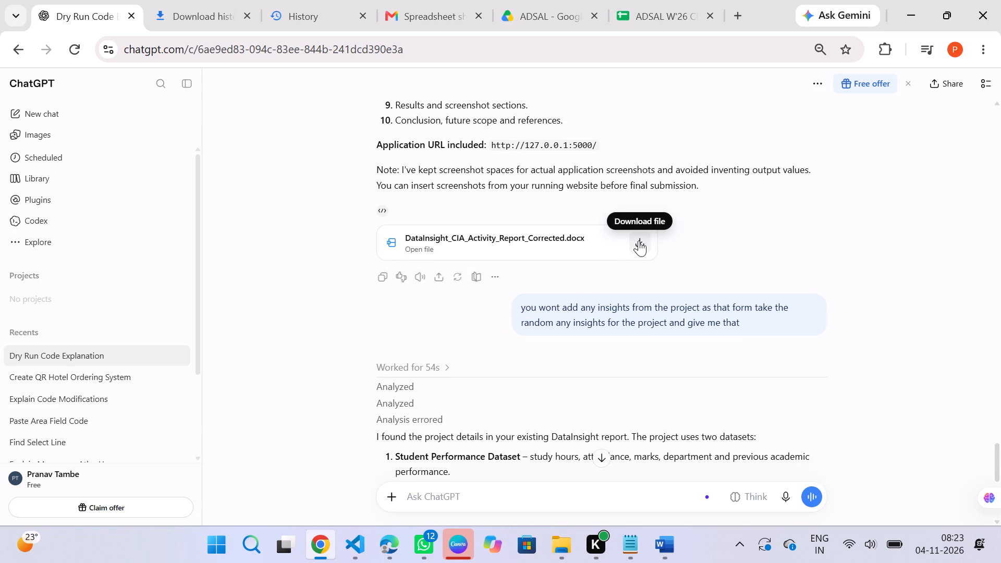
click(643, 235)
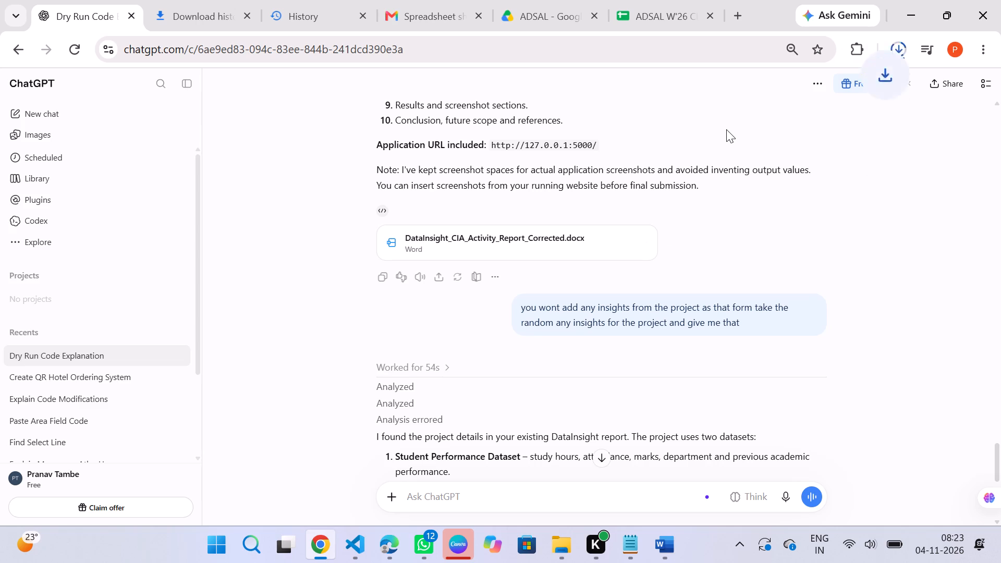
Show the downloaded DataInsight_CIA_Activity_Report_Corrected file in its folder, open it in Word and enable editing.
click(897, 43)
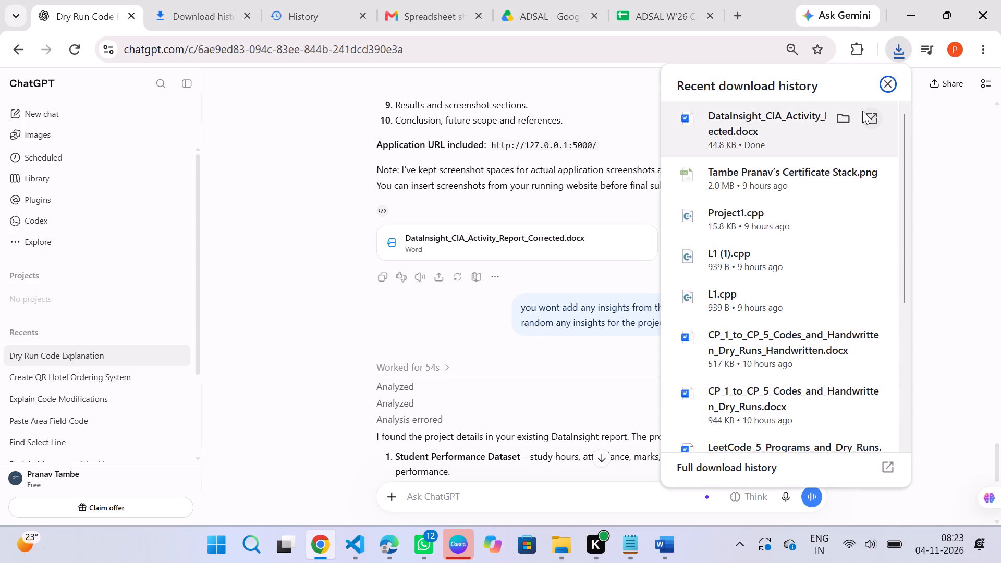
click(841, 113)
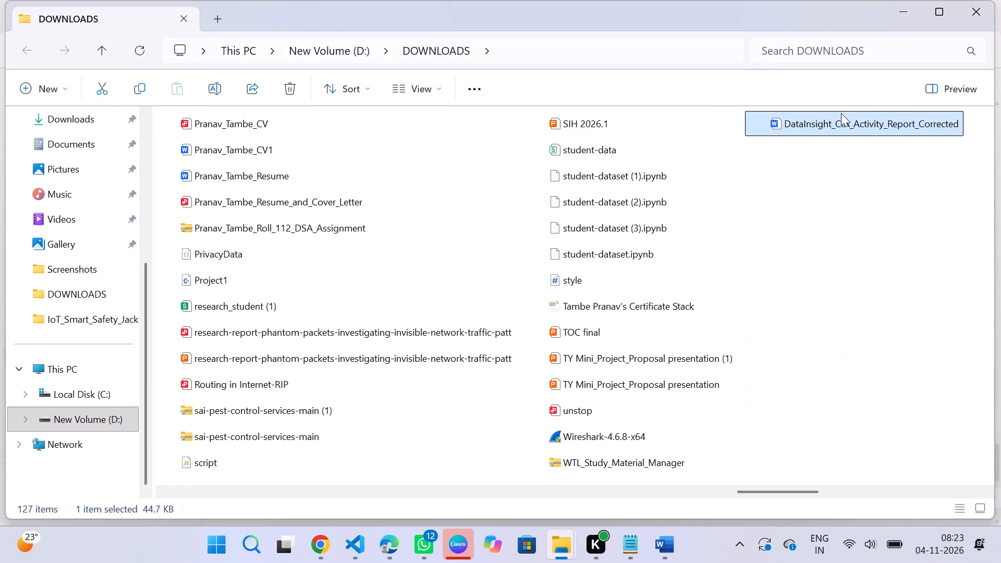
right_click(844, 125)
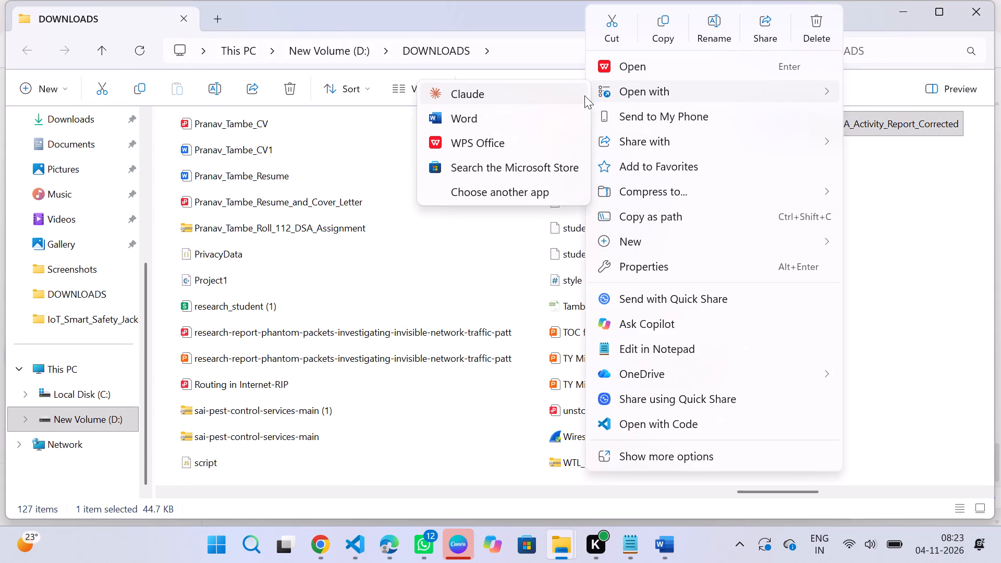
click(552, 106)
click(539, 122)
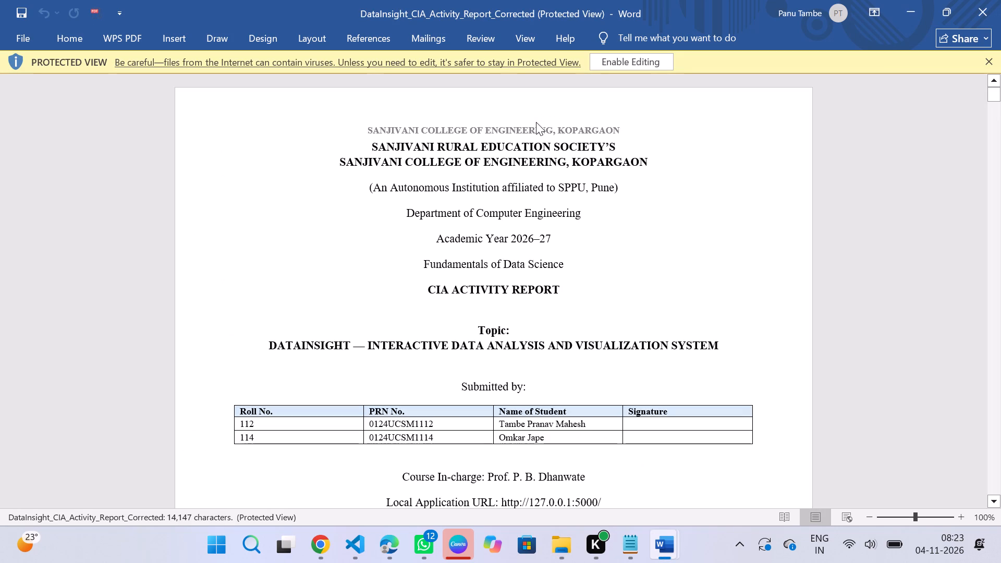
scroll(536, 122, up, 1)
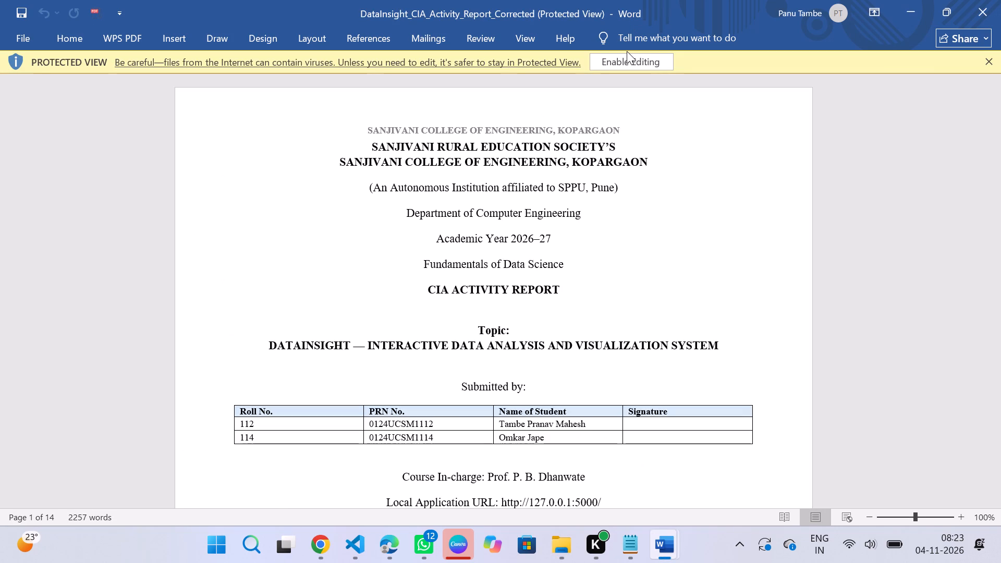
drag(632, 69, 628, 64)
click(628, 64)
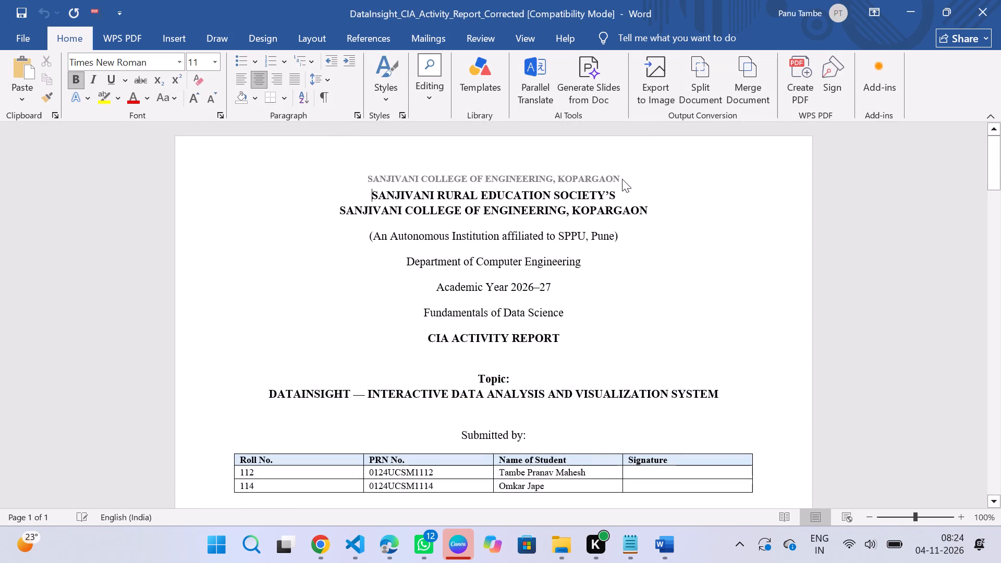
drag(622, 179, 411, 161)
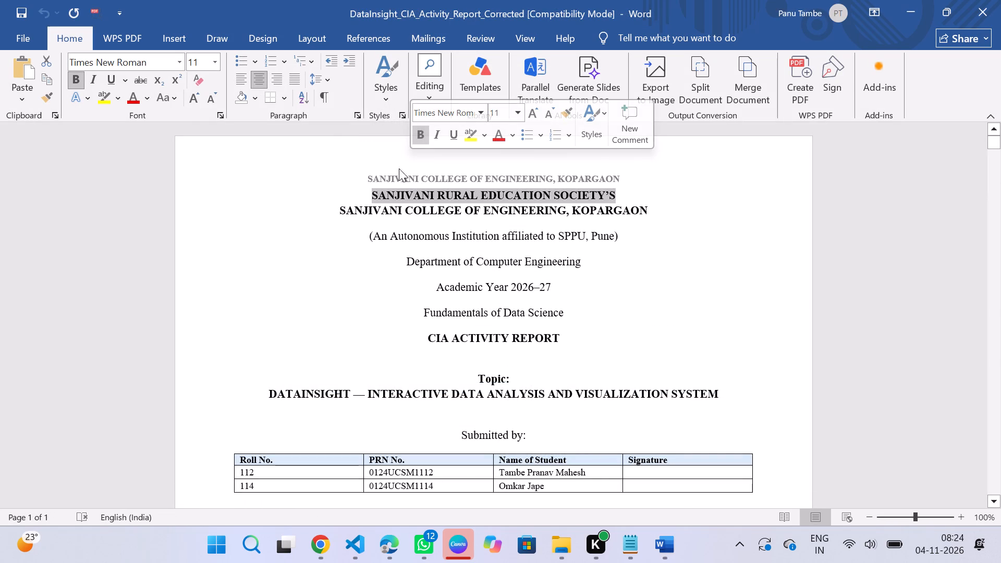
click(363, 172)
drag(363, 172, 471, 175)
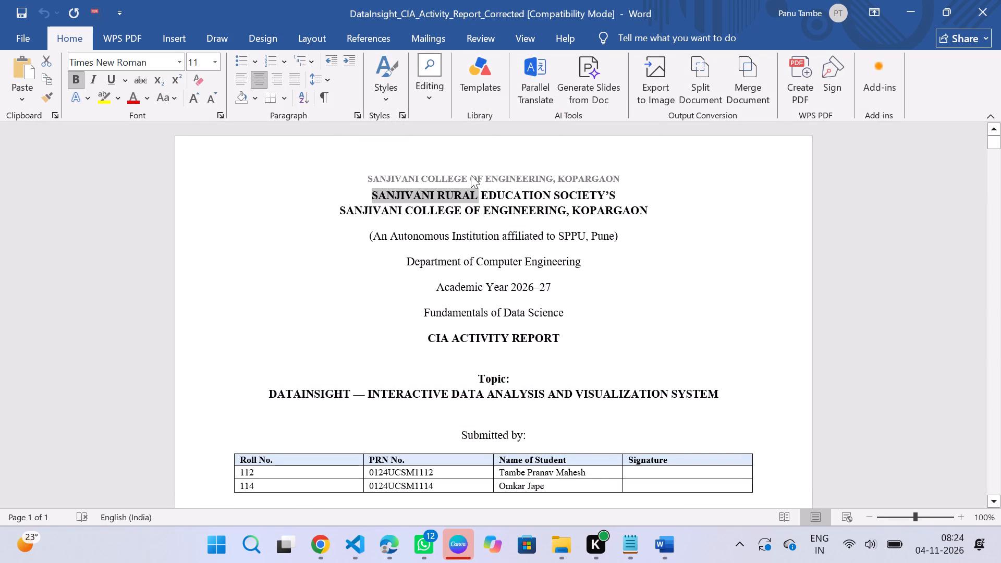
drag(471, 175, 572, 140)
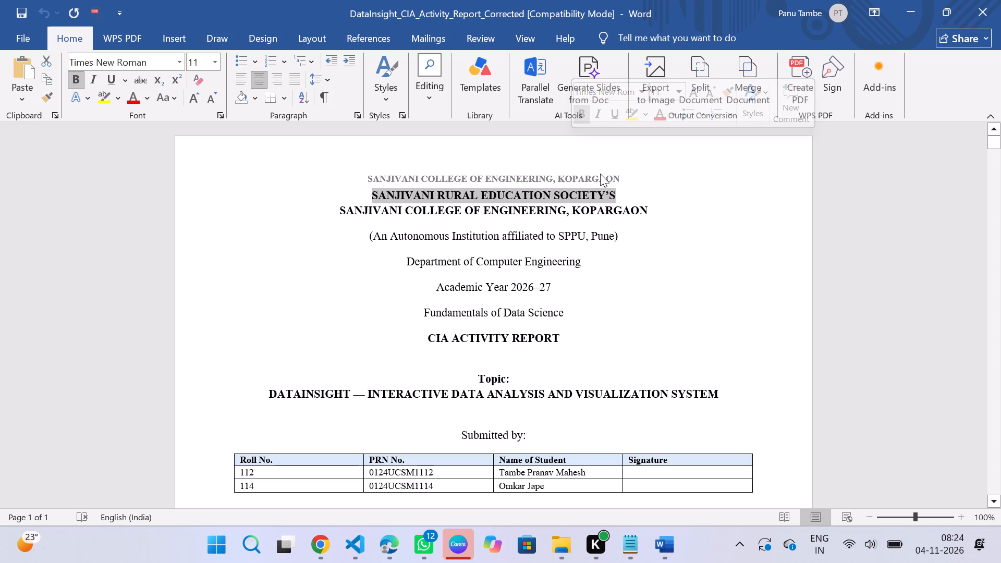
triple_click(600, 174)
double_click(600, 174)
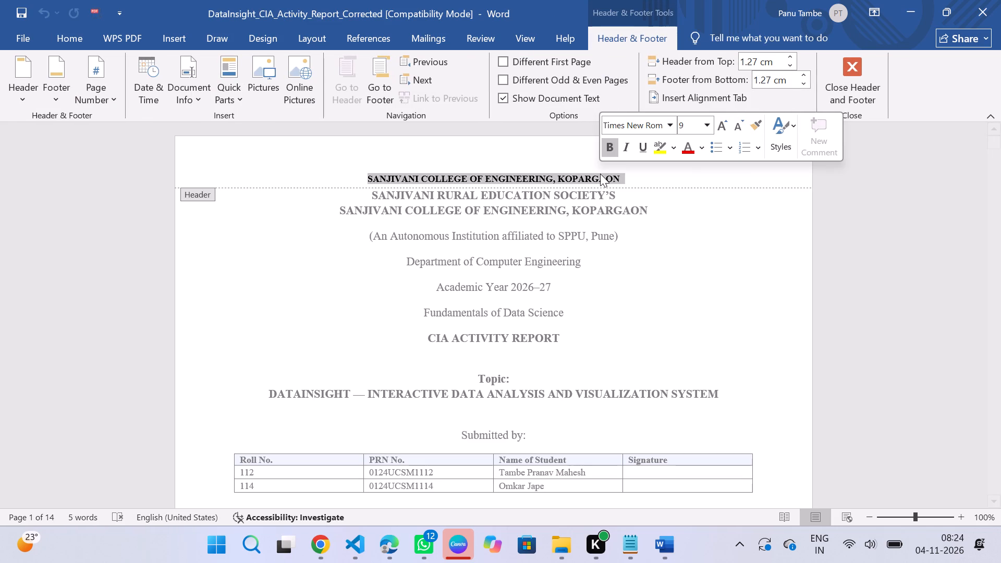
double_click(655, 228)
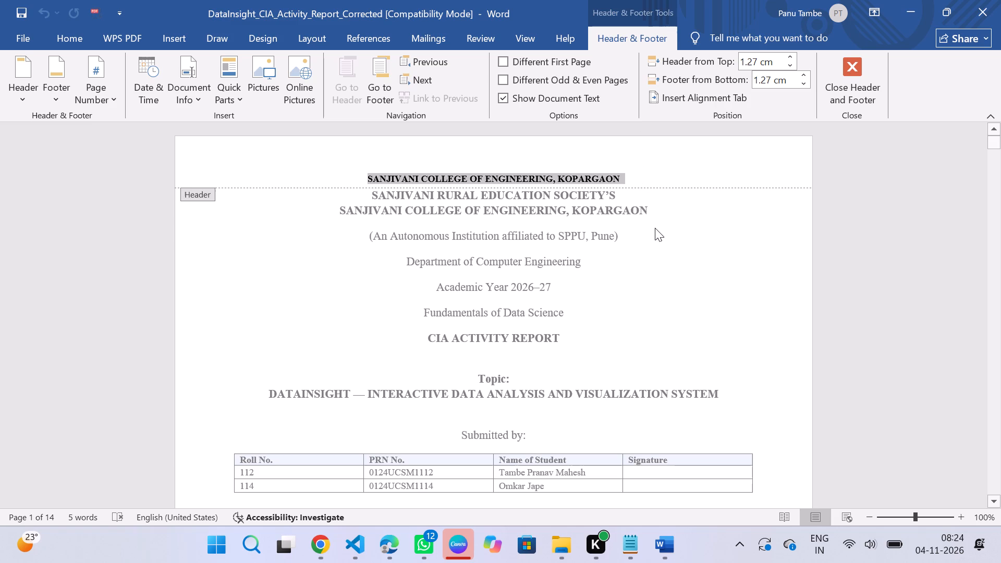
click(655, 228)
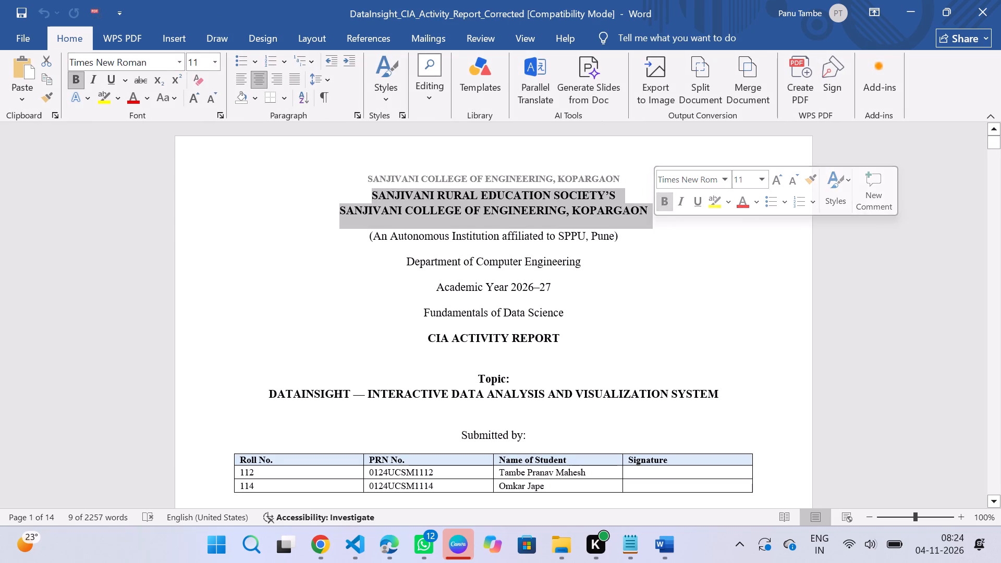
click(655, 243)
scroll(655, 243, down, 3)
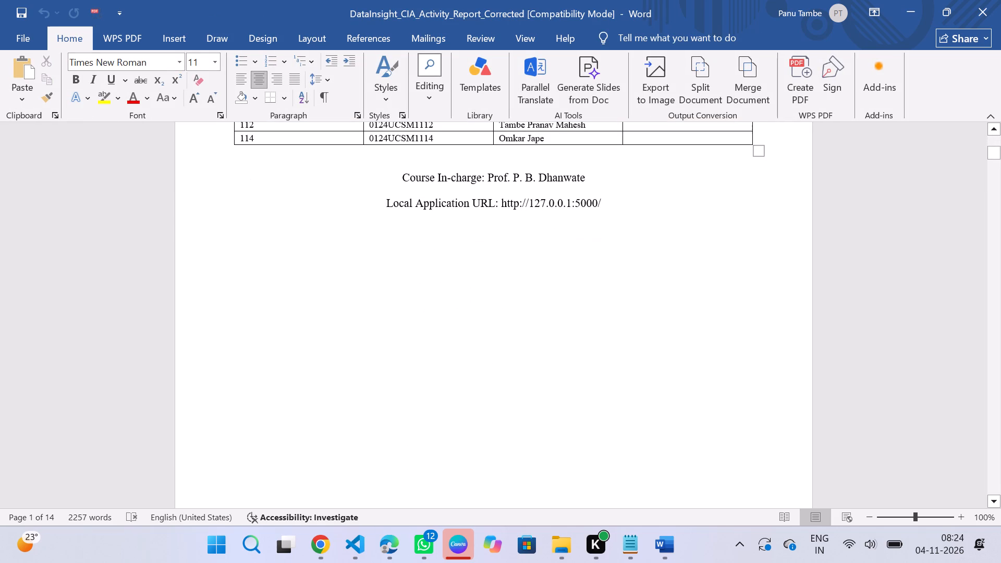
scroll(655, 243, down, 1)
click(655, 243)
drag(611, 199, 384, 232)
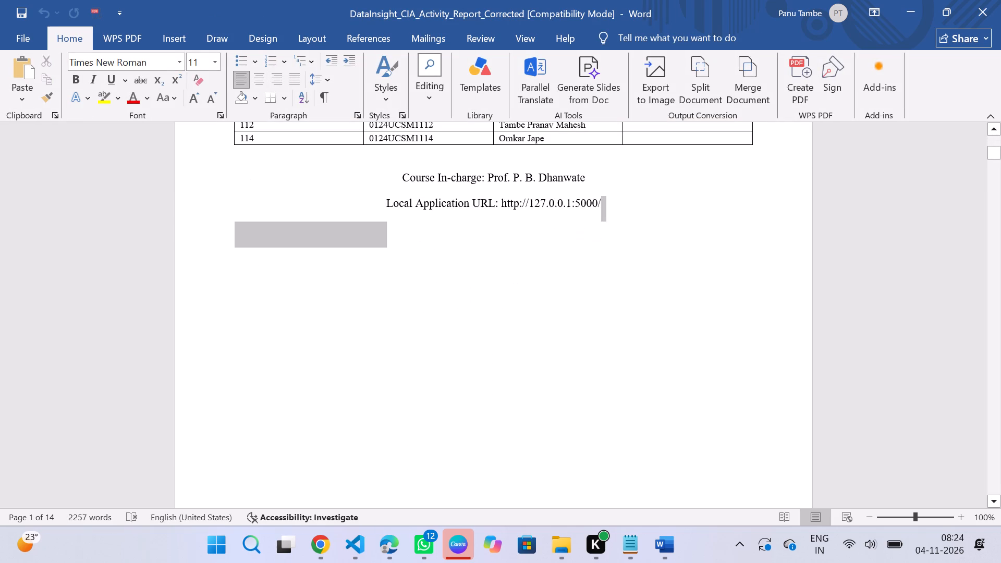
drag(384, 232, 385, 209)
key(BackSpace)
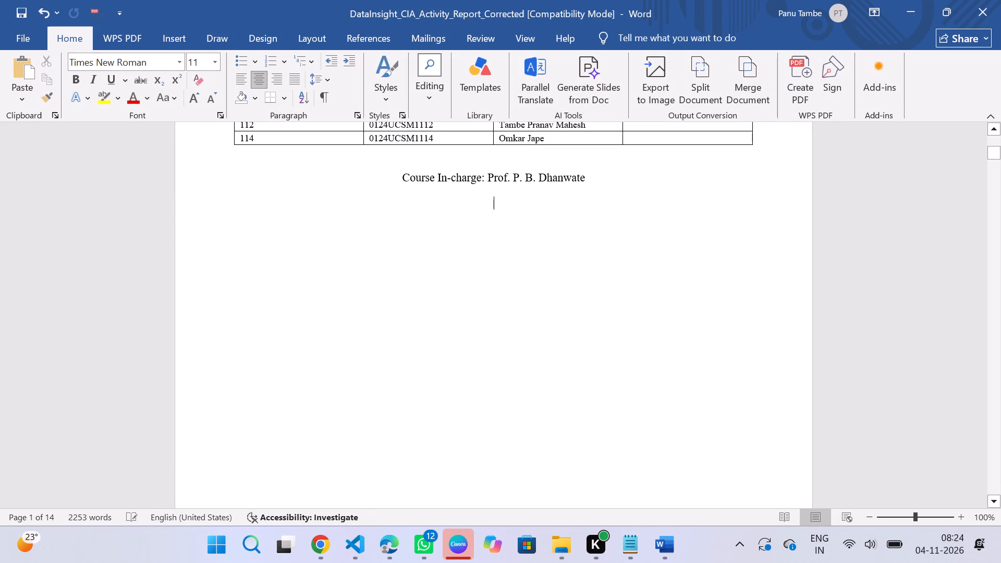
Split the Course In-charge line on the cover page so the professor's name starts on its own line.
click(485, 177)
key(Return)
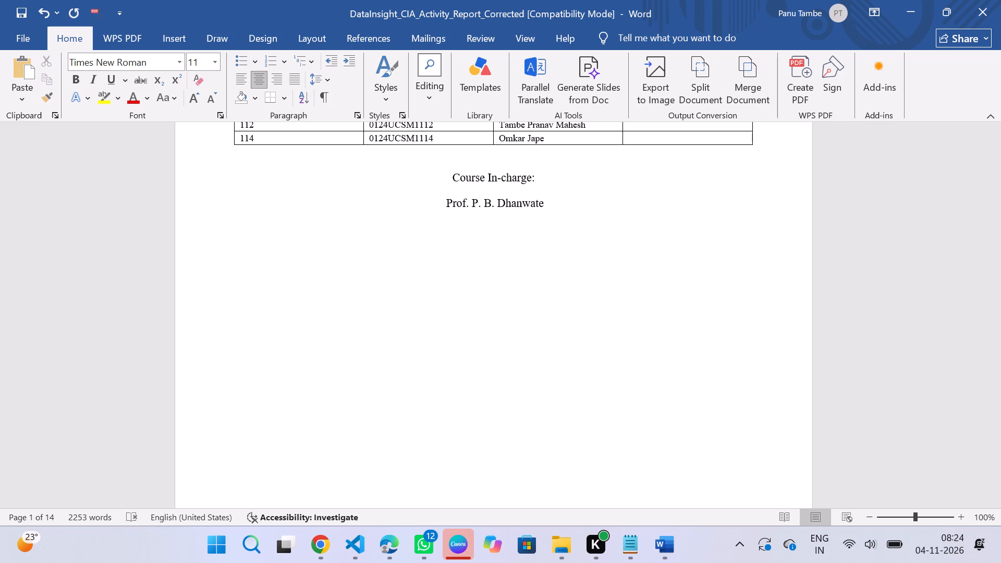
Insert blank lines between the student table and the Course In-charge lines to move them towards the bottom of the cover page.
click(491, 155)
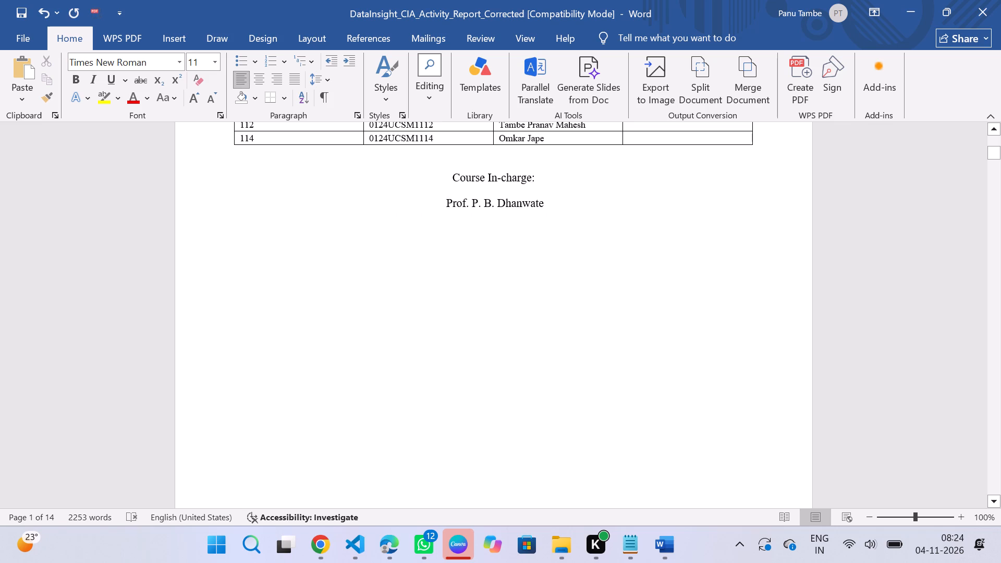
key(Return)
key(Return)
key(Return)
key(Return)
key(Return)
key(Return)
key(Return)
key(Return)
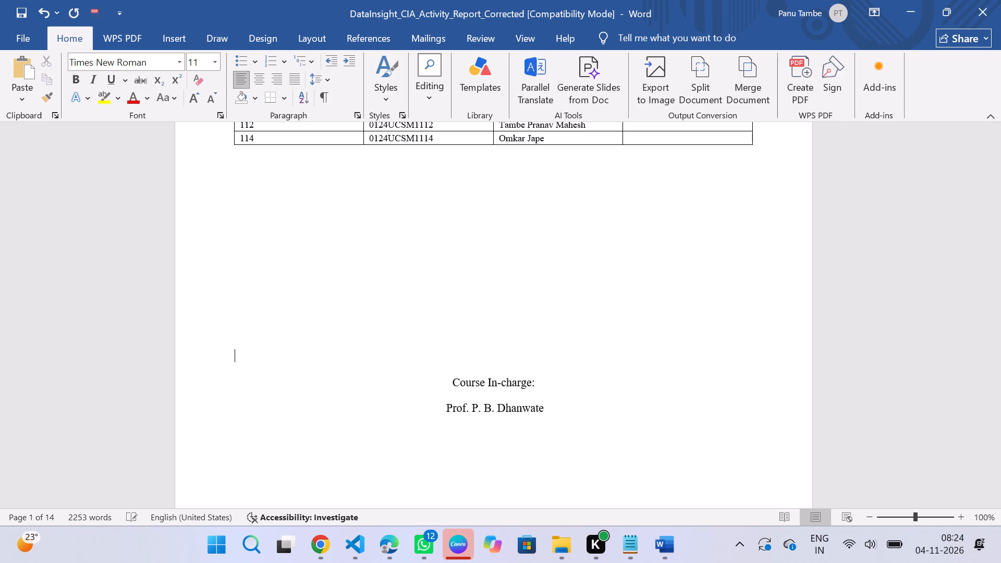
key(Return)
key(Return)
scroll(491, 155, down, 3)
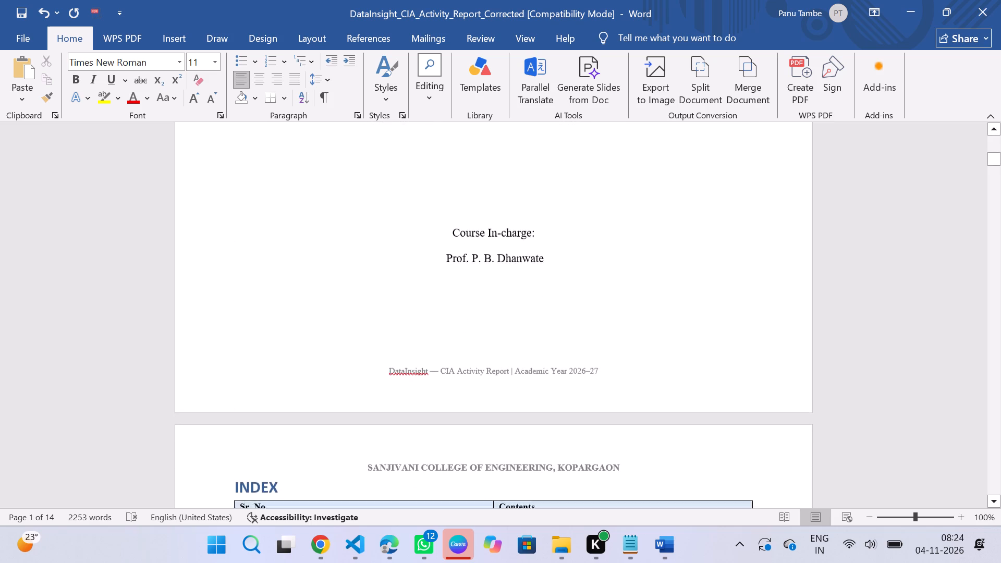
scroll(491, 155, down, 1)
key(Return)
key(Return)
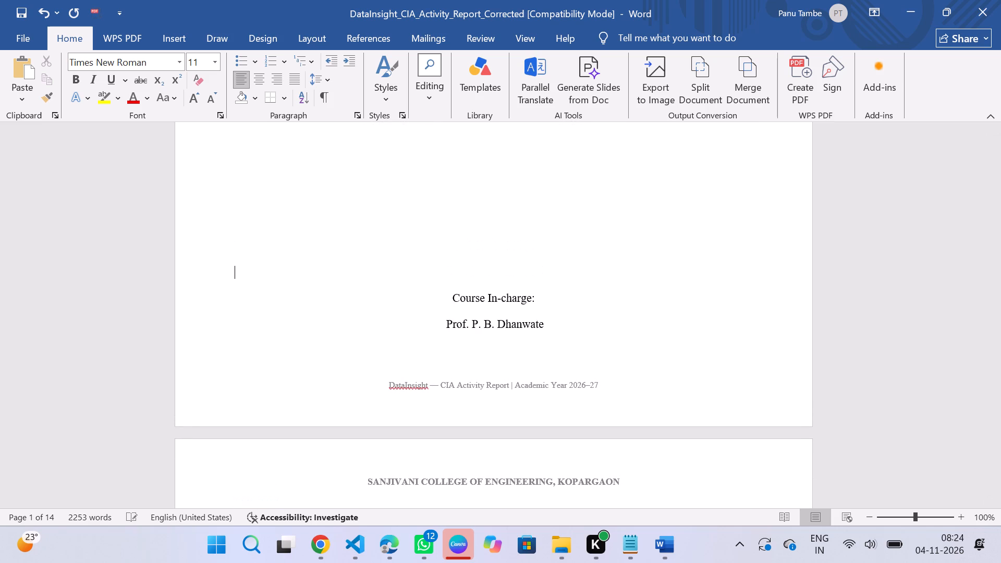
key(Return)
key(Return)
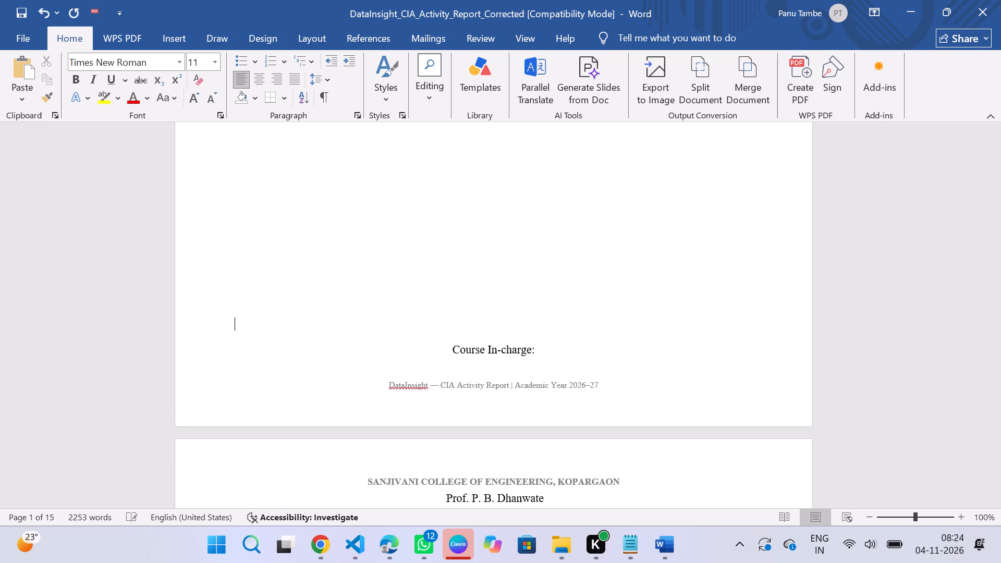
key(BackSpace)
scroll(491, 155, up, 2)
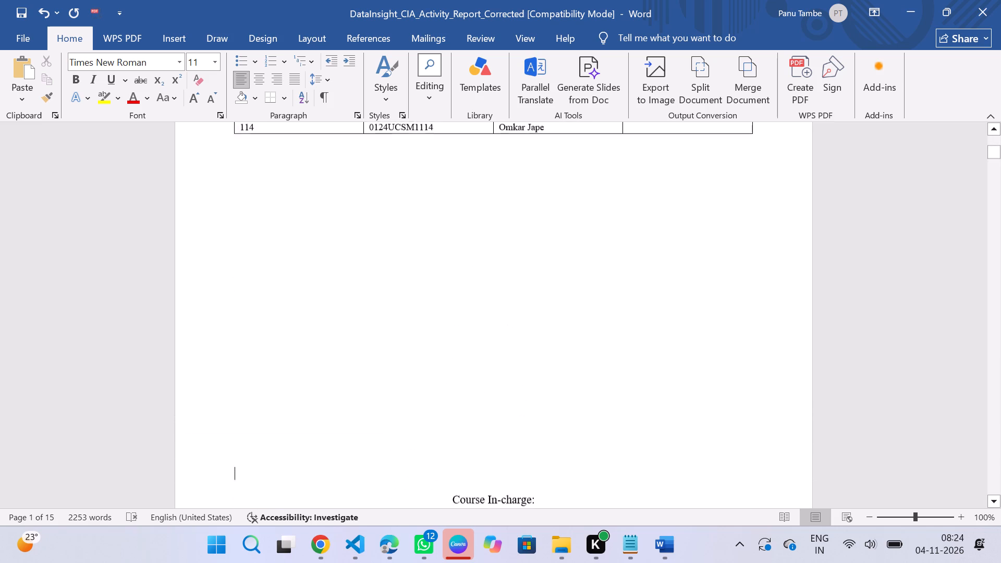
scroll(494, 170, up, 1)
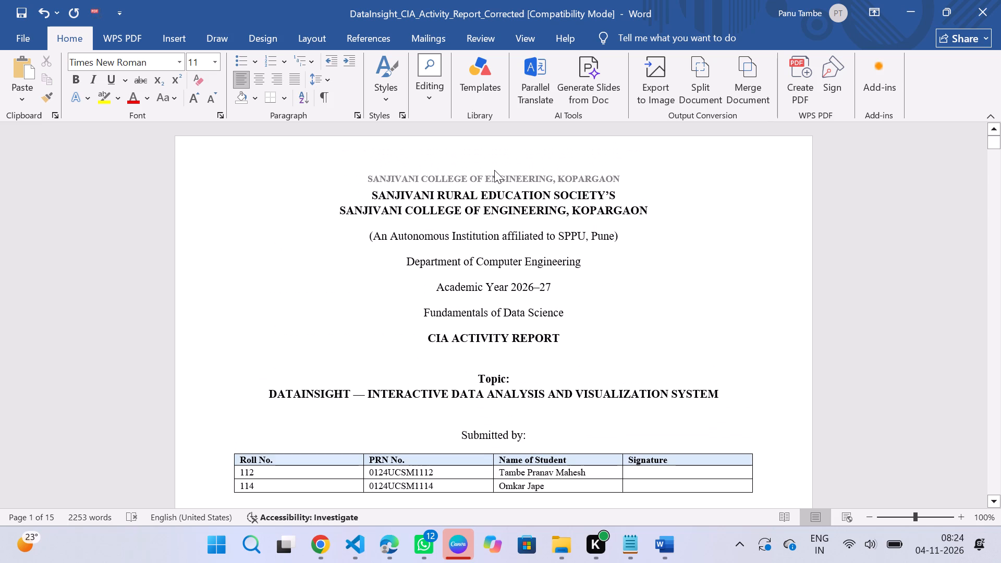
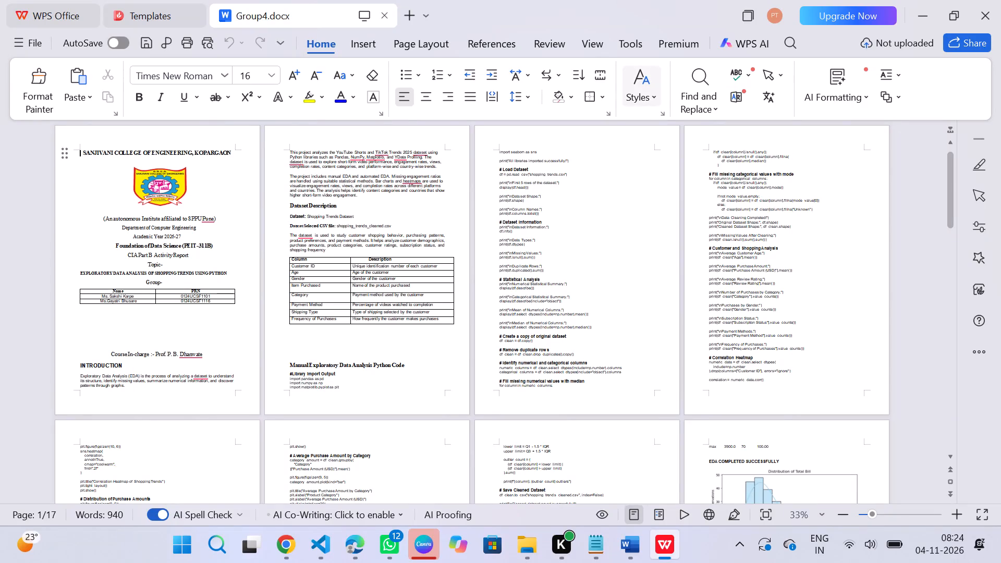
Copy the college logo from the Group4.docx cover page and paste it on a new line below CIA ACTIVITY REPORT in the corrected Word report.
click(150, 174)
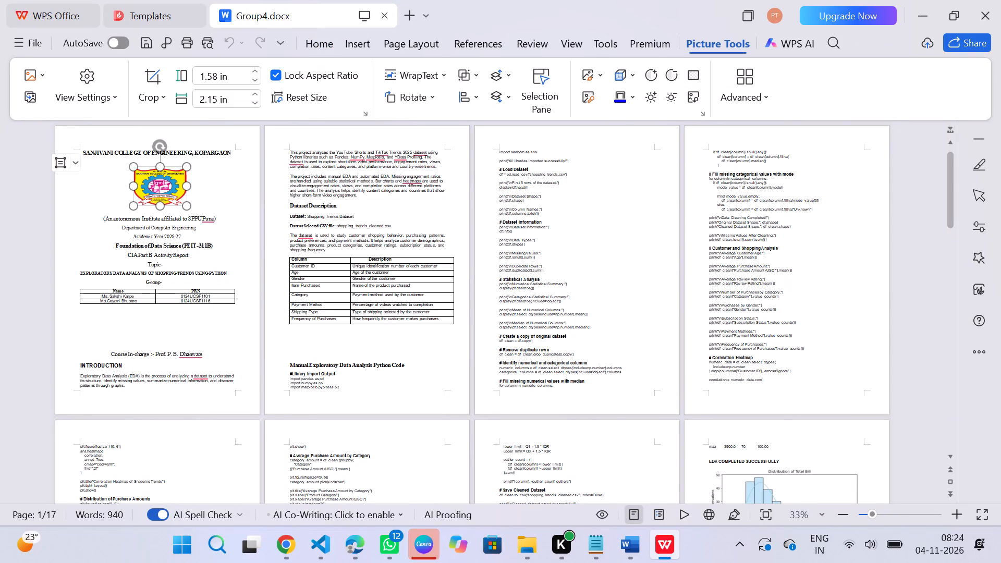
right_click(150, 174)
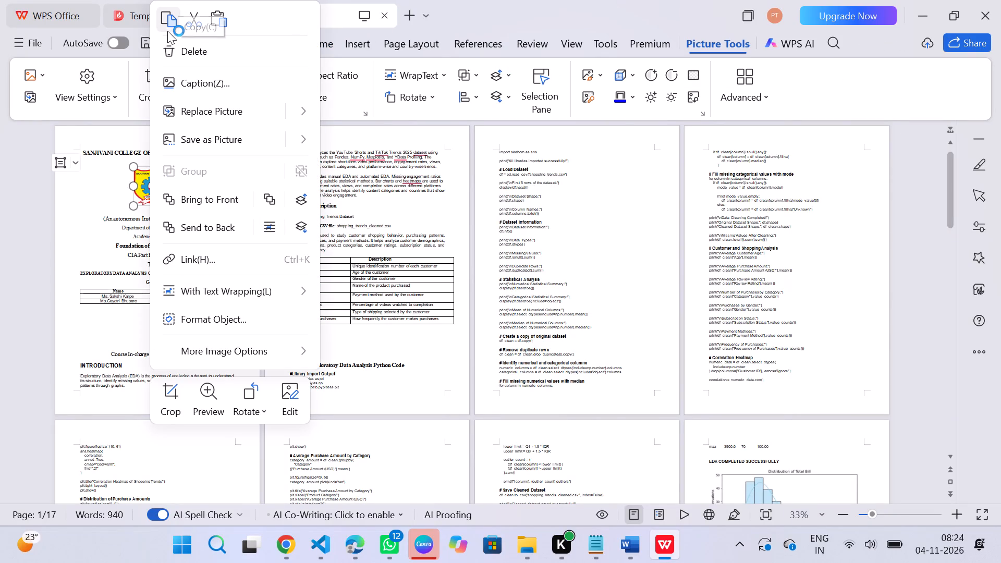
click(167, 29)
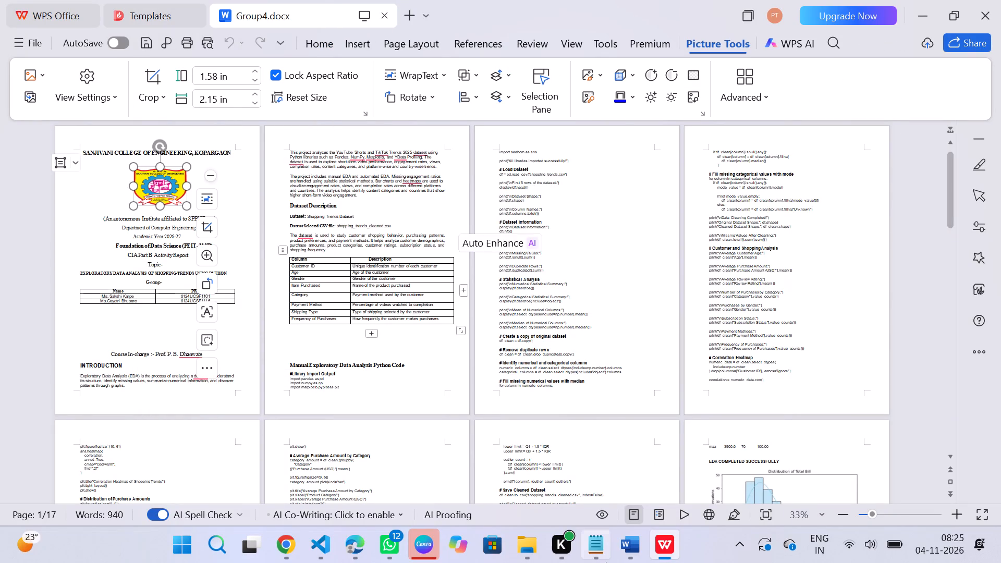
click(628, 528)
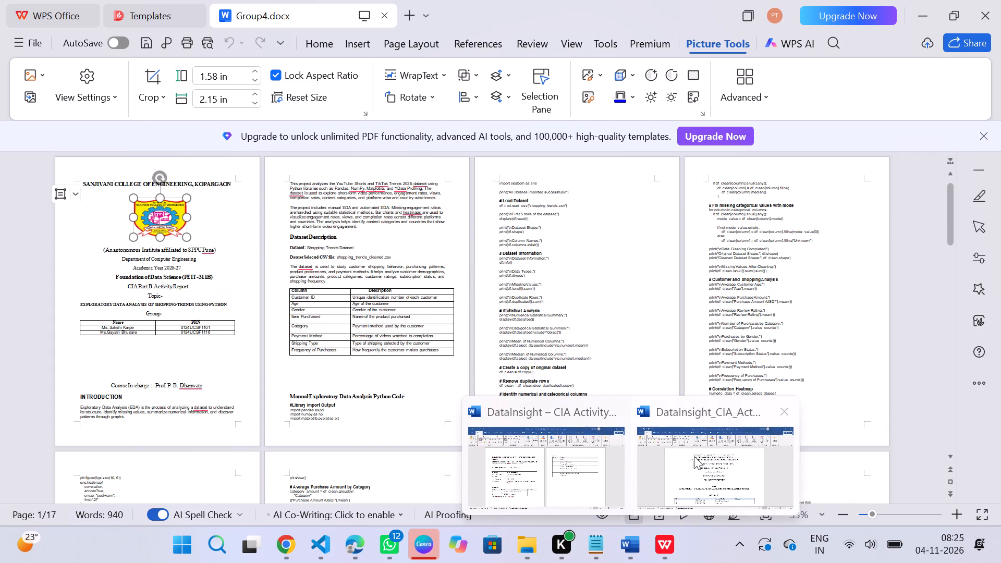
click(702, 418)
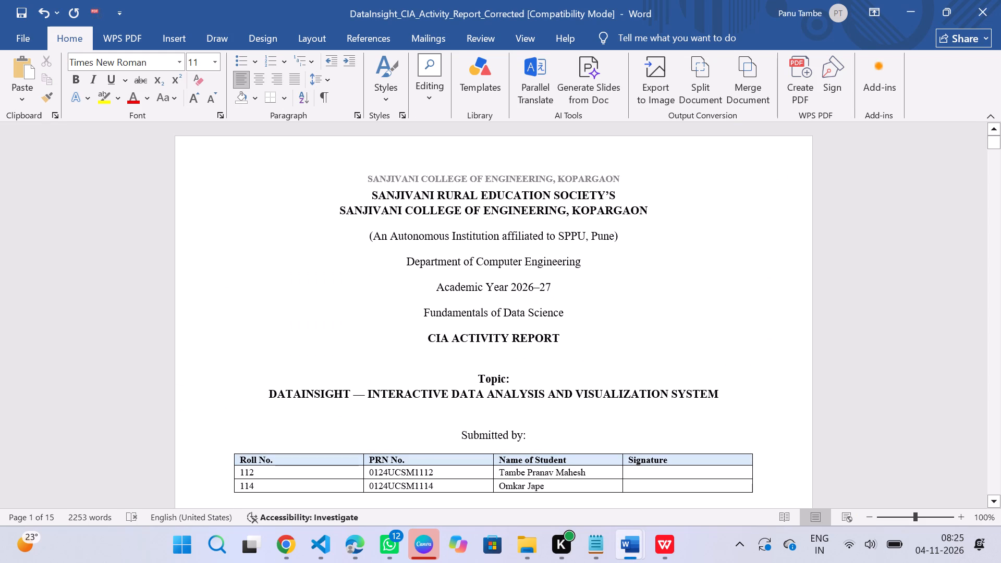
click(503, 354)
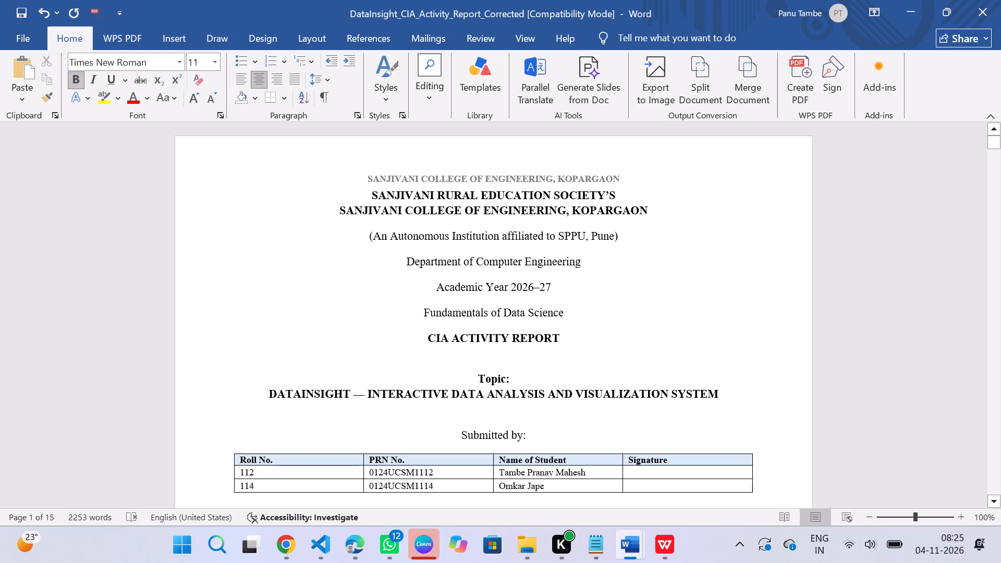
click(564, 341)
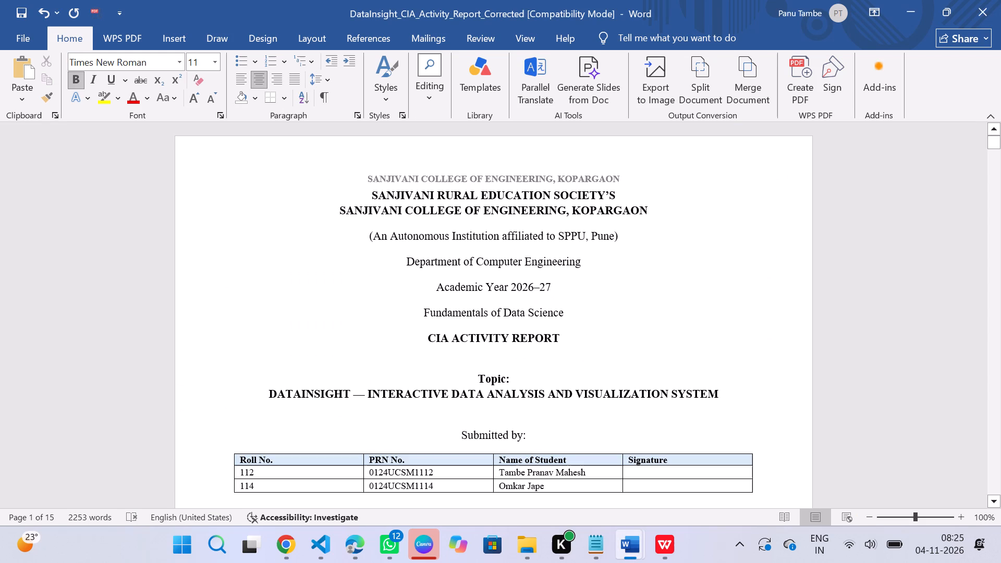
key(Return)
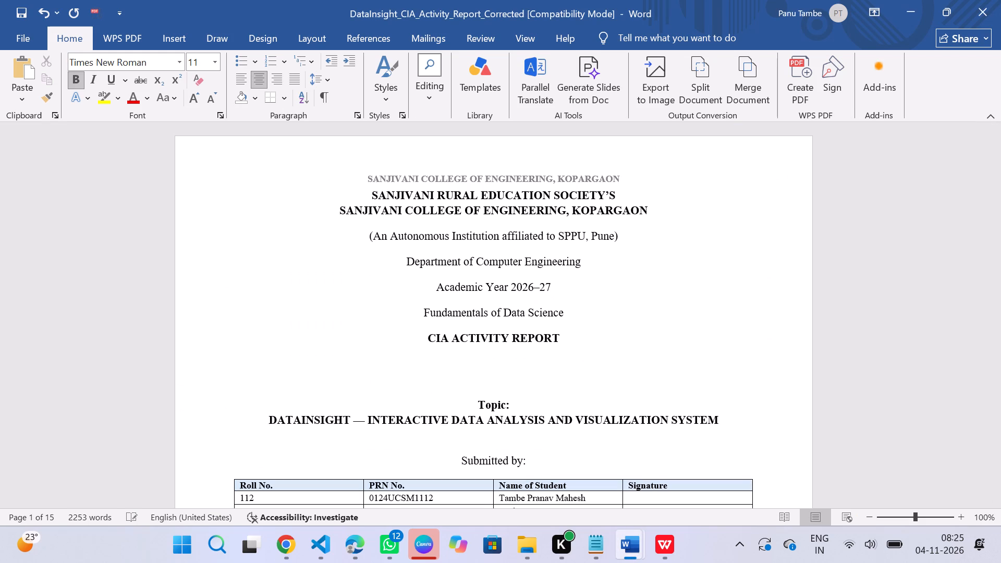
key(ctrl+v)
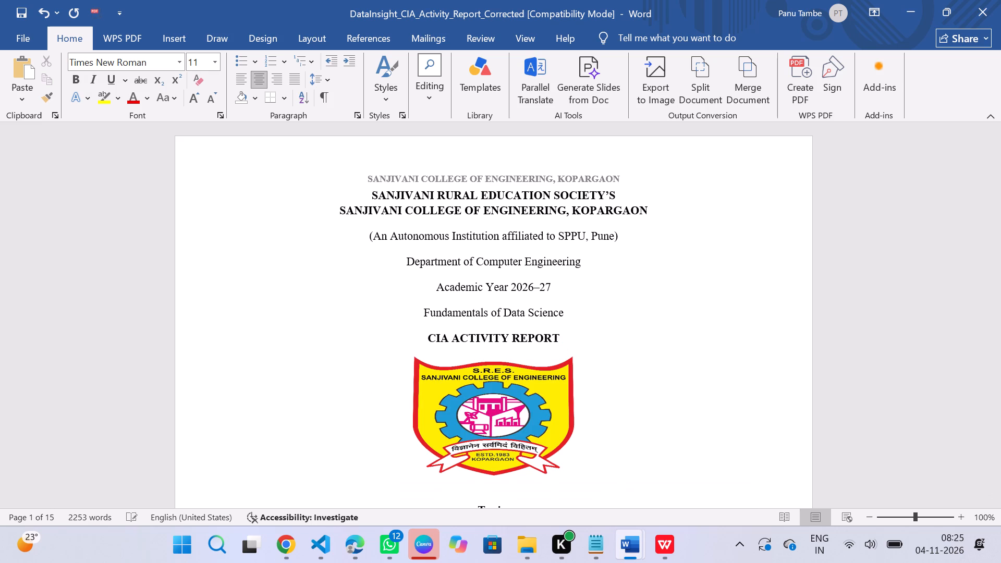
scroll(564, 341, down, 3)
scroll(564, 341, up, 3)
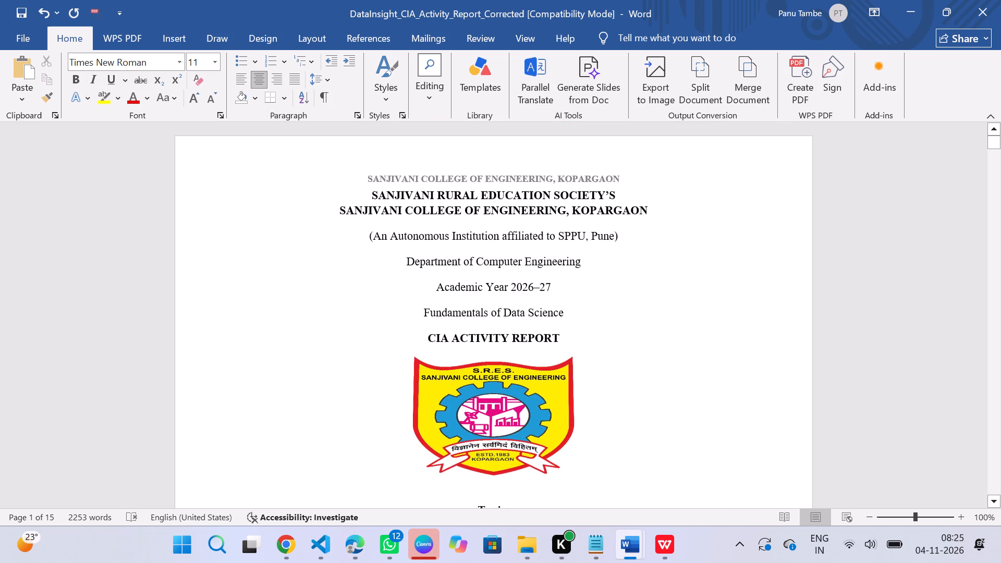
scroll(564, 341, up, 1)
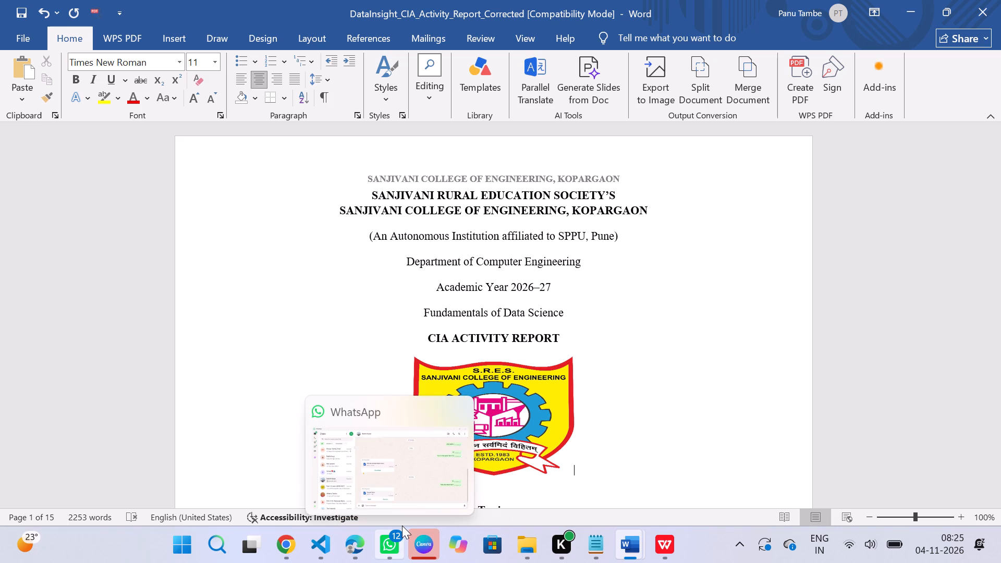
Copy the logo below CIA ACTIVITY REPORT, then delete it there along with the blank lines above the Topic heading.
click(656, 546)
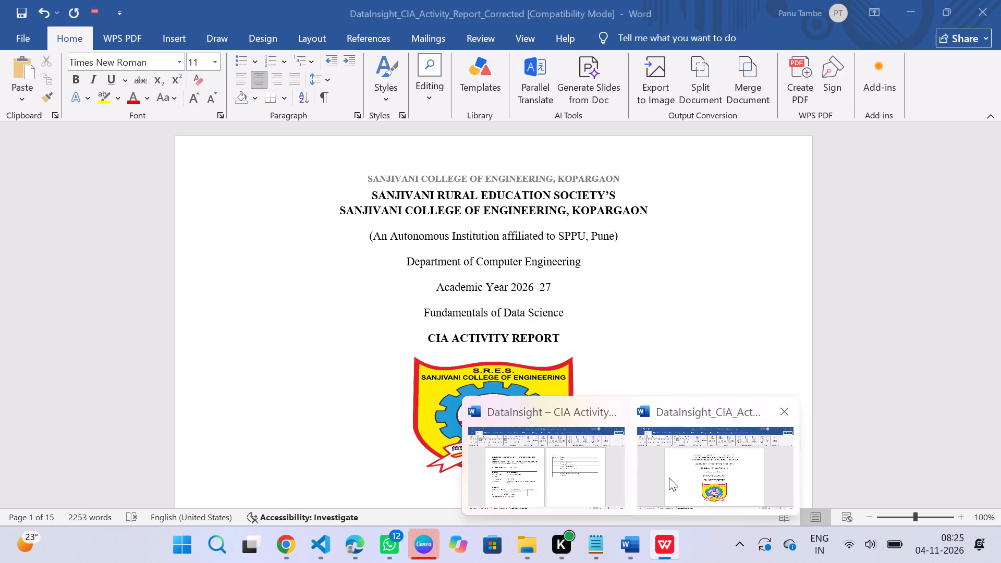
click(669, 478)
click(535, 424)
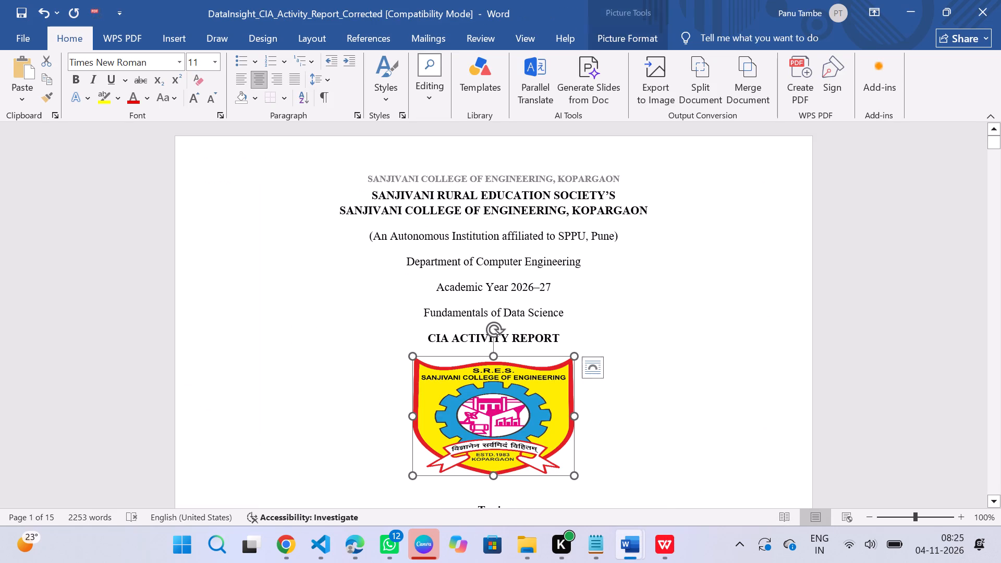
key(ctrl+c)
key(BackSpace)
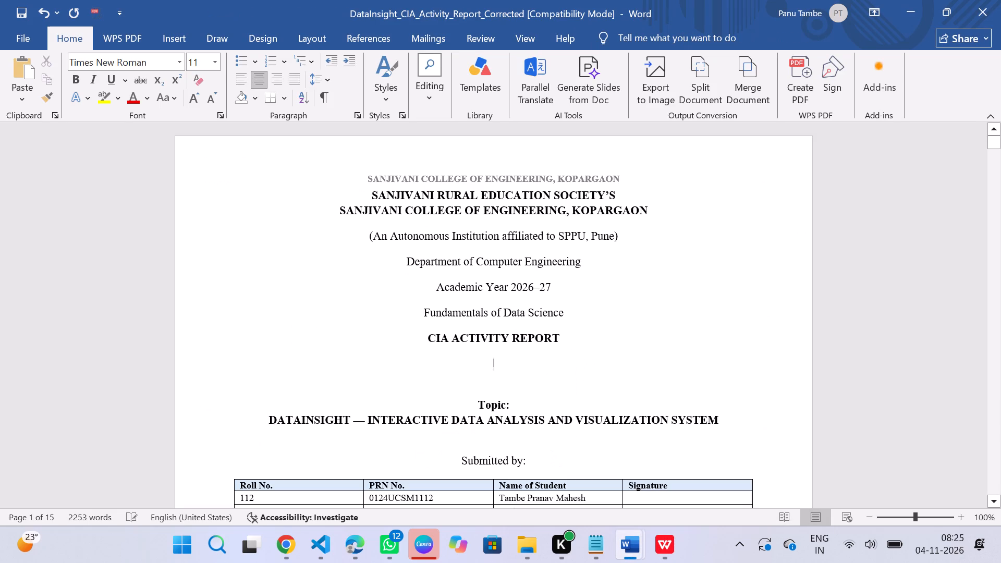
key(BackSpace)
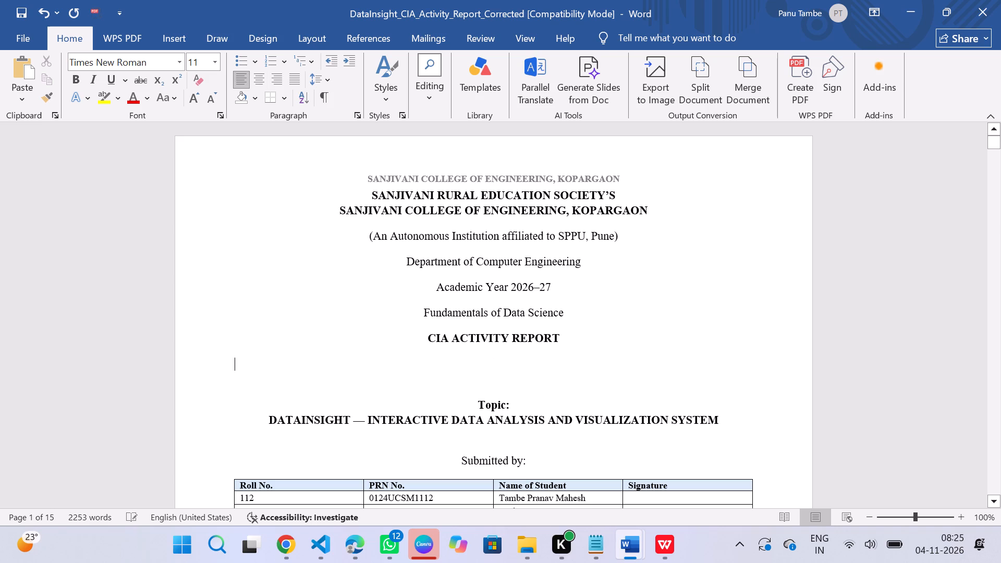
key(BackSpace)
key(Down)
key(BackSpace)
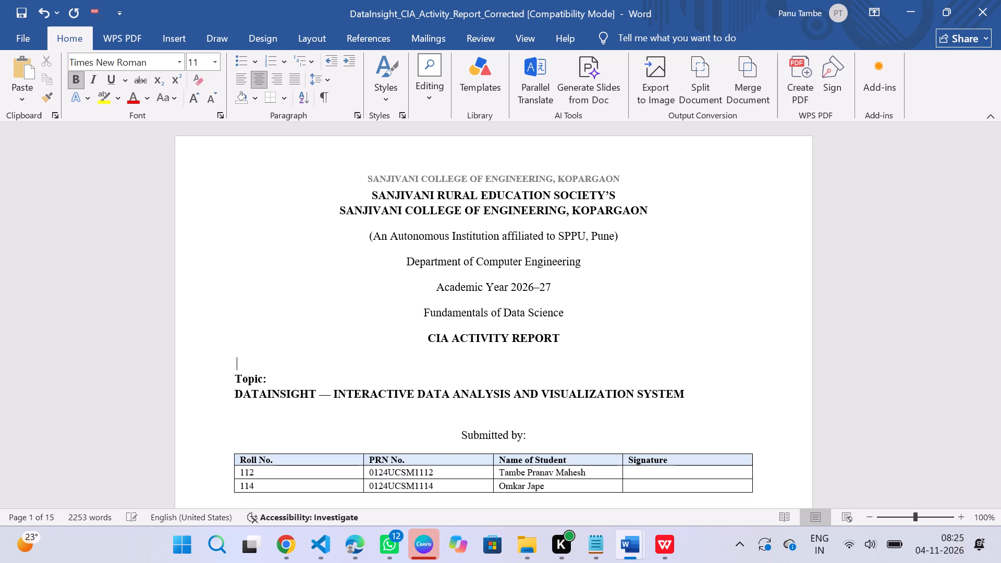
key(BackSpace)
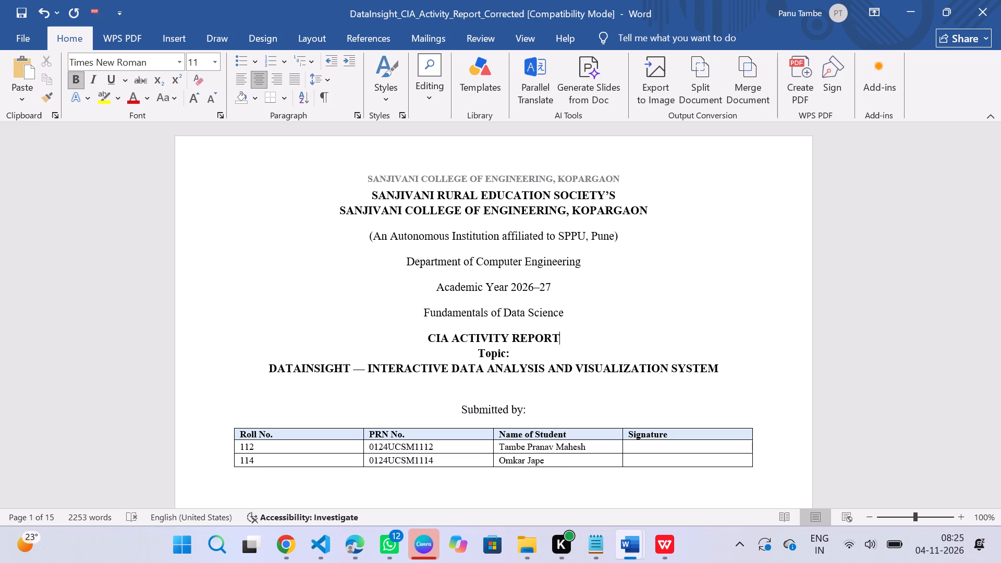
Paste the logo on a new centred line directly below the bold SANJIVANI COLLEGE OF ENGINEERING, KOPARGAON heading.
click(652, 209)
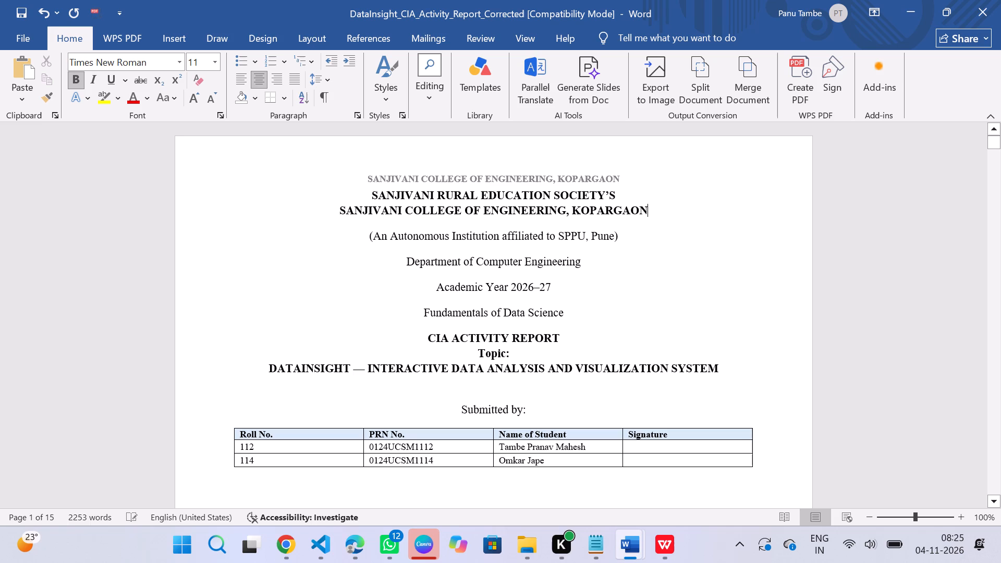
key(Return)
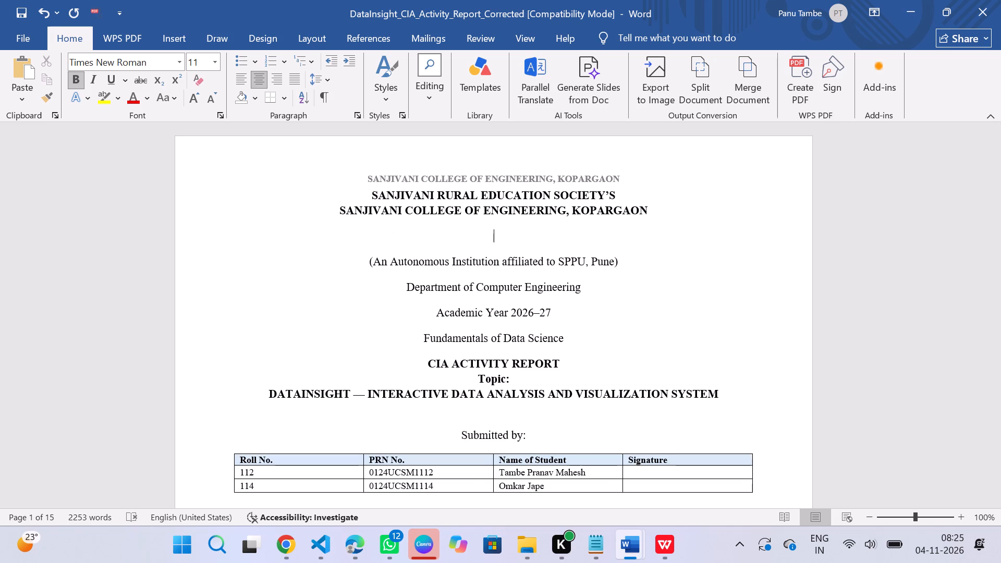
key(ctrl+v)
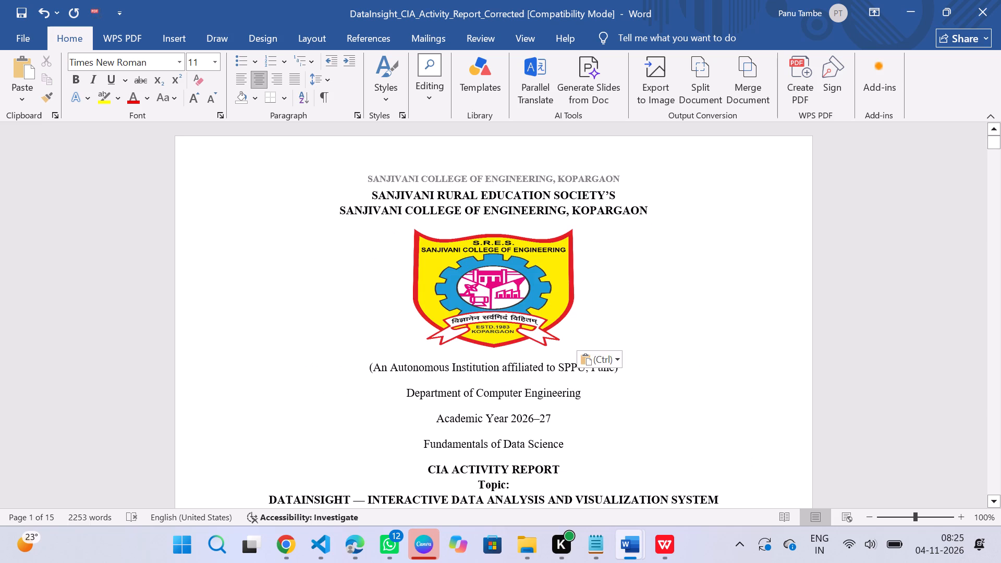
scroll(645, 225, up, 1)
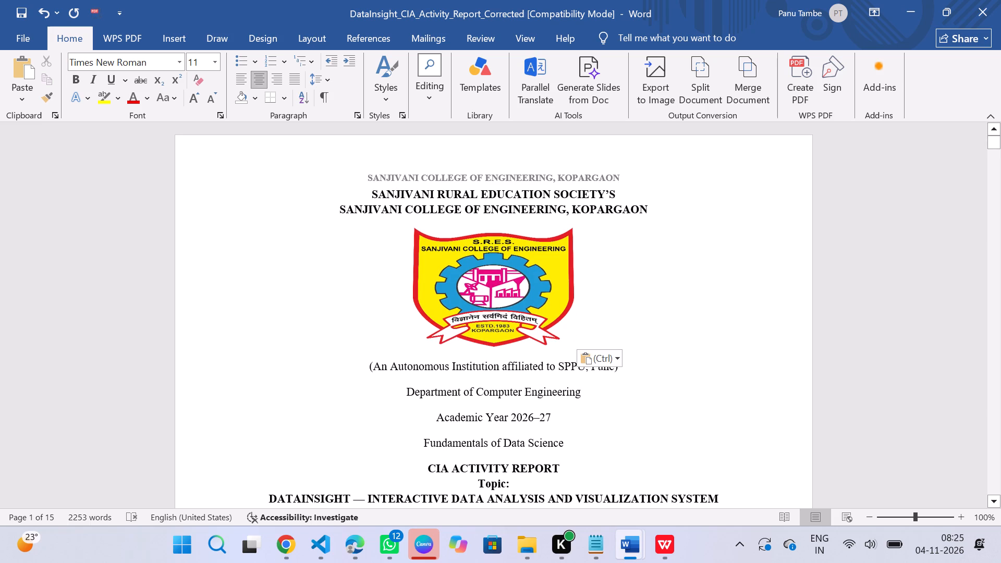
scroll(645, 225, down, 1)
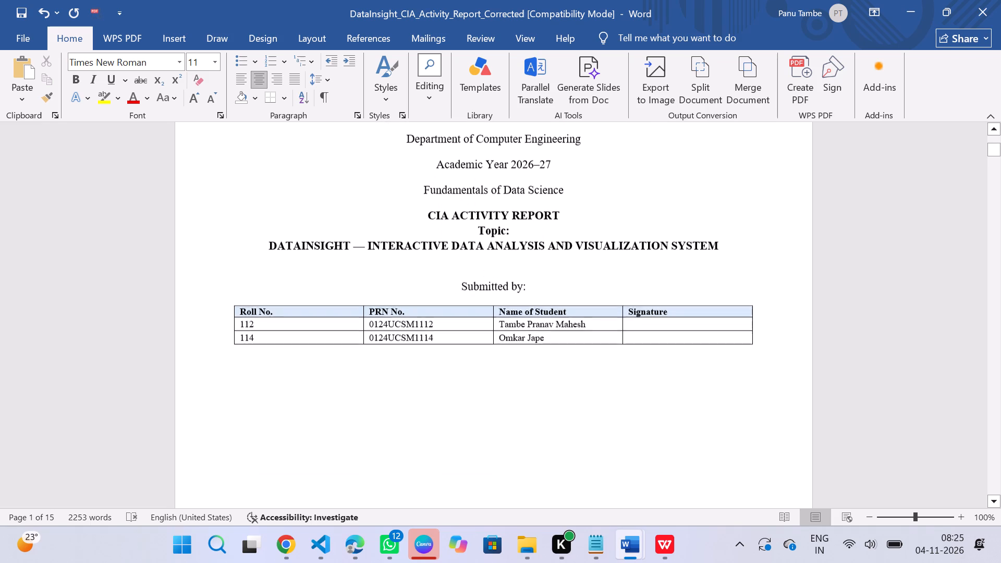
scroll(645, 225, down, 1)
scroll(645, 225, up, 5)
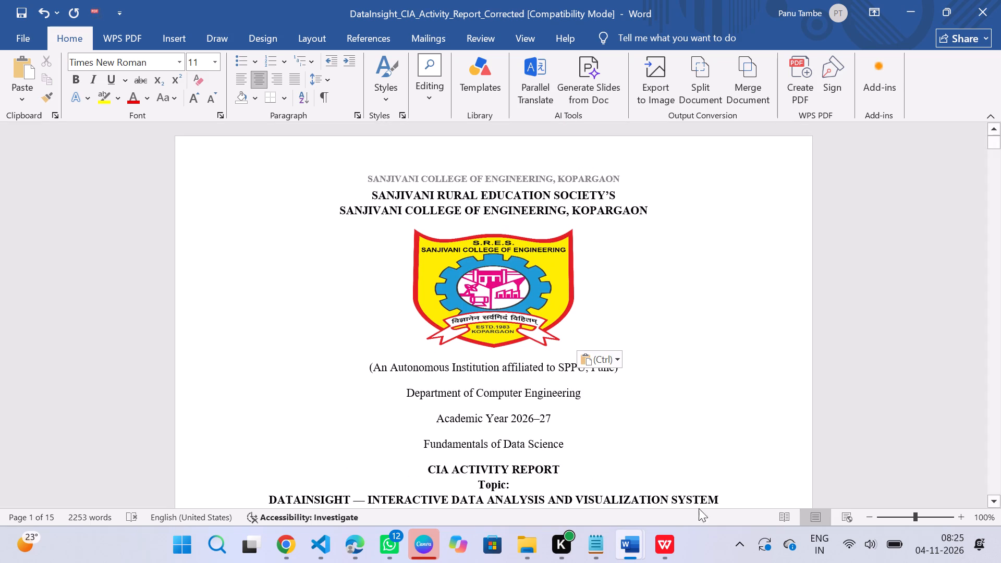
Switch to Group4.docx in WPS Office and review its cover page, introduction, dataset description and Python code pages.
click(666, 542)
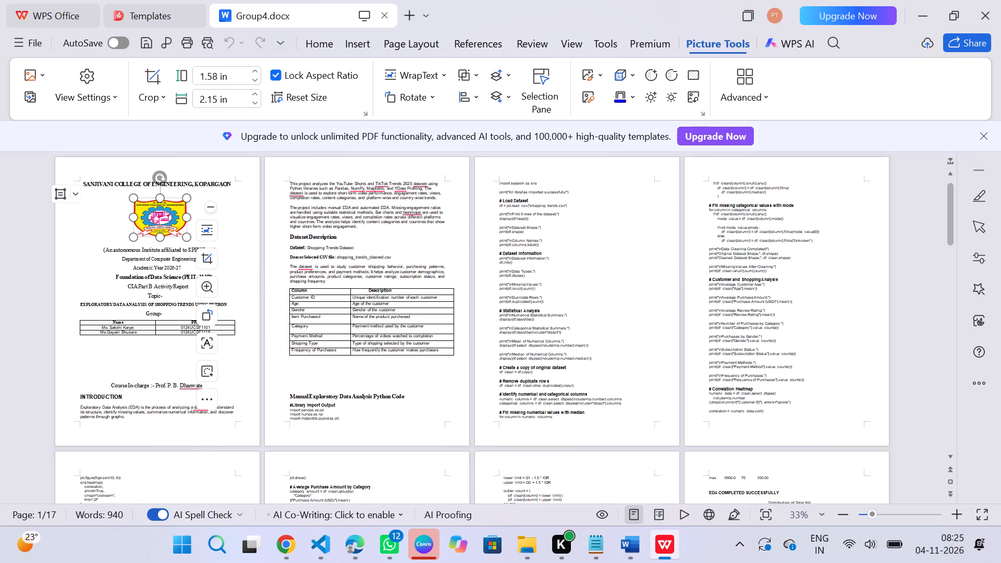
click(143, 378)
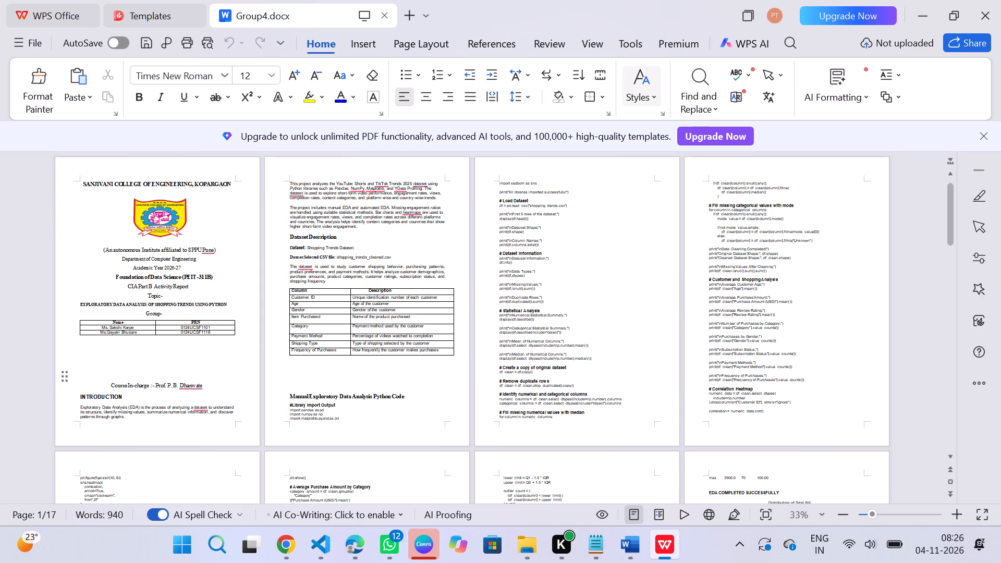
scroll(591, 442, down, 4)
scroll(591, 442, left, 2)
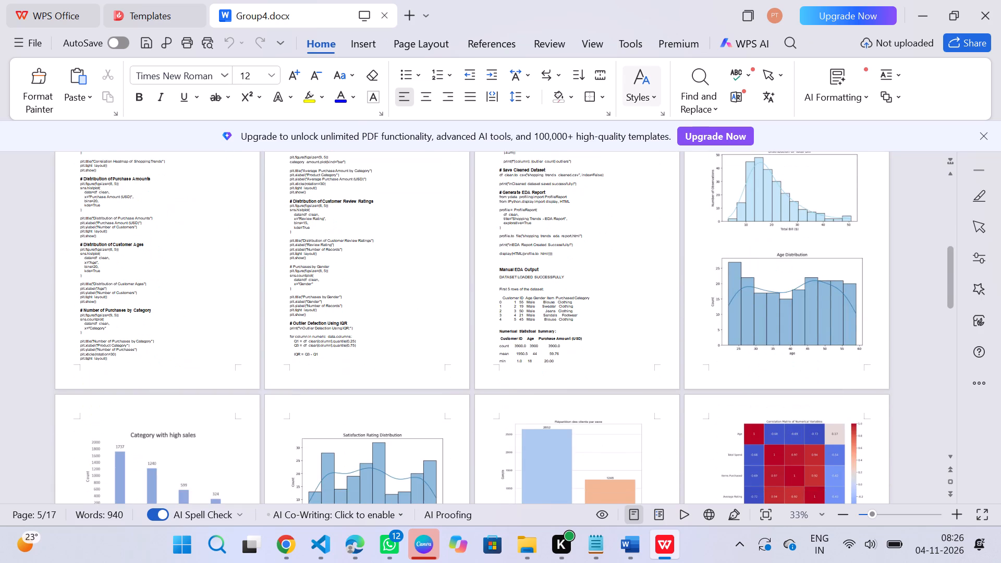
scroll(591, 442, left, 1)
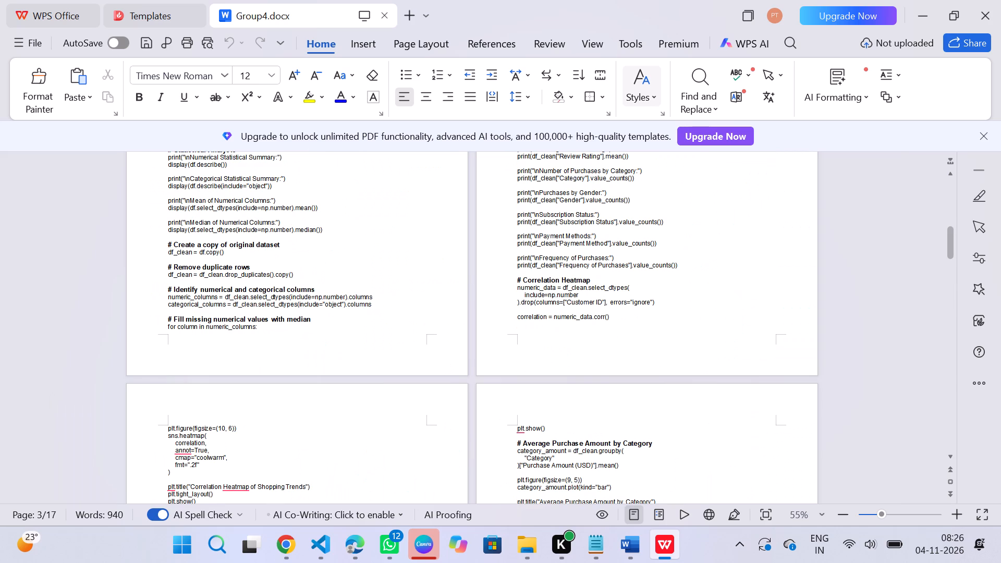
scroll(591, 442, up, 3)
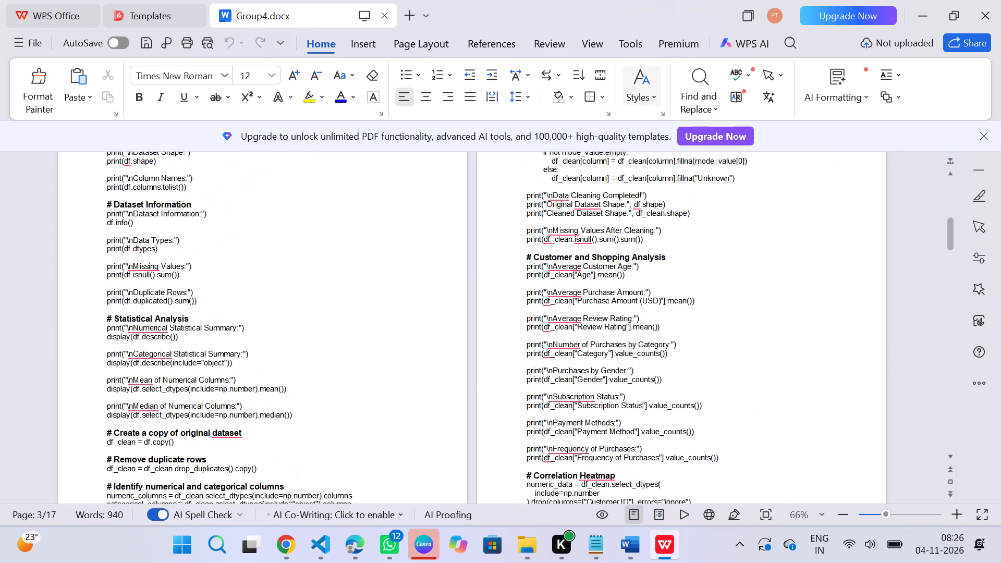
scroll(591, 442, down, 2)
scroll(591, 442, up, 3)
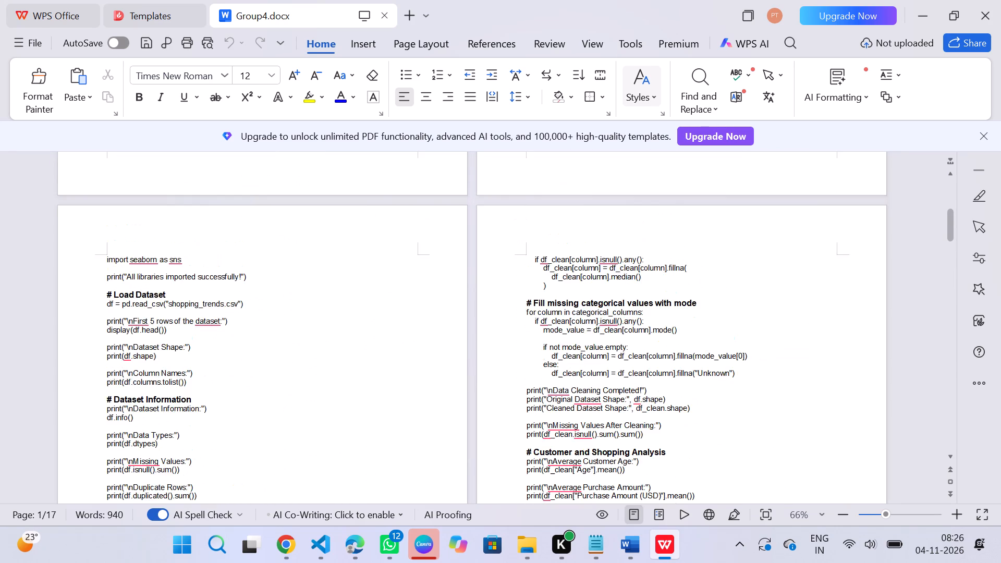
scroll(591, 442, up, 2)
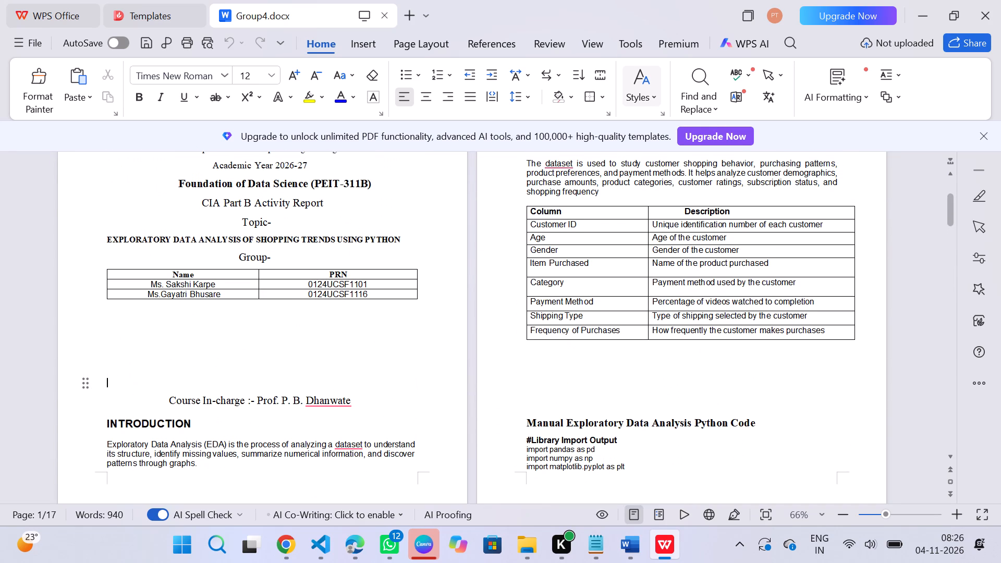
scroll(591, 442, down, 3)
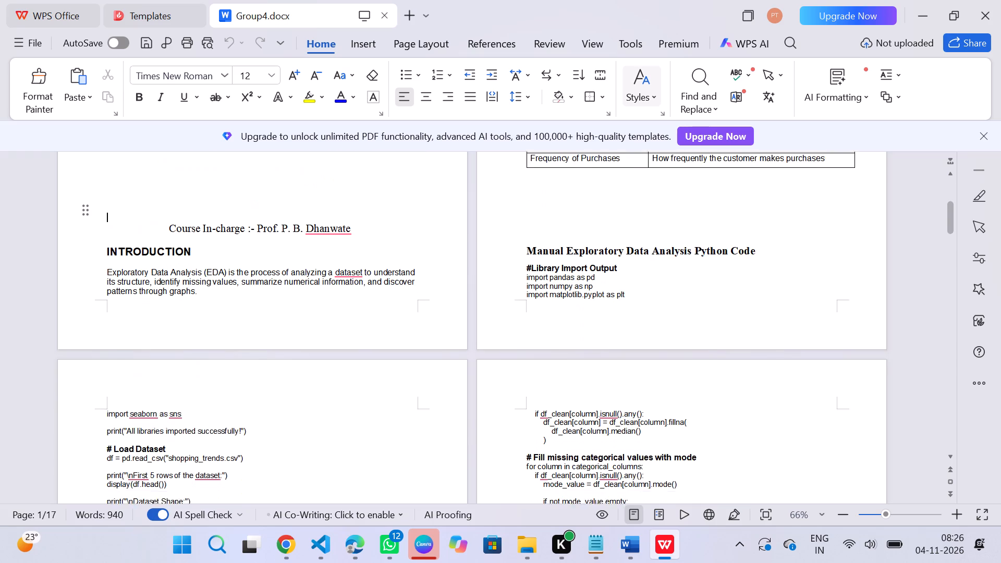
scroll(591, 442, down, 4)
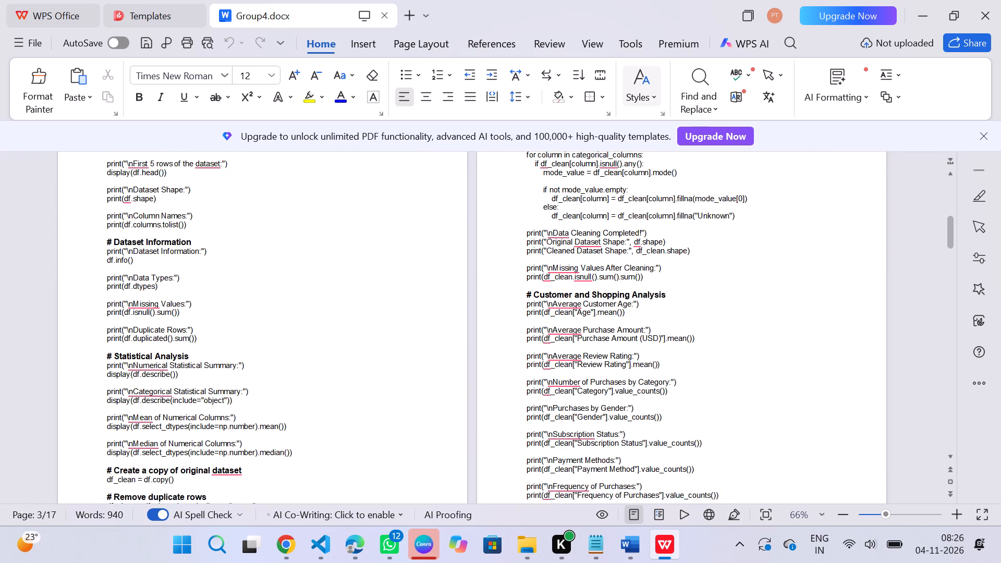
scroll(591, 442, down, 8)
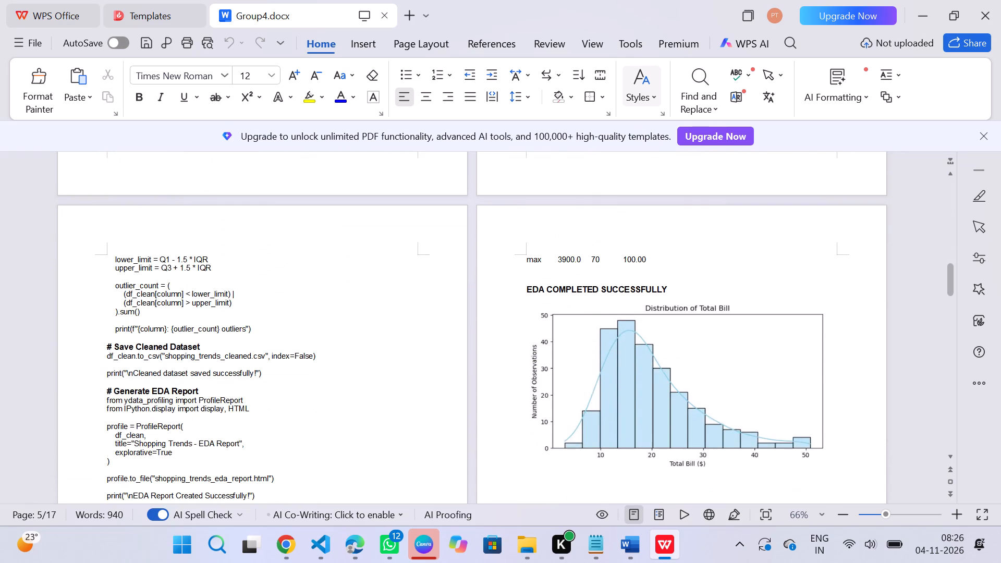
scroll(591, 442, down, 2)
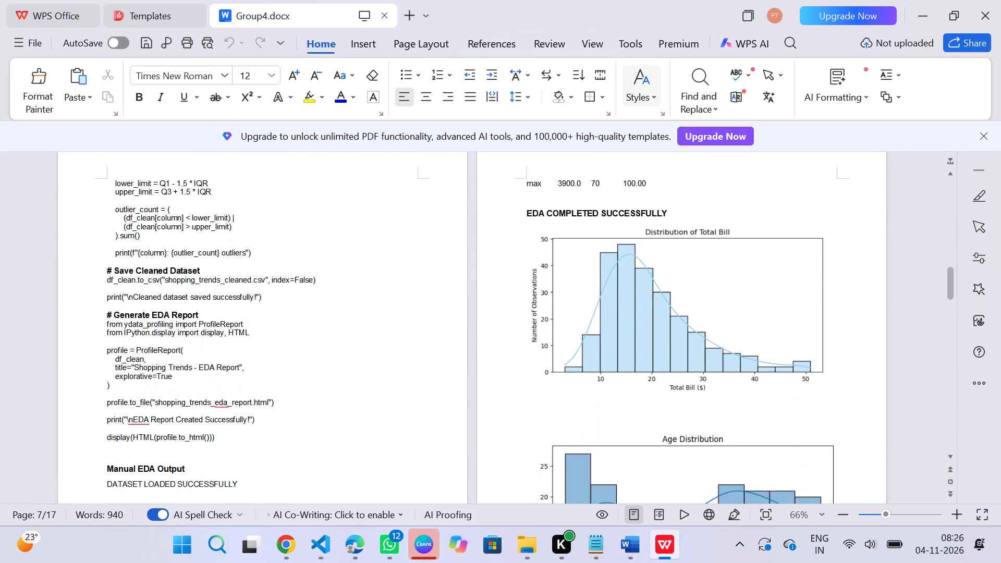
Examine the Group4.docx pages from the EDA output charts through the Auto EDA Report screenshots to the Conclusion.
drag(528, 210, 695, 202)
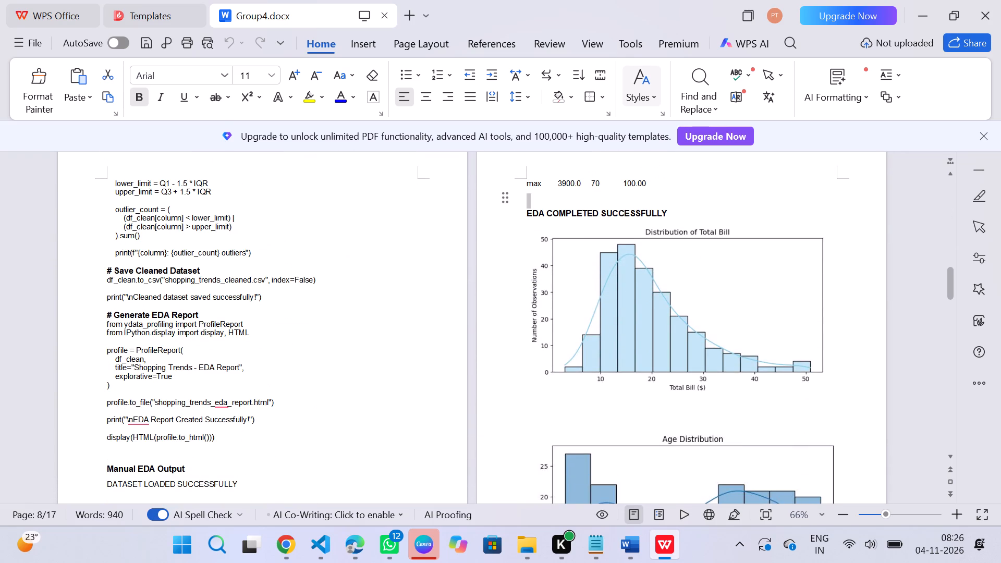
drag(695, 202, 797, 489)
scroll(797, 489, down, 6)
scroll(797, 489, up, 1)
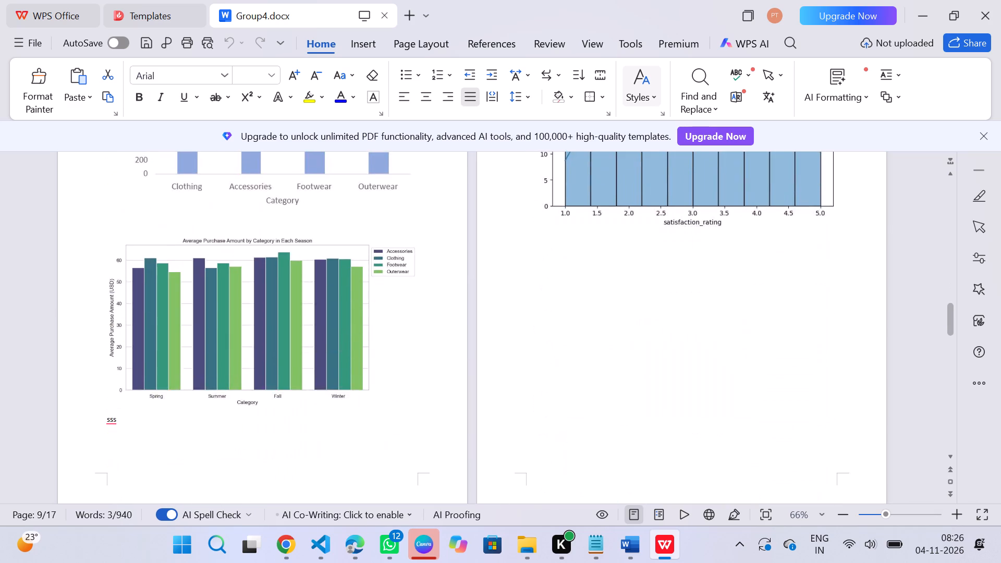
scroll(797, 489, up, 1)
scroll(797, 489, down, 5)
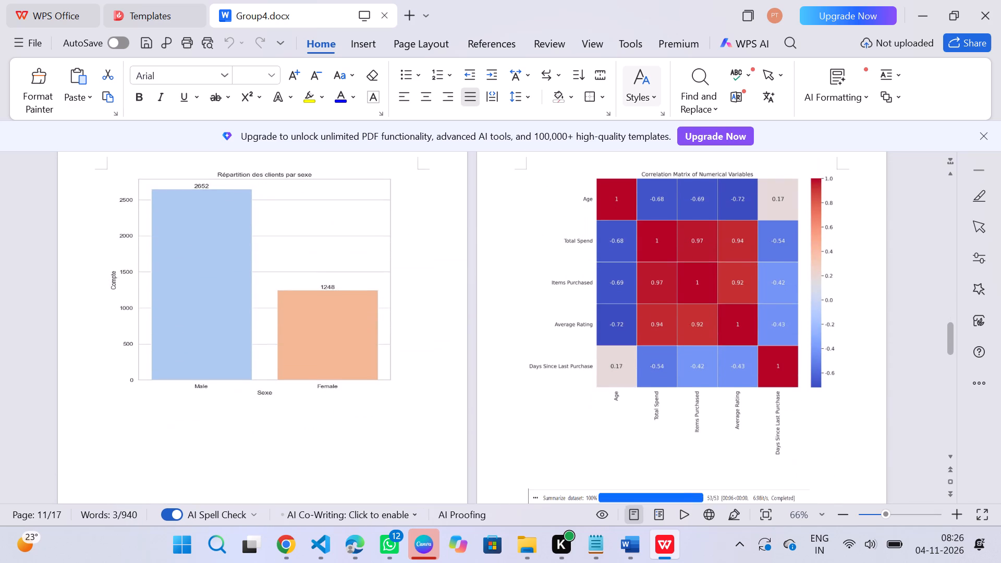
scroll(797, 489, down, 4)
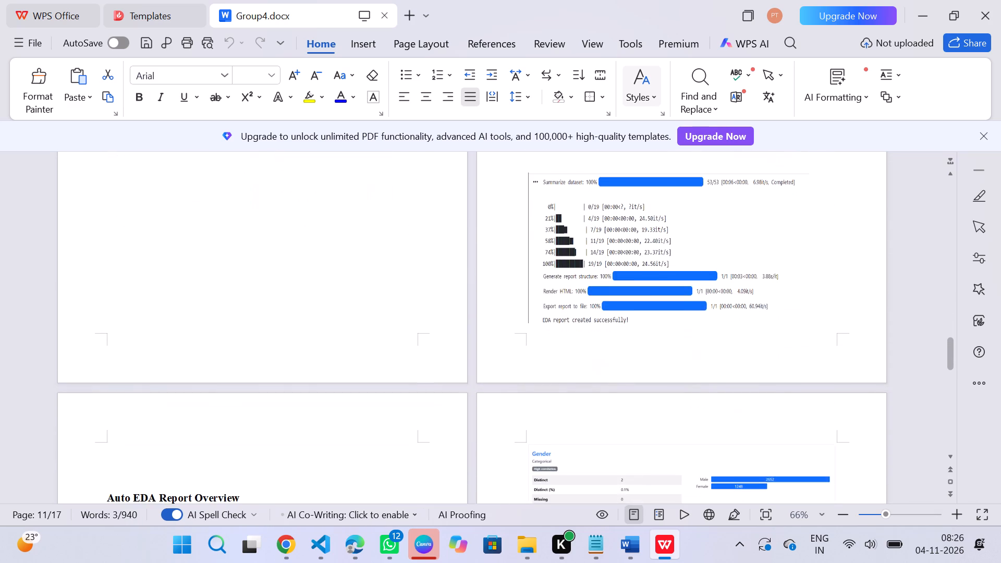
scroll(797, 489, down, 4)
right_click(797, 489)
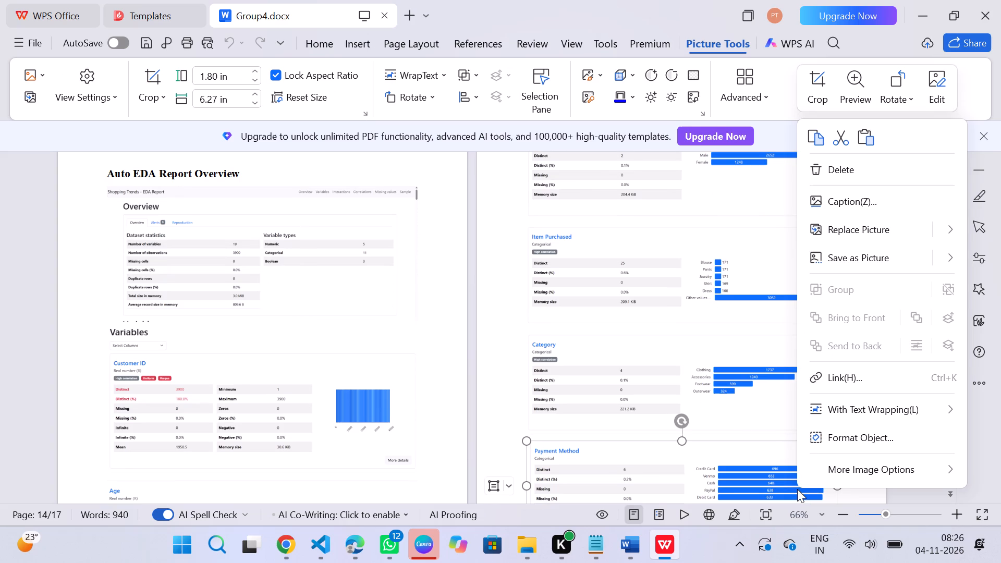
scroll(797, 489, down, 4)
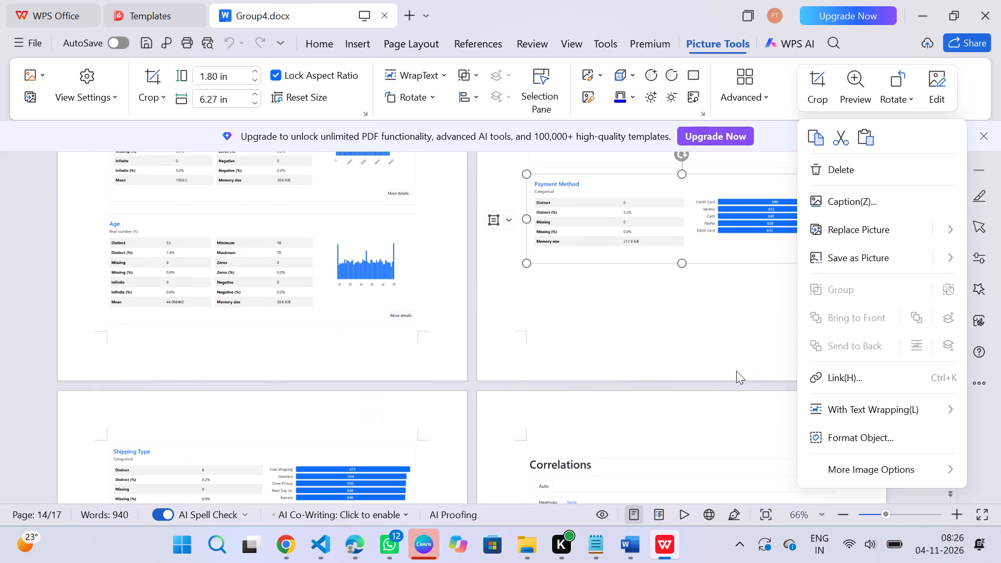
click(667, 397)
scroll(667, 397, down, 5)
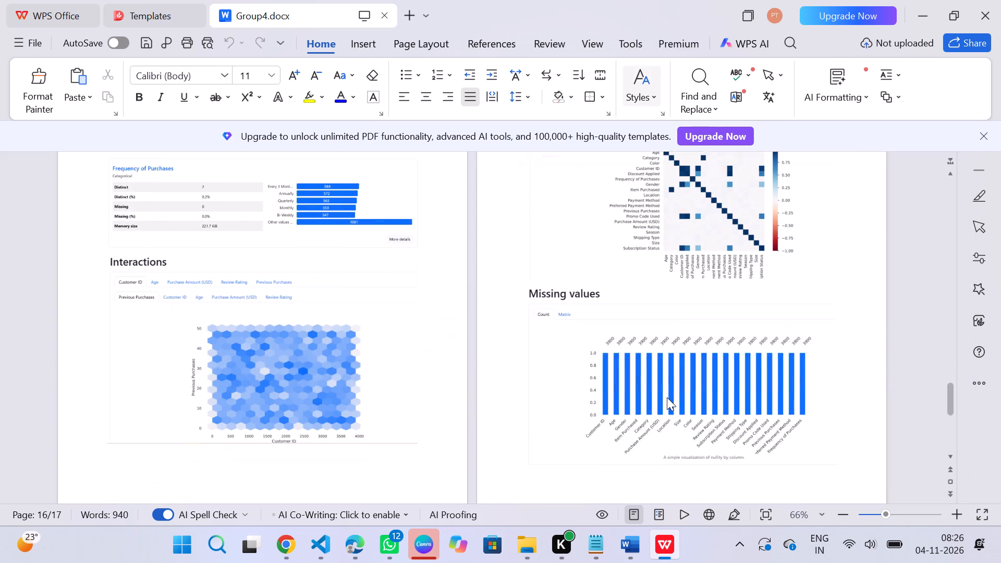
scroll(667, 397, down, 3)
Recheck how Group4.docx lays out its Conclusion, charts and Auto EDA Report sections, including Missing values and Sample.
scroll(667, 397, up, 1)
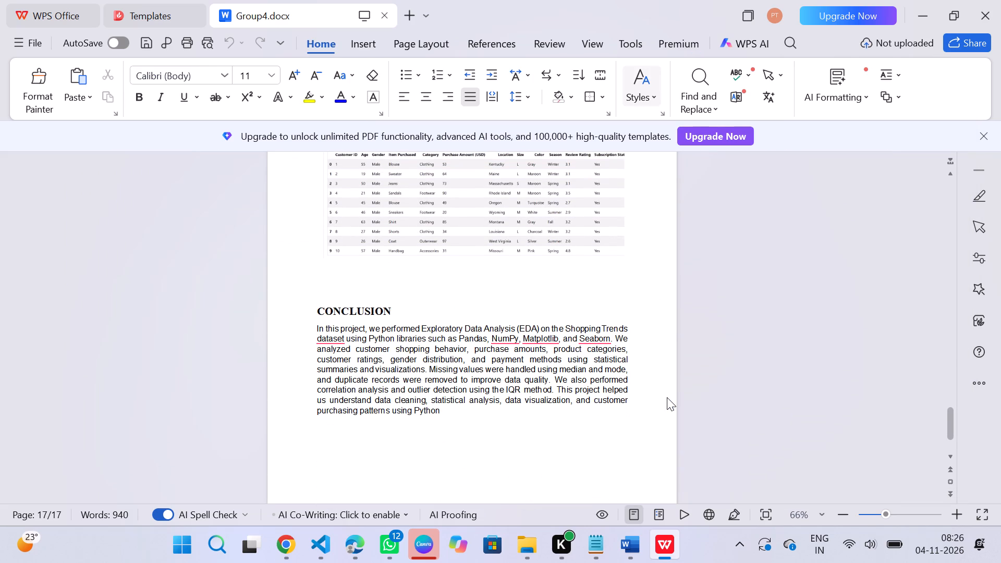
scroll(382, 336, up, 1)
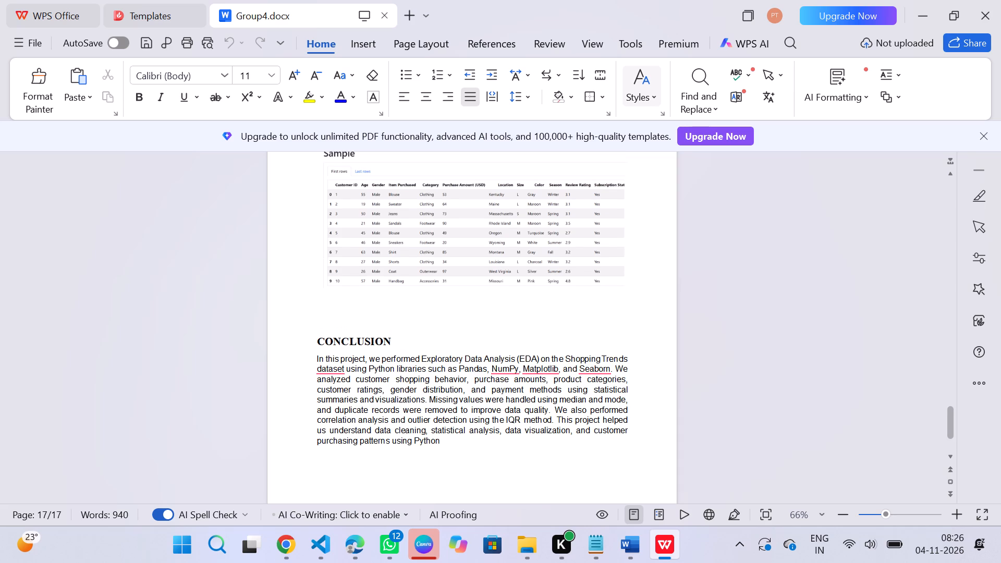
scroll(382, 336, right, 1)
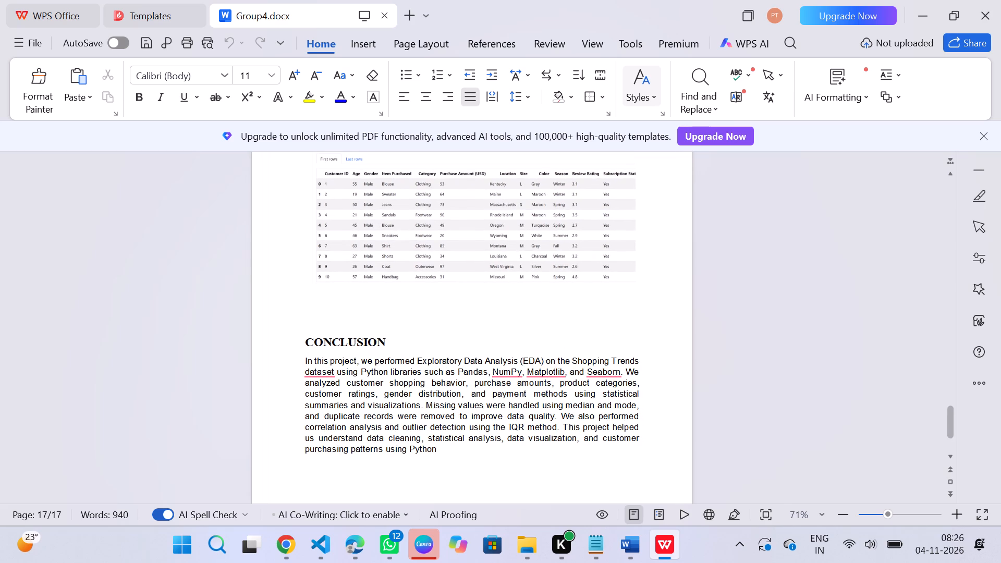
scroll(361, 323, up, 1)
scroll(433, 357, up, 1)
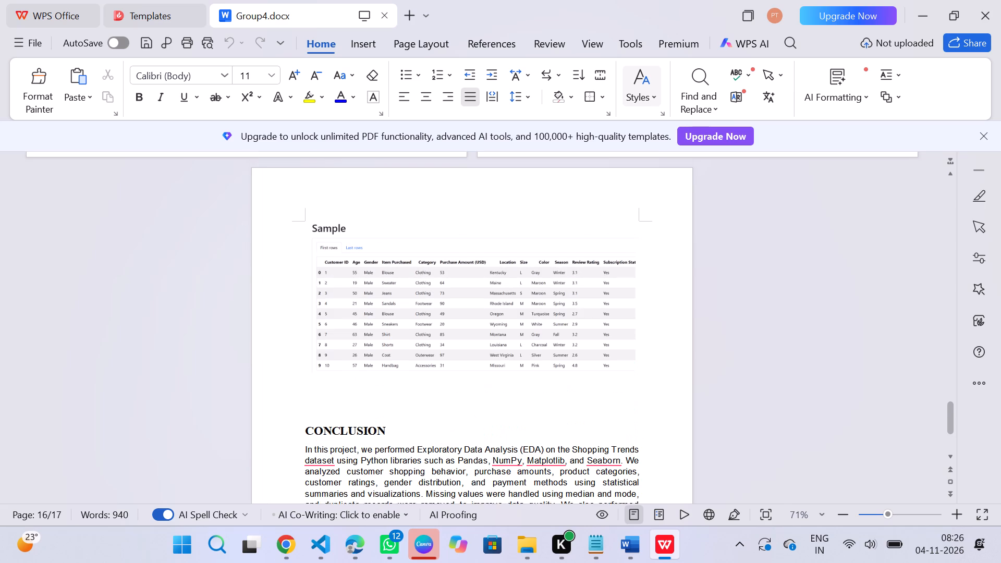
scroll(433, 357, up, 1)
scroll(433, 357, down, 6)
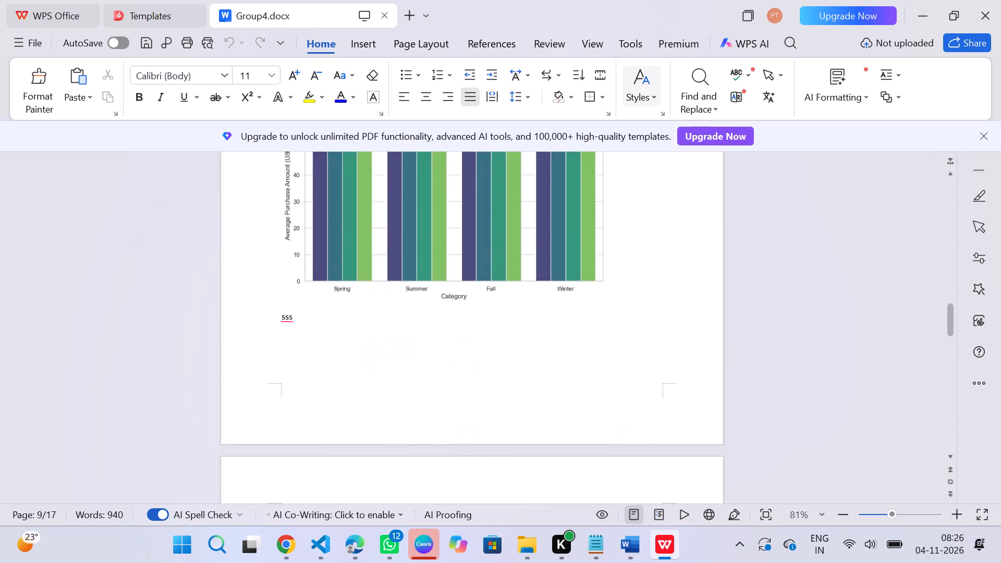
scroll(433, 357, down, 6)
scroll(233, 0, down, 4)
scroll(359, 308, down, 17)
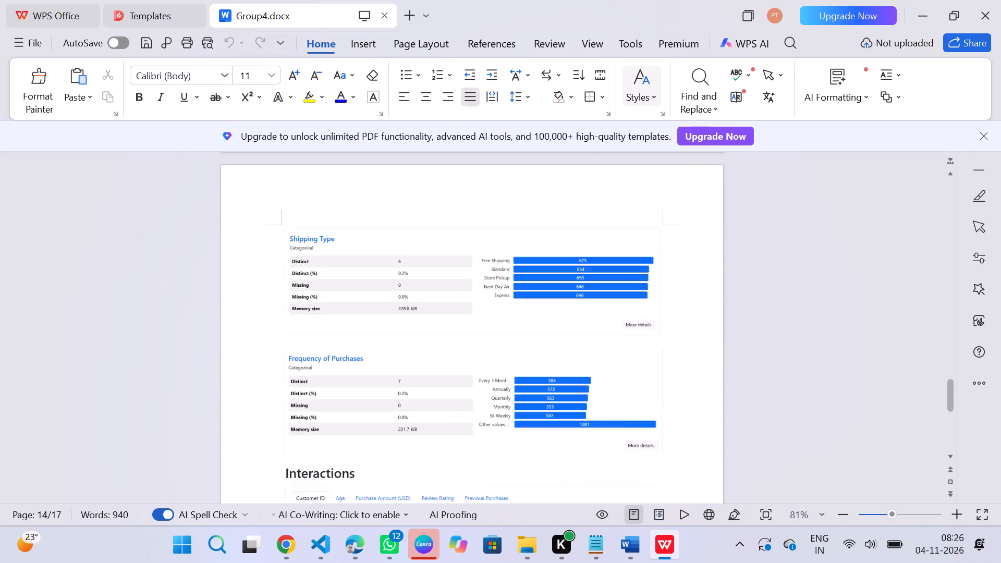
scroll(359, 308, down, 4)
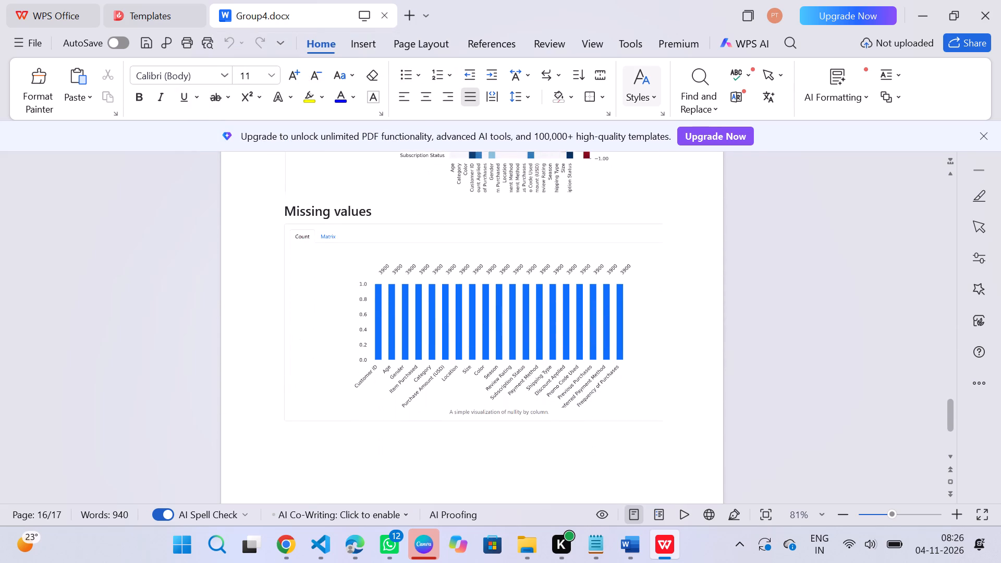
scroll(359, 308, down, 1)
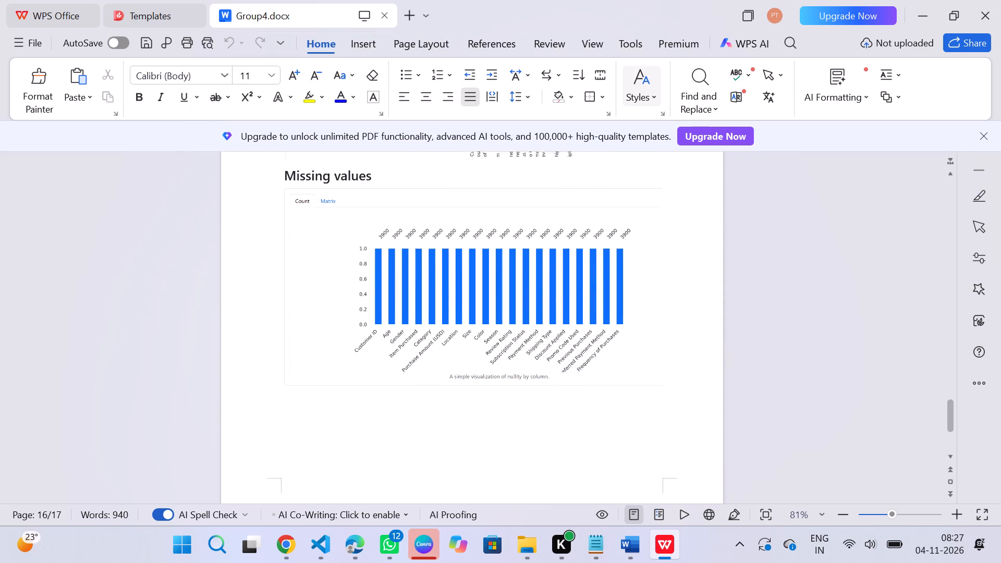
scroll(359, 308, down, 3)
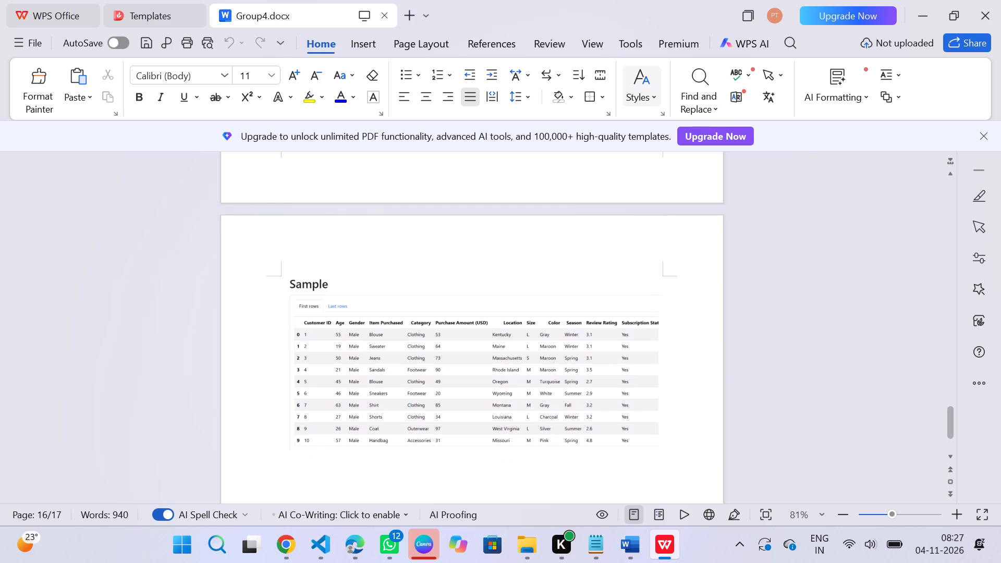
scroll(359, 308, up, 3)
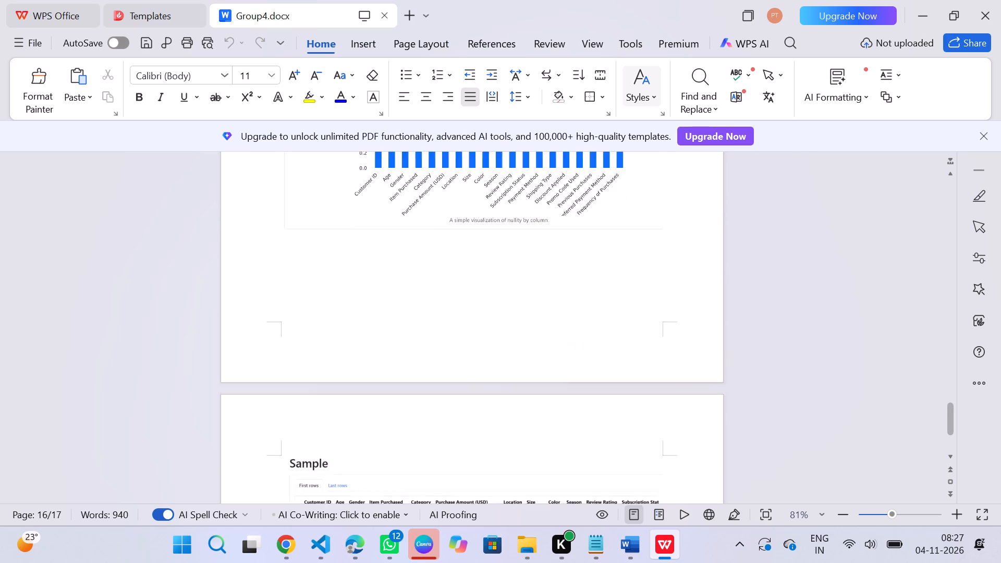
scroll(359, 308, up, 12)
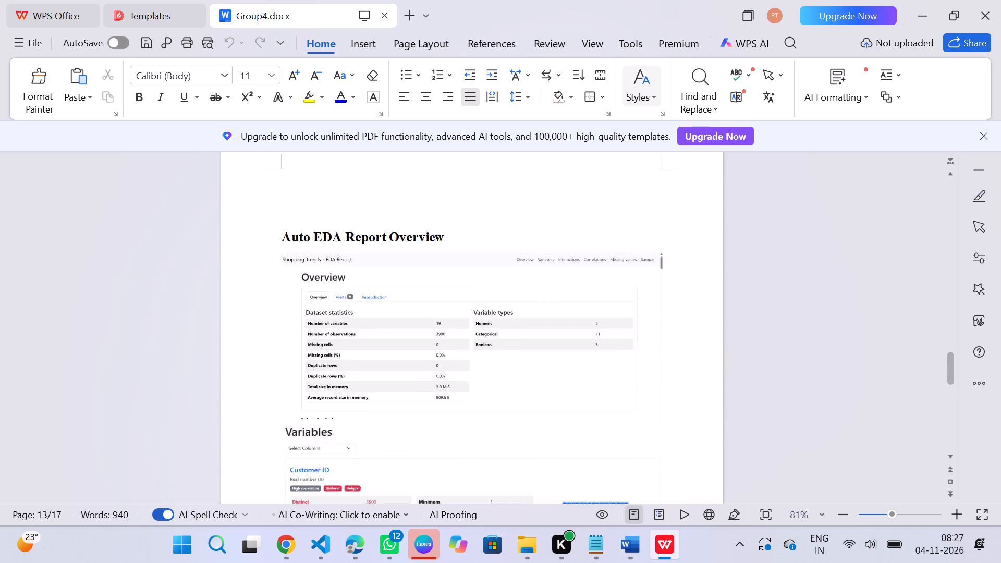
Review the Group4.docx pages back from the EDA report generation output through the charts to the Manual EDA Output section.
click(621, 544)
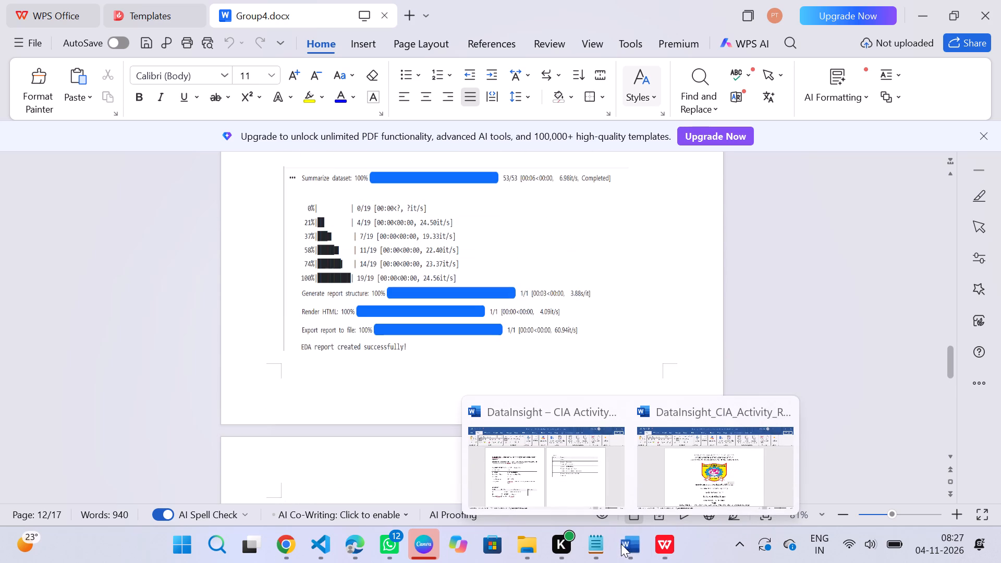
click(758, 236)
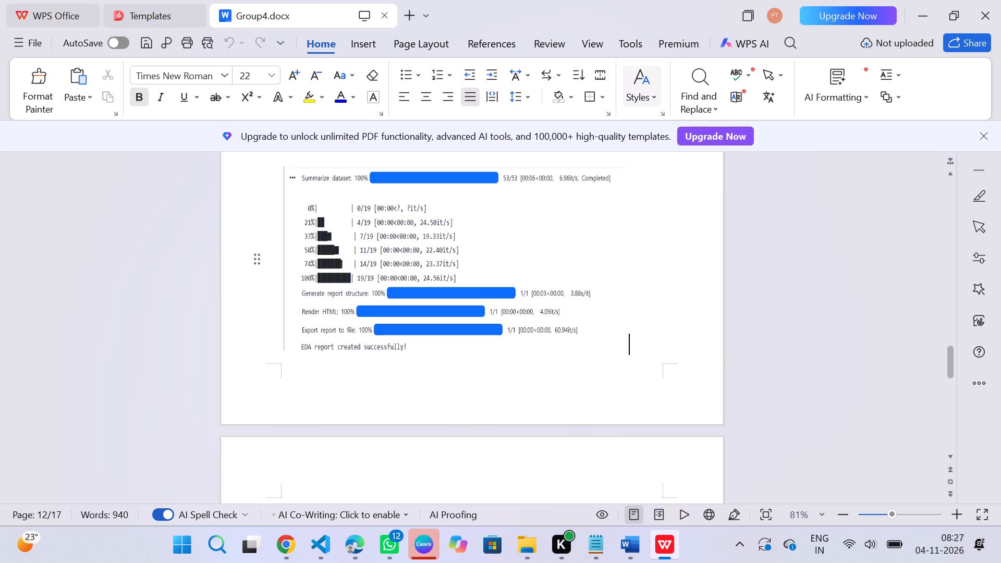
scroll(578, 246, up, 7)
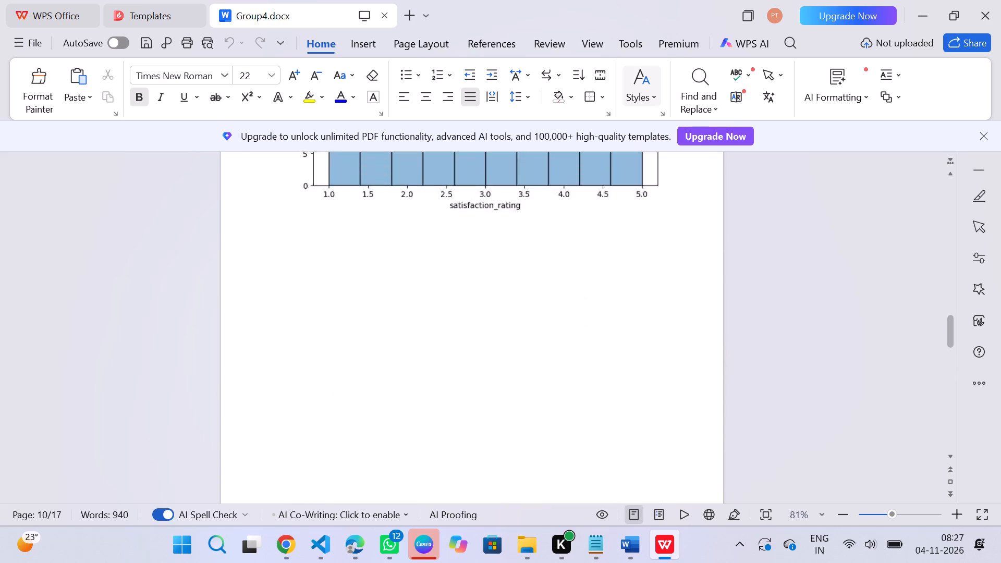
scroll(578, 246, up, 13)
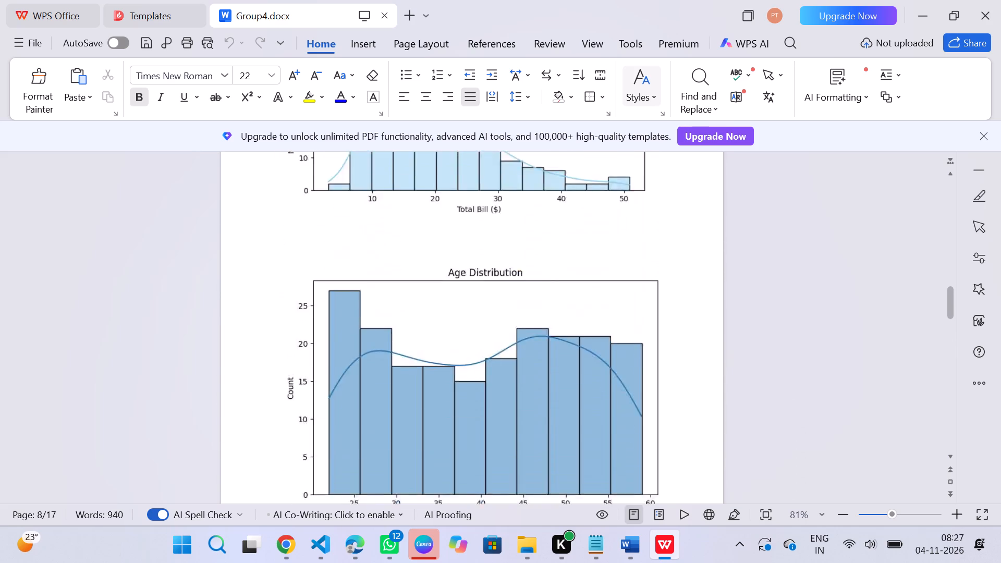
scroll(578, 246, up, 6)
scroll(578, 246, down, 1)
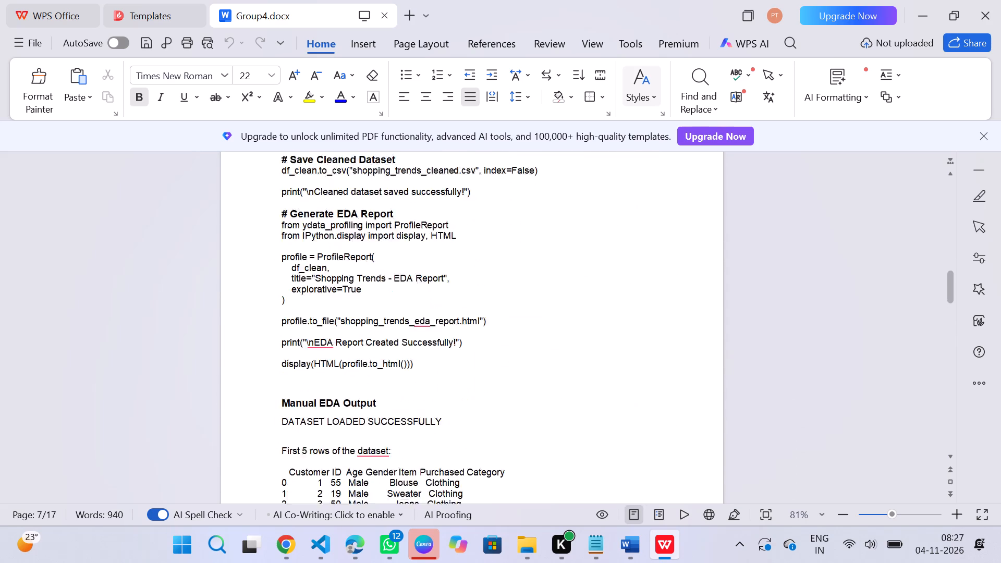
scroll(578, 246, down, 1)
scroll(578, 246, up, 1)
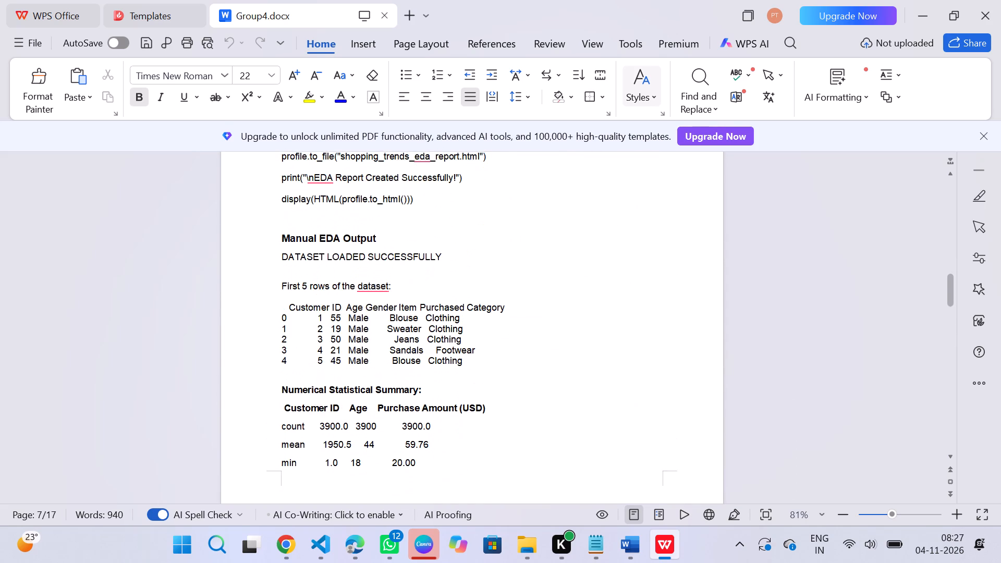
Switch from Group4.docx back to the DataInsight_CIA_Activity_Report_Corrected document in Word.
scroll(578, 246, up, 7)
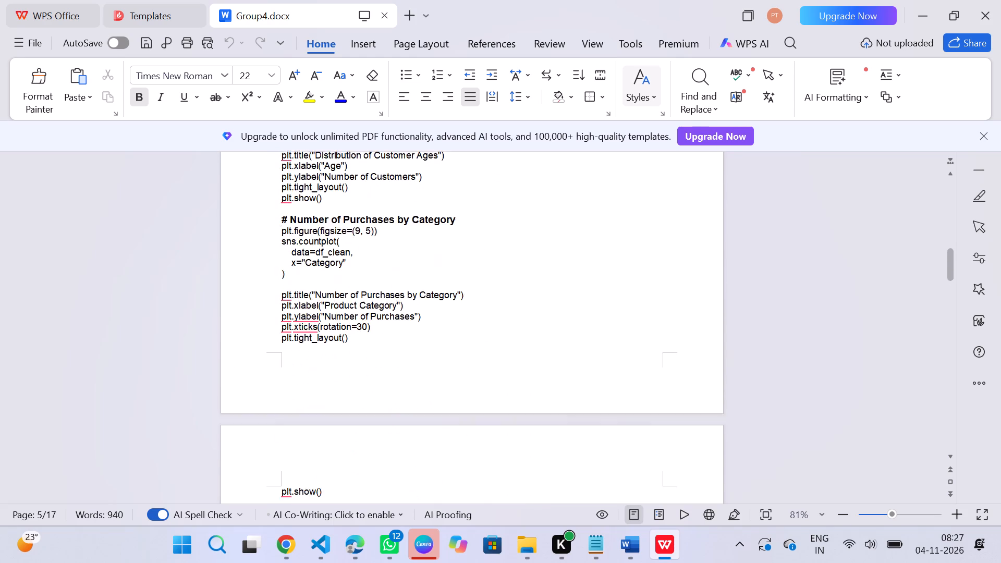
click(624, 558)
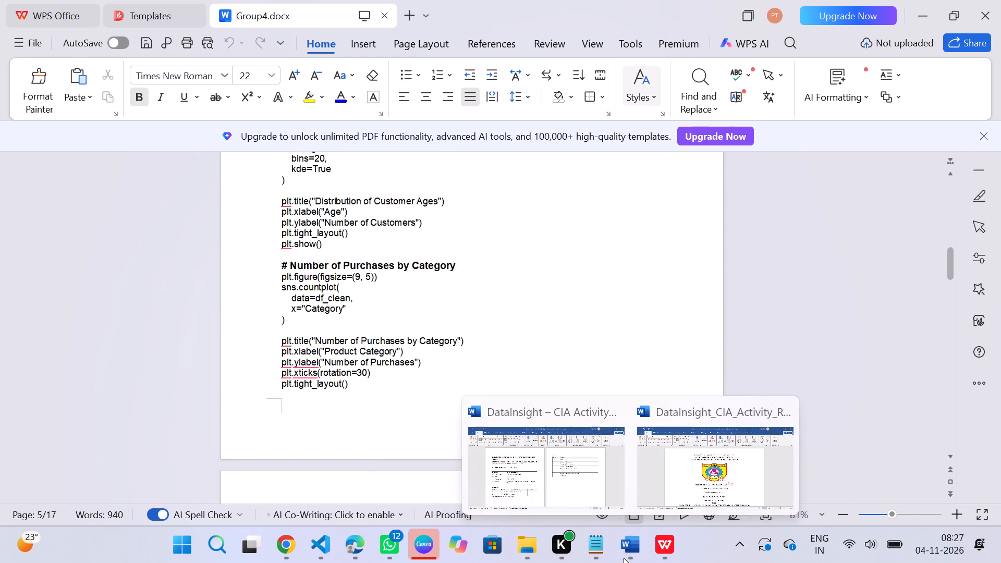
click(651, 503)
Delete the blank lines above the Course In-charge block so that the label and professor's name fit on the cover page.
scroll(651, 503, down, 2)
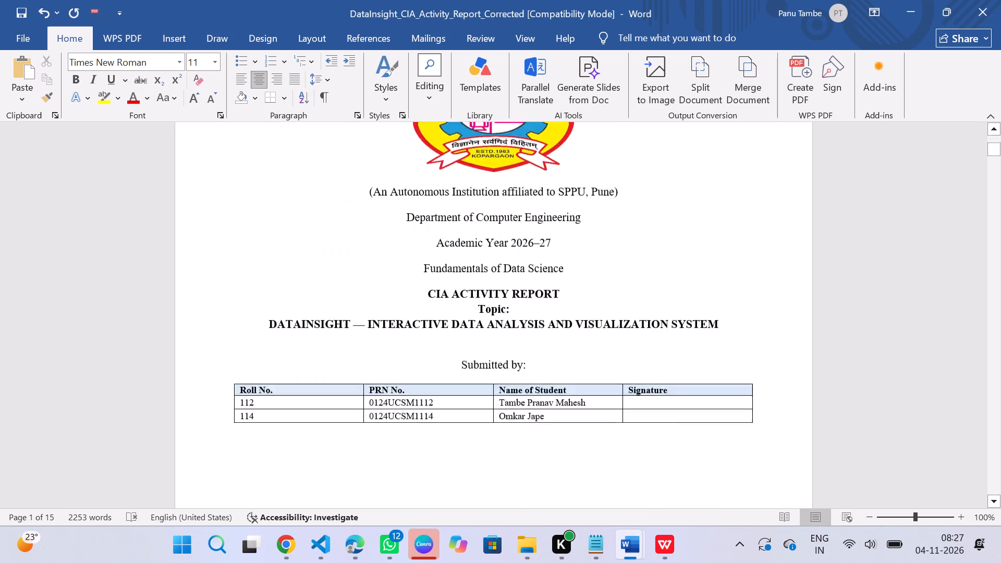
scroll(651, 503, down, 3)
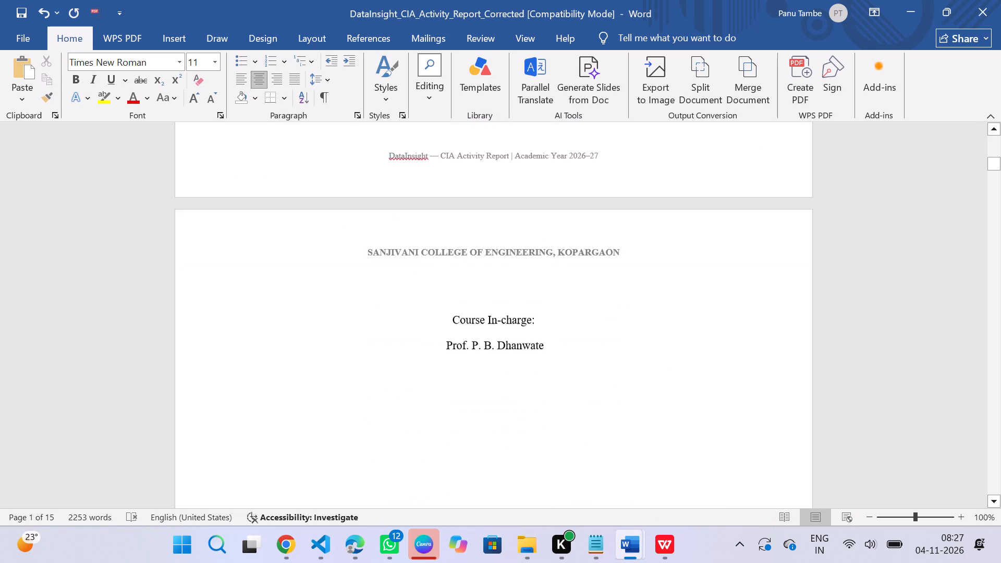
scroll(651, 503, down, 1)
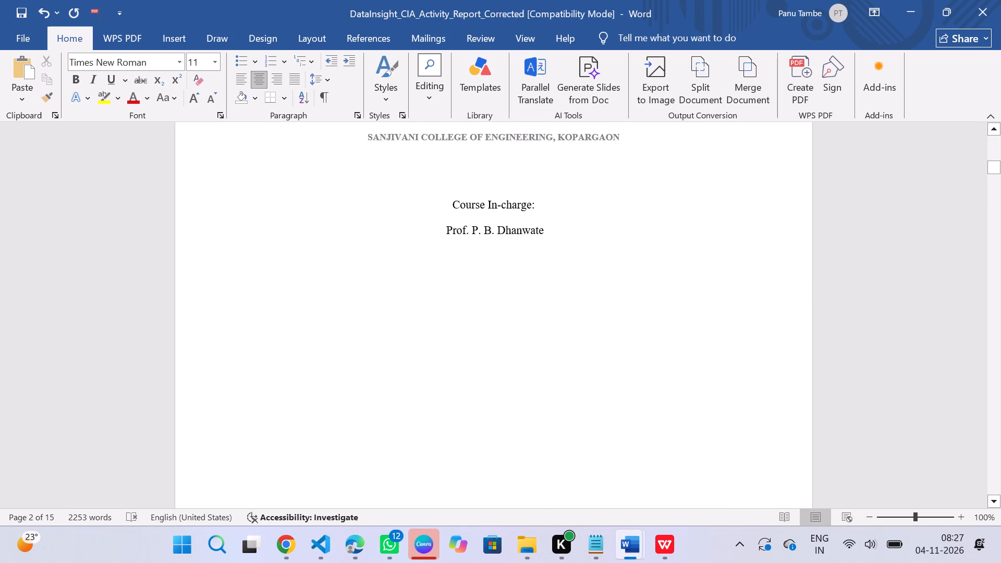
key(BackSpace)
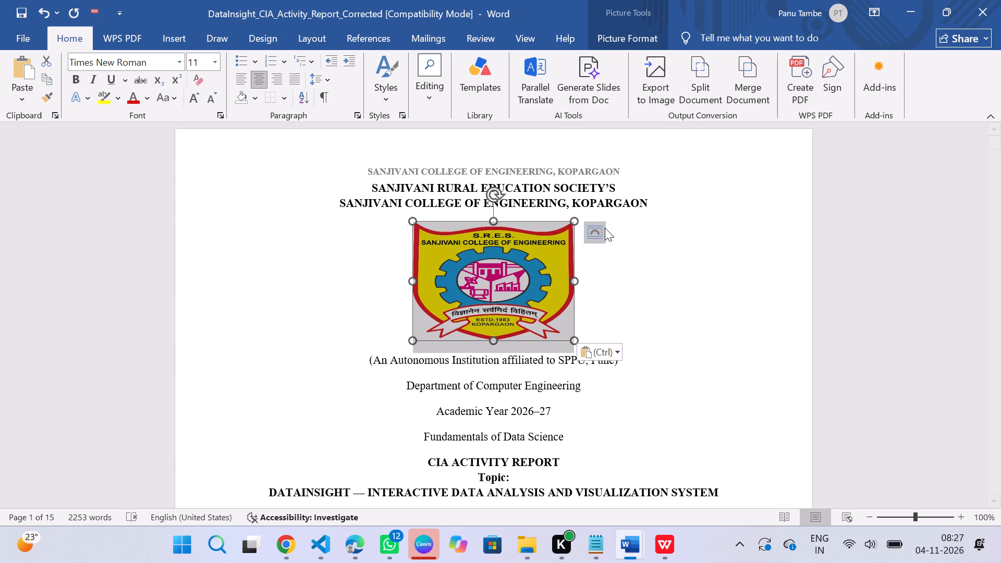
click(613, 281)
scroll(613, 281, down, 4)
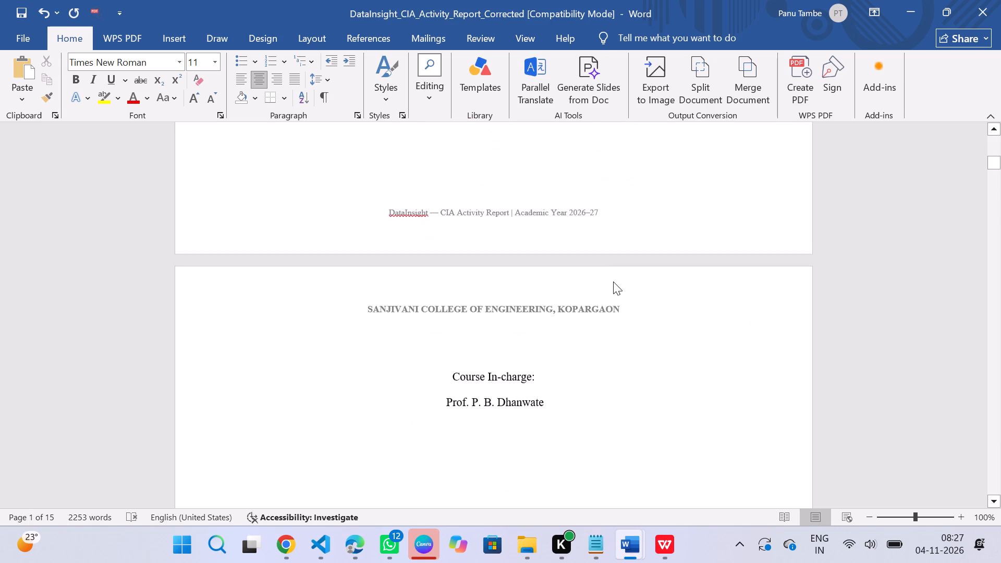
double_click(436, 159)
key(BackSpace)
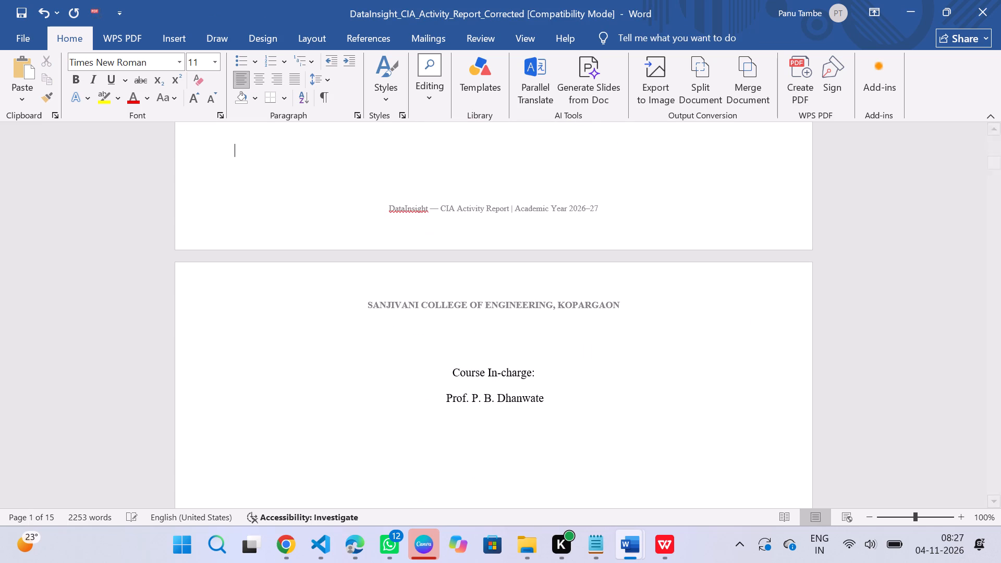
key(BackSpace)
key(BackSpace)
key(BackSpace)
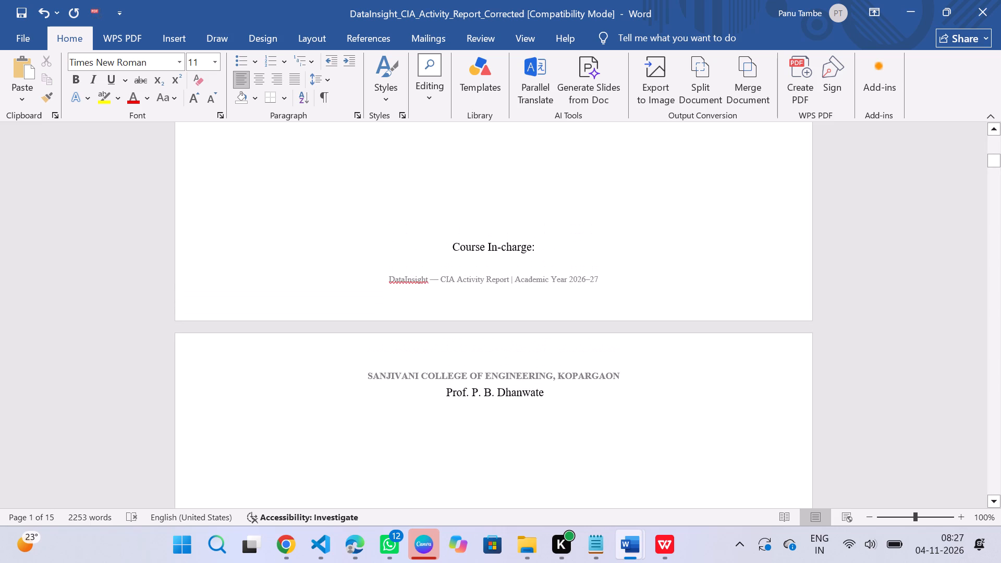
key(Down)
key(BackSpace)
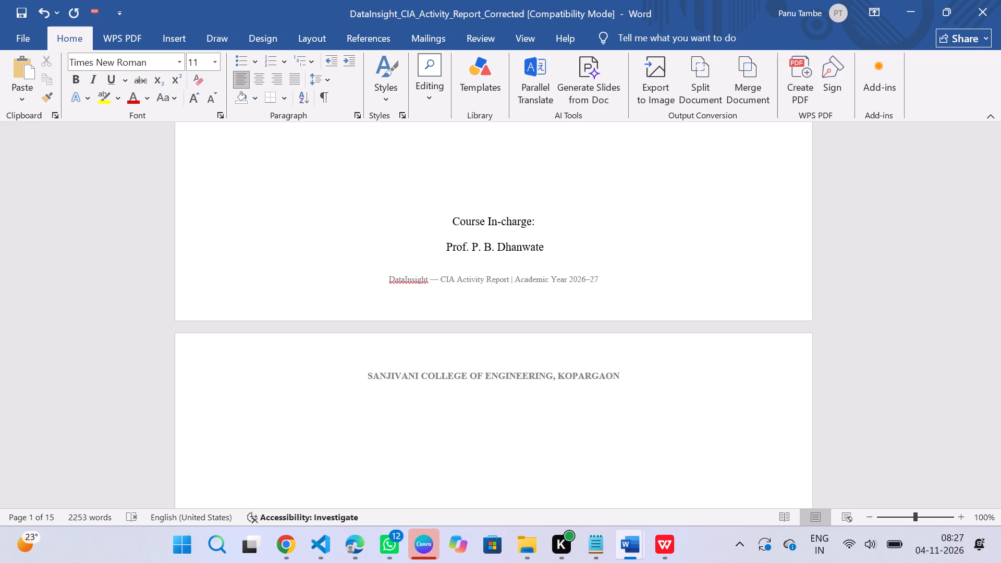
Remove the empty page between the cover page and the INDEX by deleting the blank lines and break after the professor's name.
scroll(436, 159, down, 5)
scroll(436, 159, up, 2)
scroll(436, 159, down, 1)
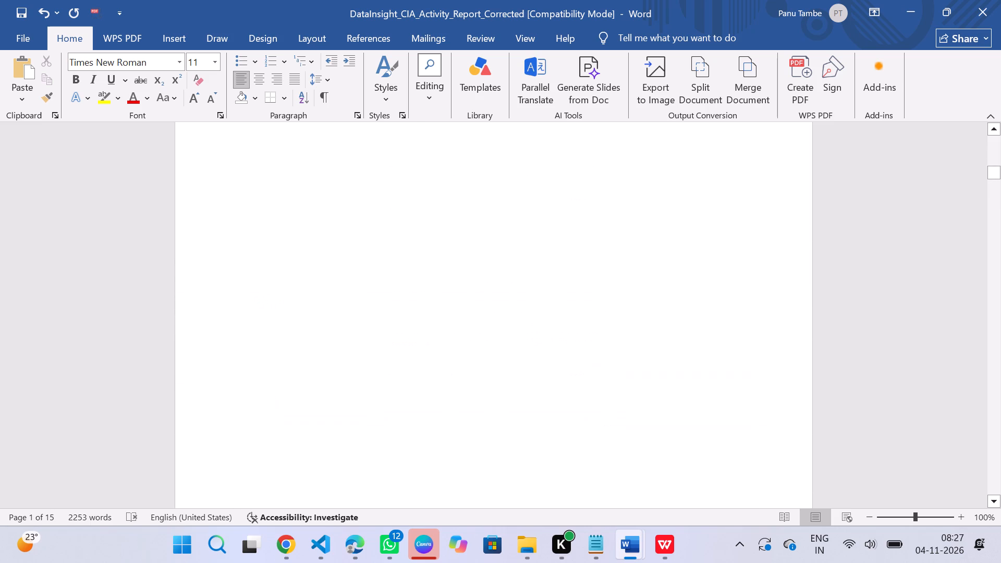
scroll(436, 159, down, 2)
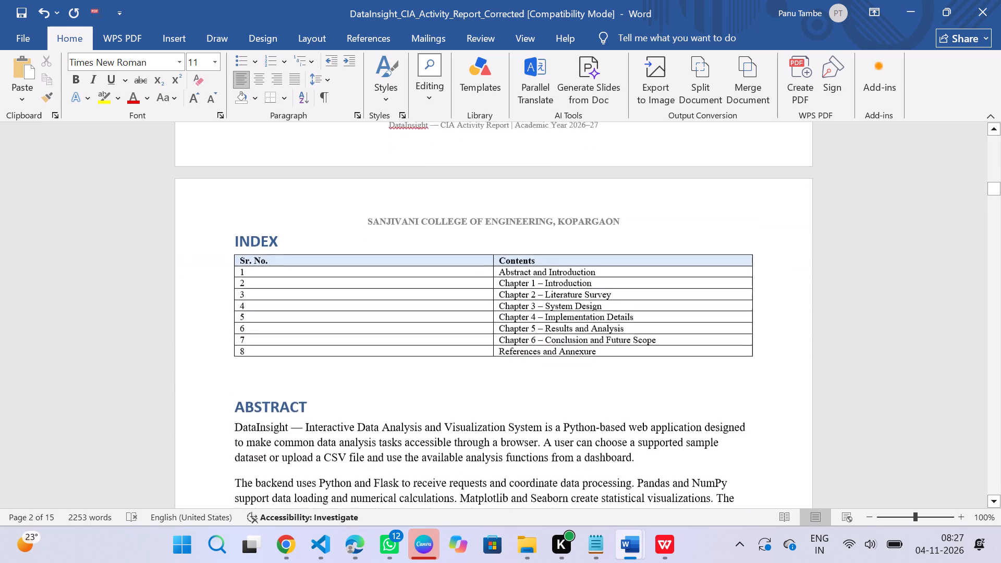
scroll(436, 159, up, 4)
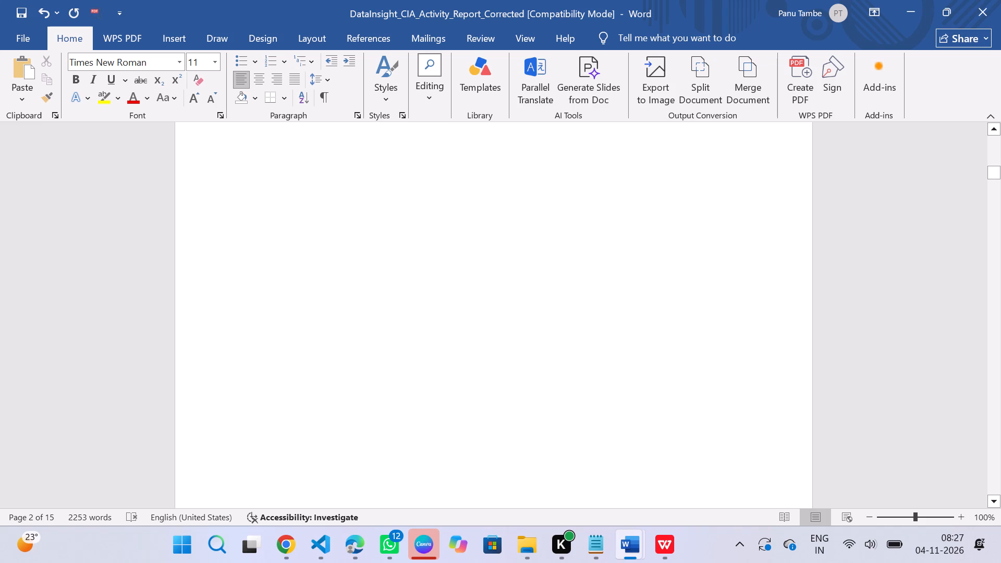
right_click(564, 247)
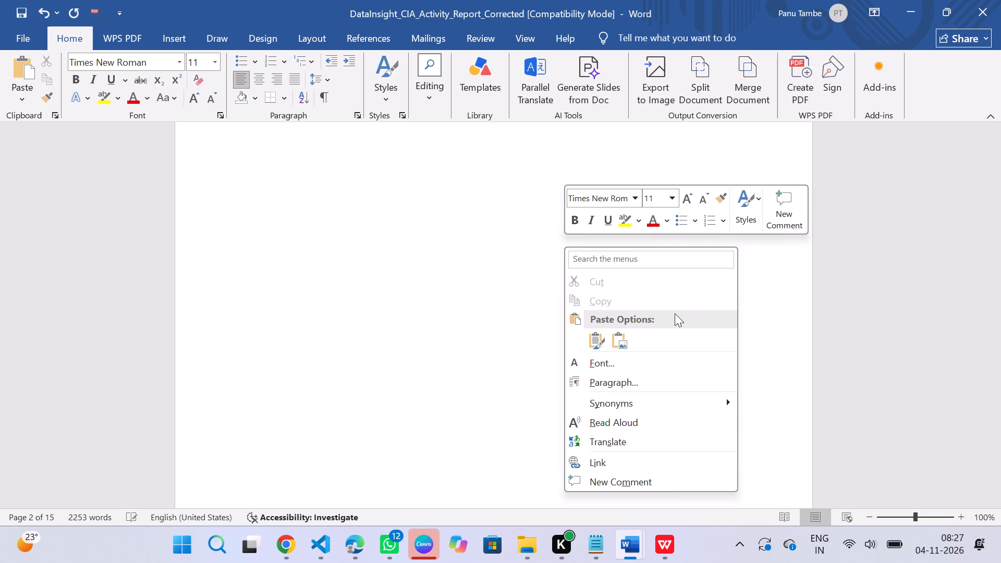
scroll(474, 343, up, 7)
scroll(474, 343, down, 4)
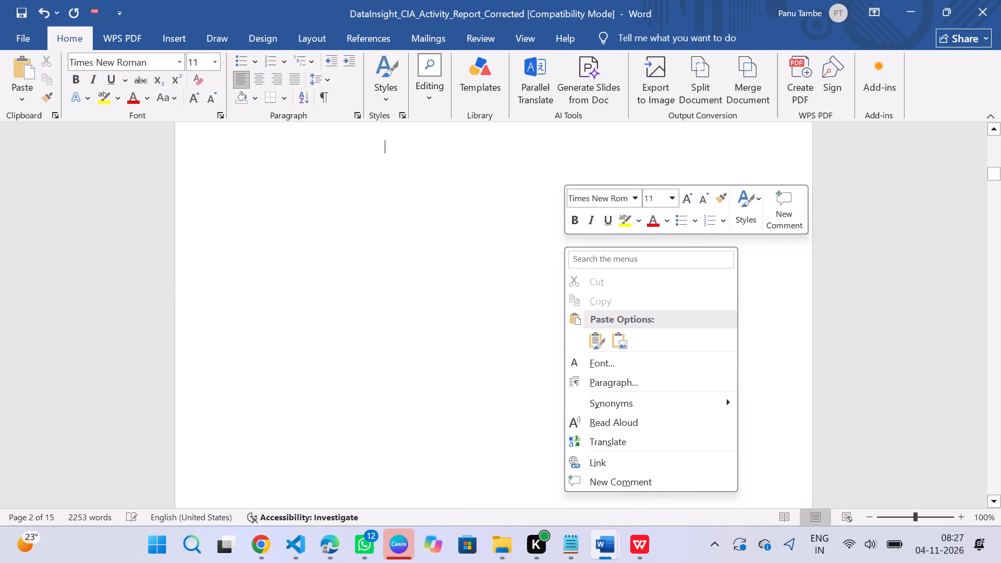
scroll(474, 343, down, 2)
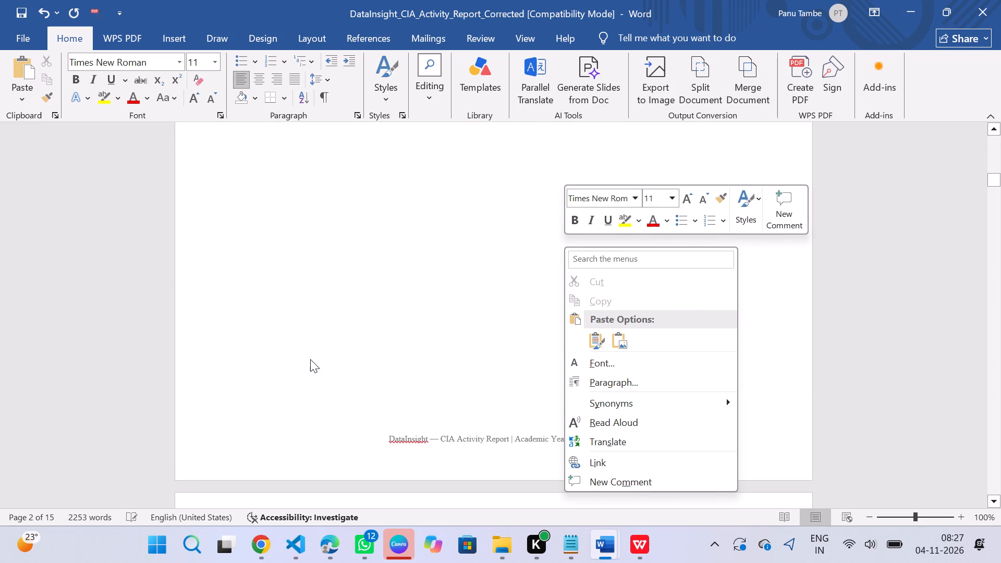
click(267, 414)
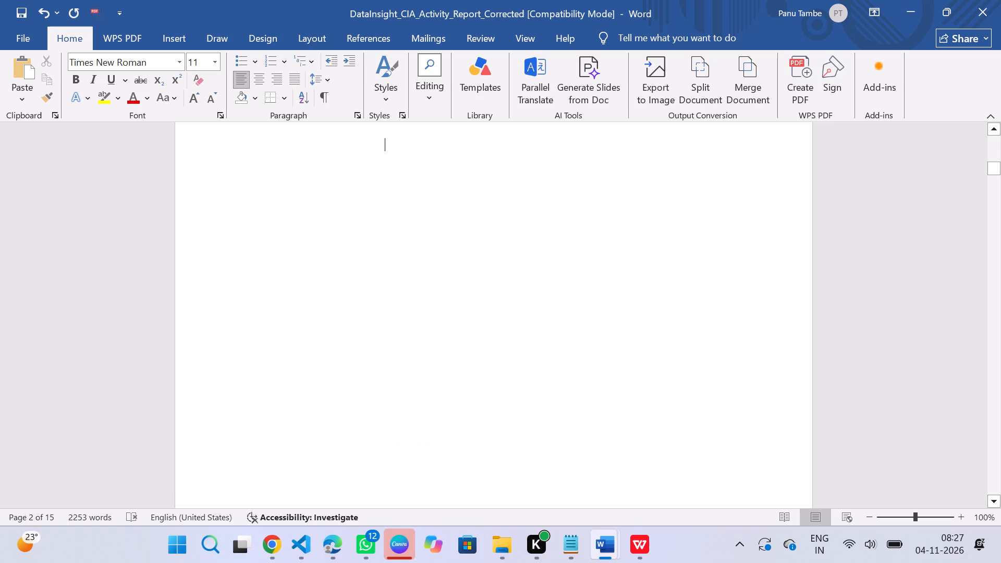
key(BackSpace)
key(BackSpace)
scroll(267, 414, up, 1)
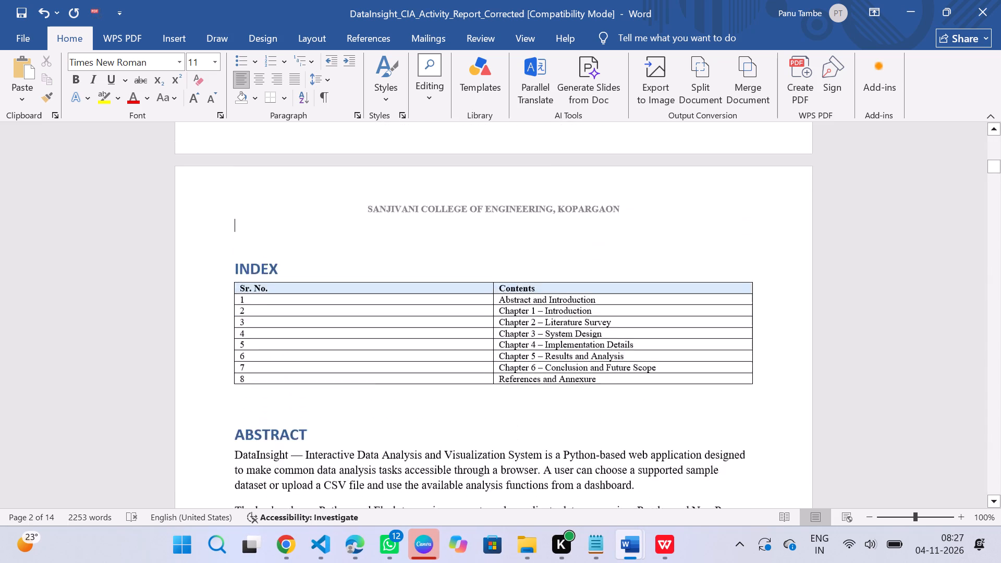
scroll(267, 414, up, 1)
key(BackSpace)
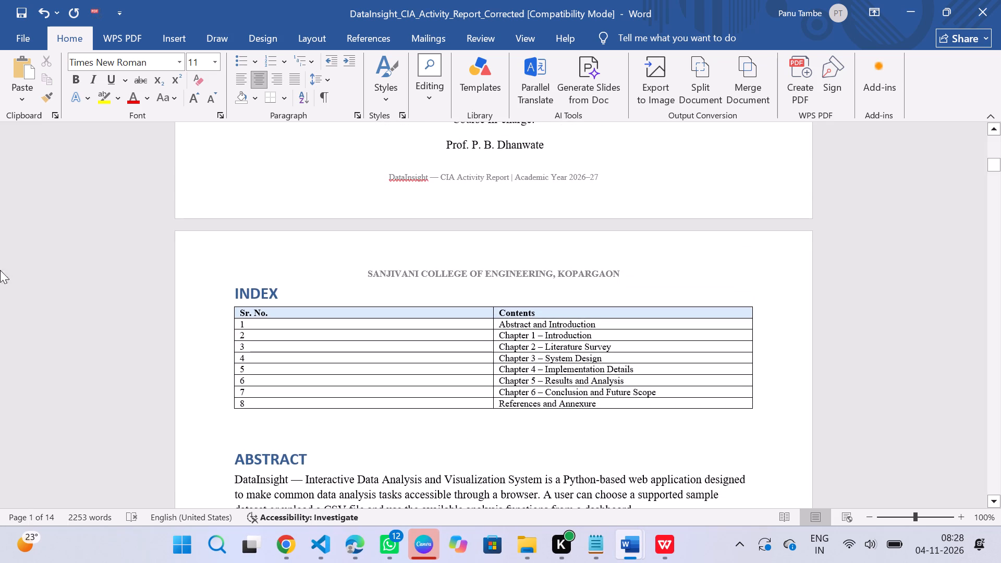
Shift the INDEX heading to the middle of the page by inserting spaces before it.
click(230, 286)
key(space)
key(space)
key(space)
key(space)
key(space)
key(space)
key(space)
key(space)
key(space)
key(space)
key(space)
key(space)
key(space)
key(space)
key(space)
key(space)
key(space)
key(space)
key(space)
key(space)
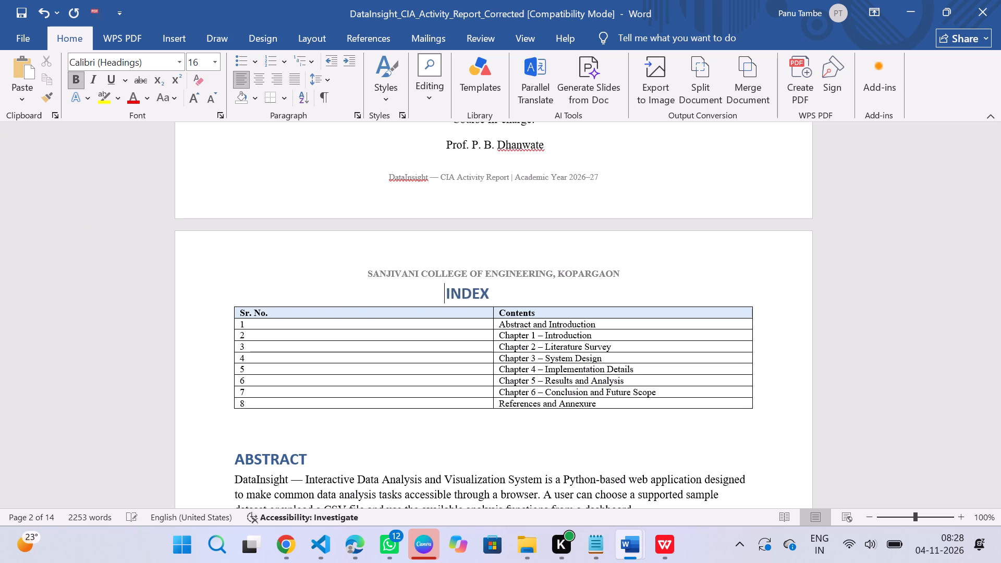
key(space)
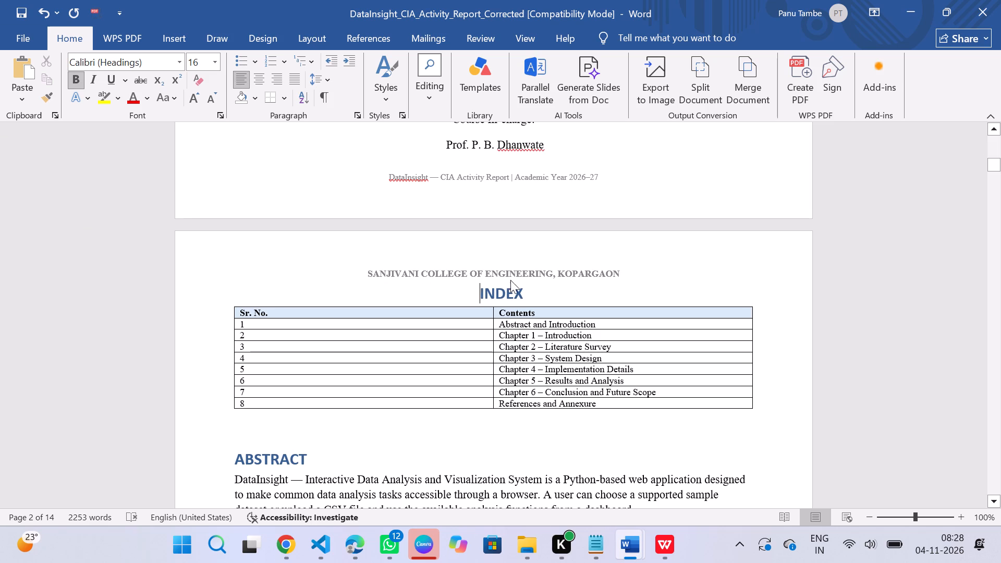
Add a blank line between the INDEX heading and the contents table.
click(529, 298)
key(Return)
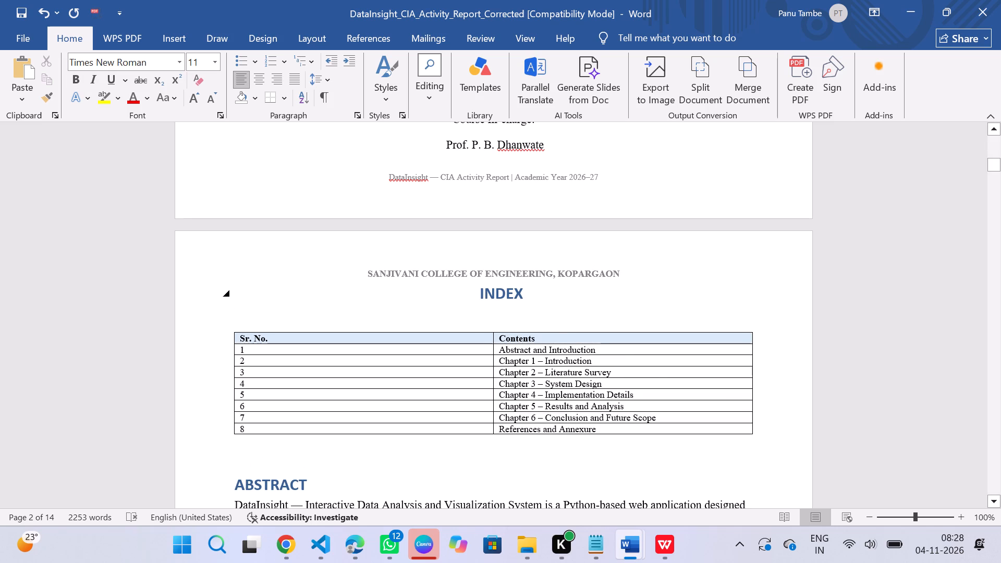
Increase the INDEX heading's font size to 18.
drag(531, 291, 450, 289)
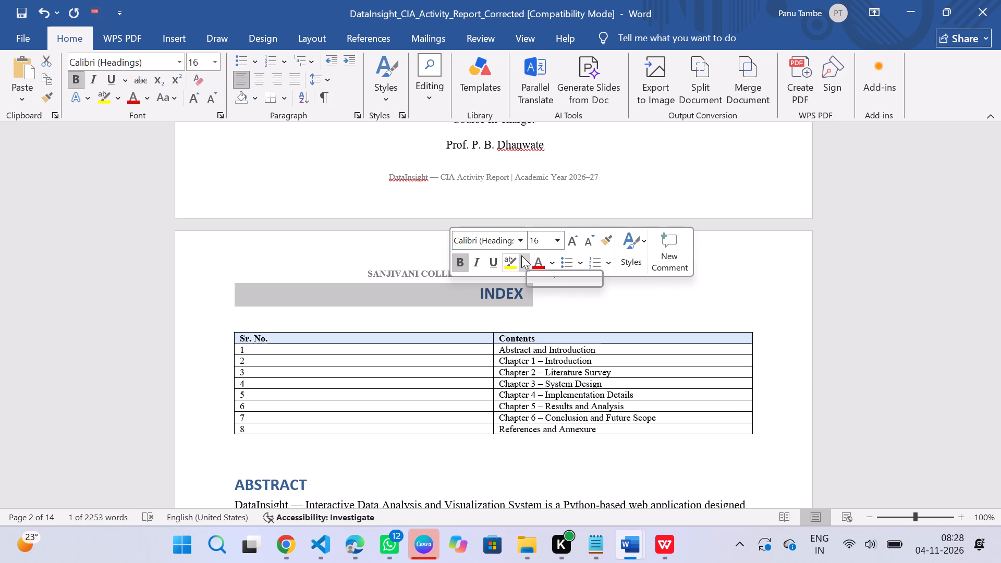
click(567, 241)
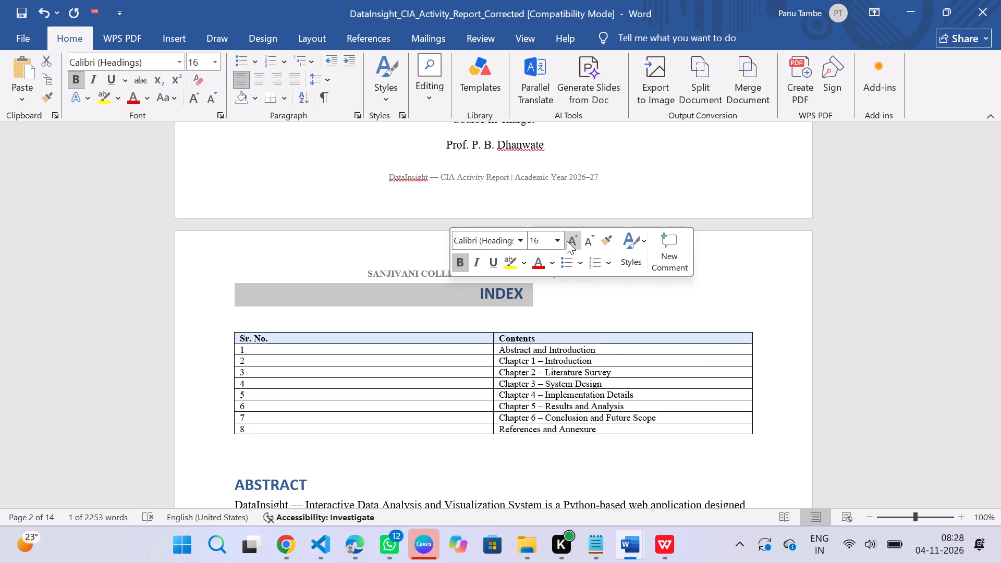
click(607, 313)
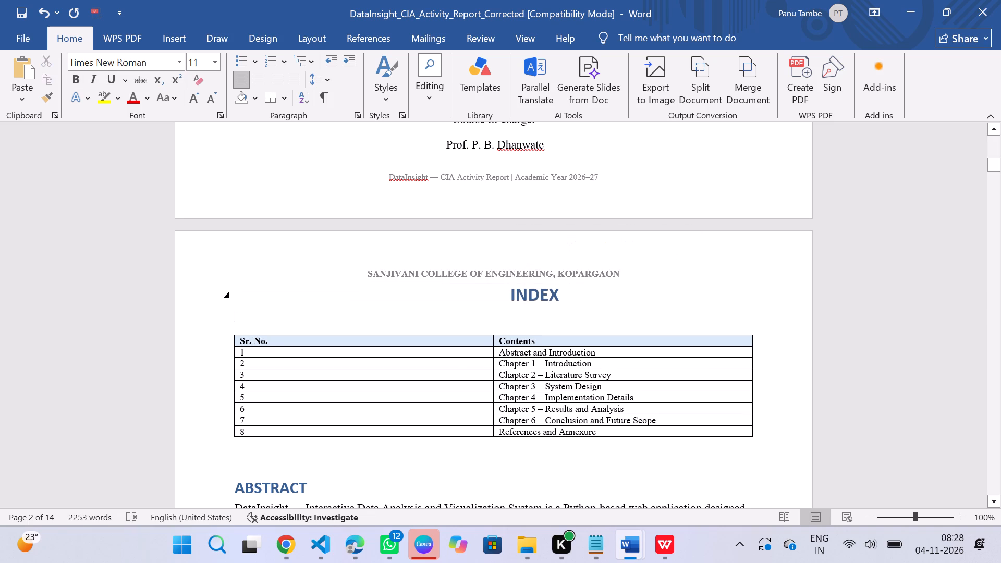
Remove some of the spaces before the enlarged INDEX heading to bring it back to the page centre.
click(510, 291)
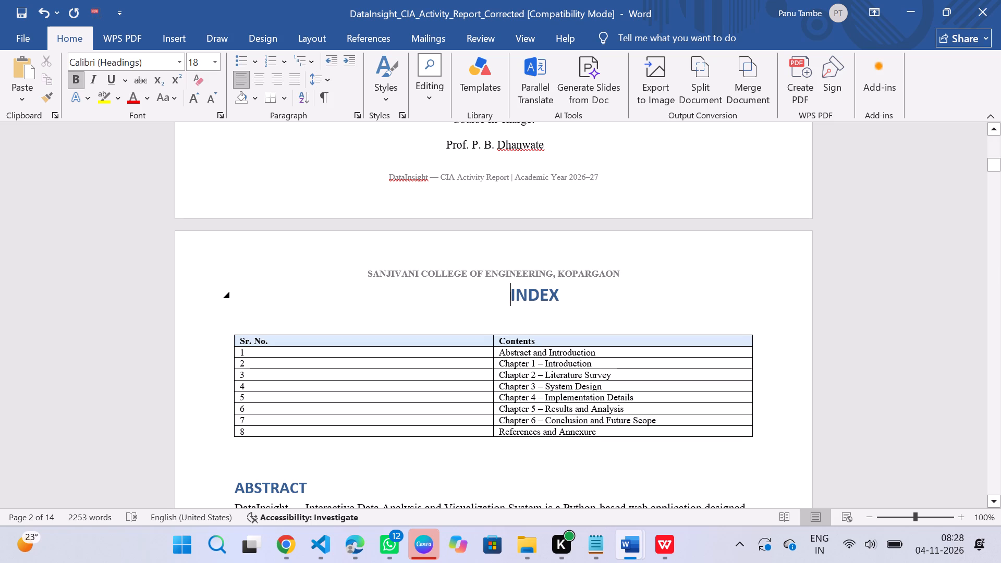
key(BackSpace)
key(BackSpace)
key(BackSpace)
key(BackSpace)
key(BackSpace)
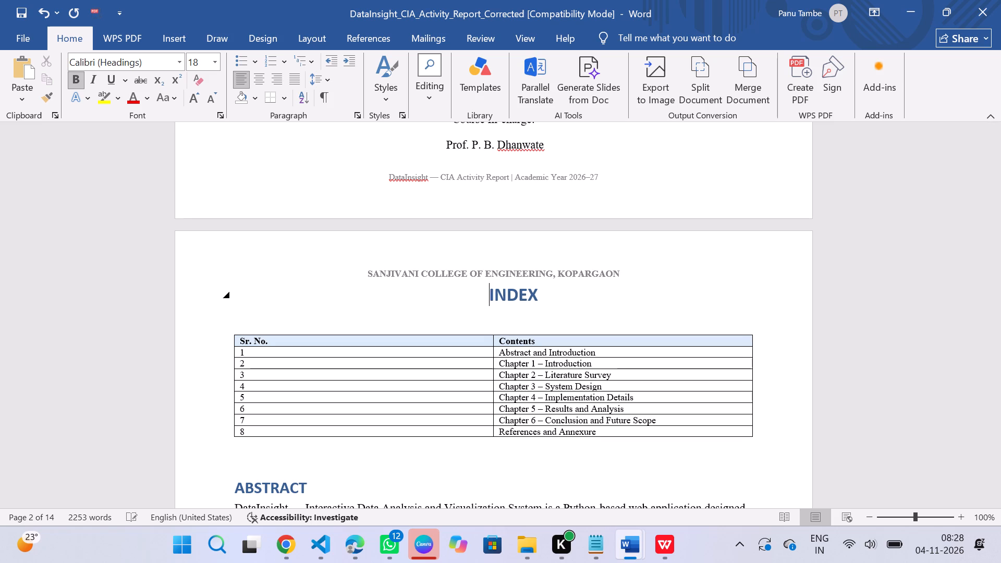
key(BackSpace)
key(BackSpace)
Insert blank lines before the ABSTRACT heading to push the abstract section off the index page.
scroll(510, 291, down, 2)
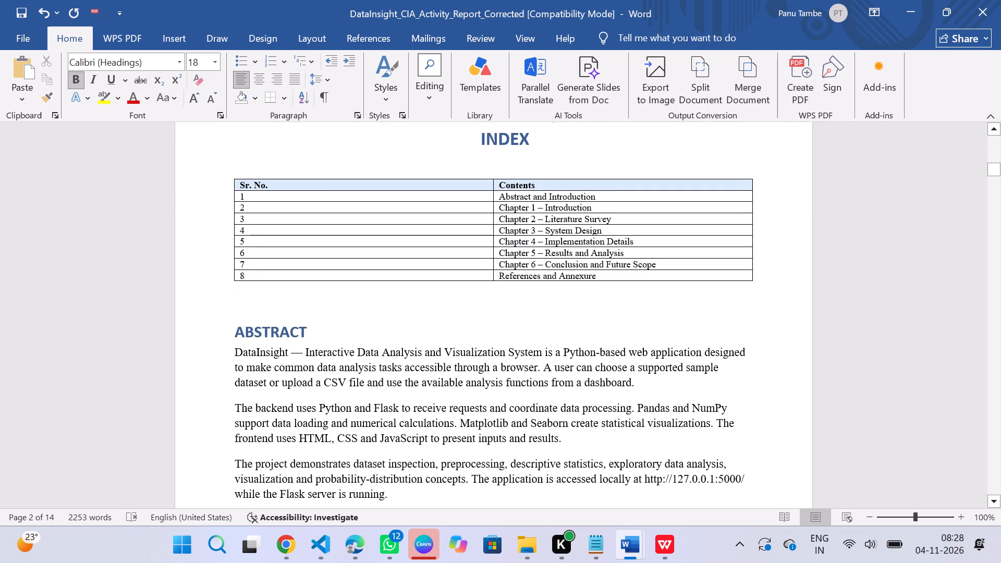
click(251, 313)
click(238, 326)
key(Return)
key(Return)
key(Return)
key(Return)
key(Return)
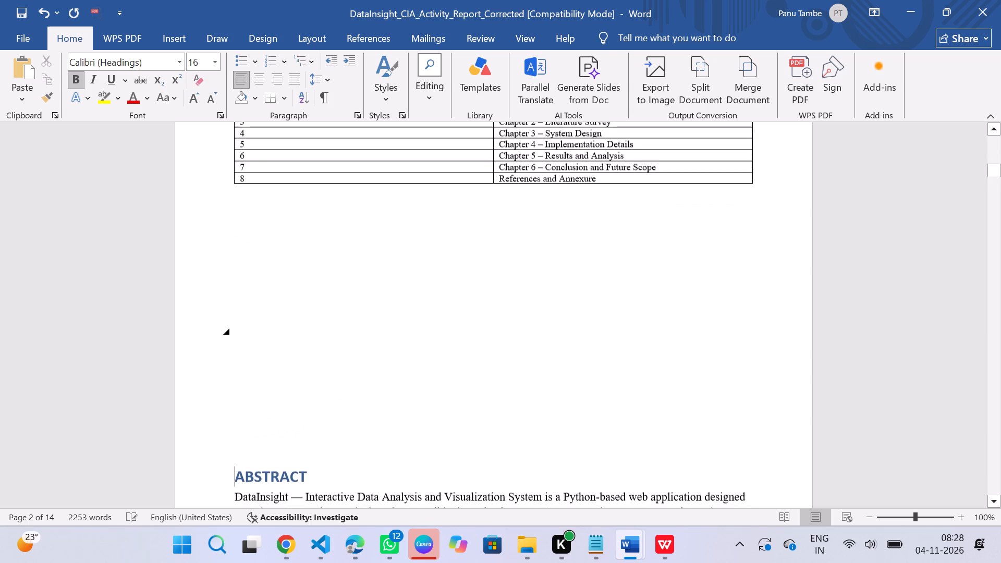
scroll(238, 326, down, 2)
key(Return)
key(Return)
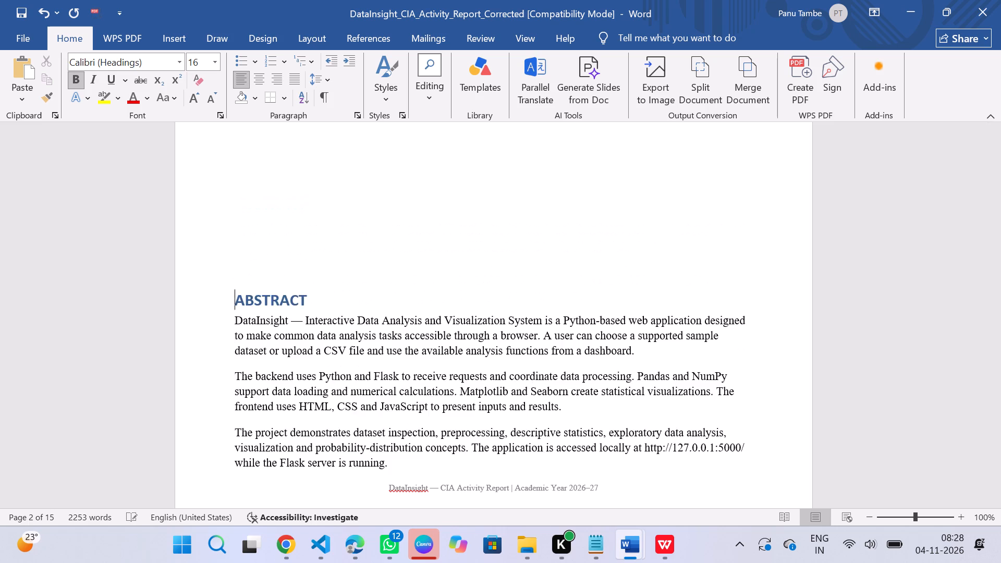
key(Return)
key(Return)
key(Return)
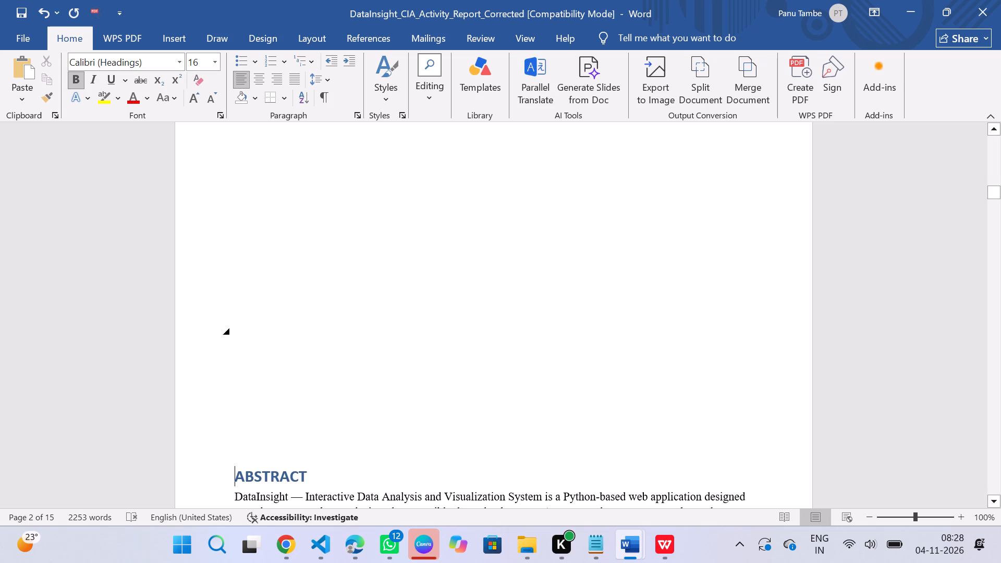
Remove some blank lines above ABSTRACT and re-add body-text ones so the heading starts at the top of page 3.
key(Up)
key(BackSpace)
key(BackSpace)
key(BackSpace)
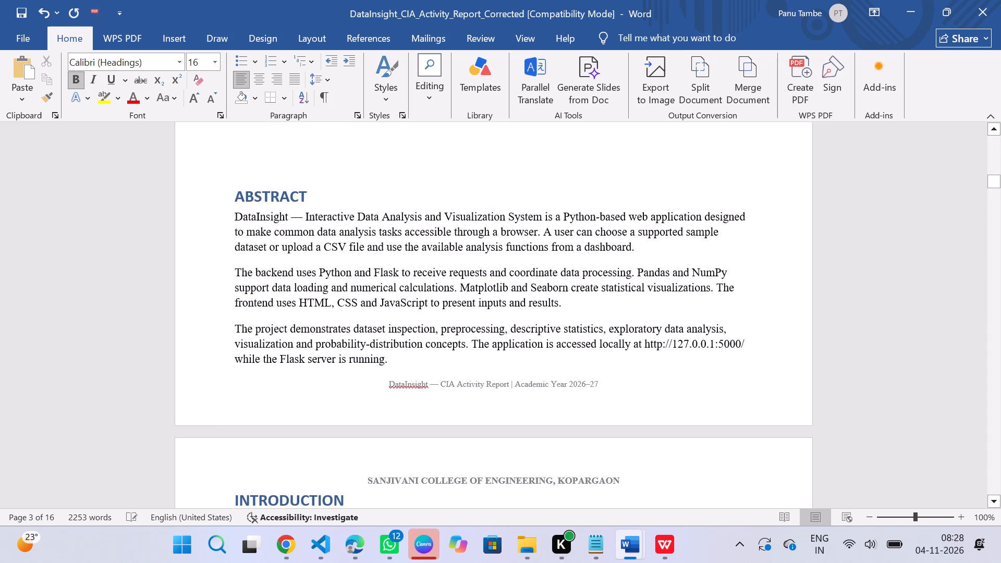
key(Return)
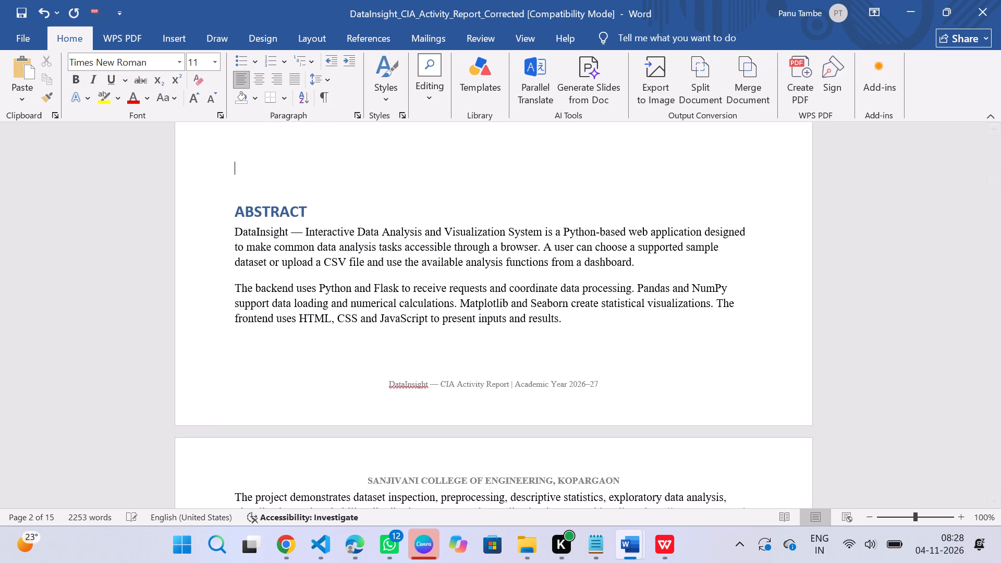
key(Return)
key(Return)
key(Return)
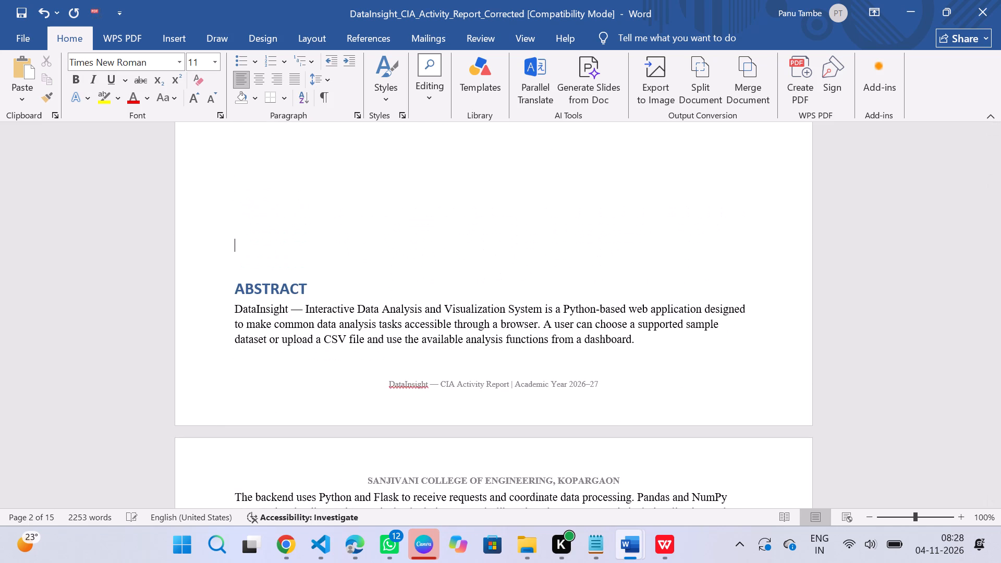
key(Return)
key(Return)
Review the page layout from the cover page through the abstract, introduction and start of Chapter 1.
scroll(238, 326, up, 4)
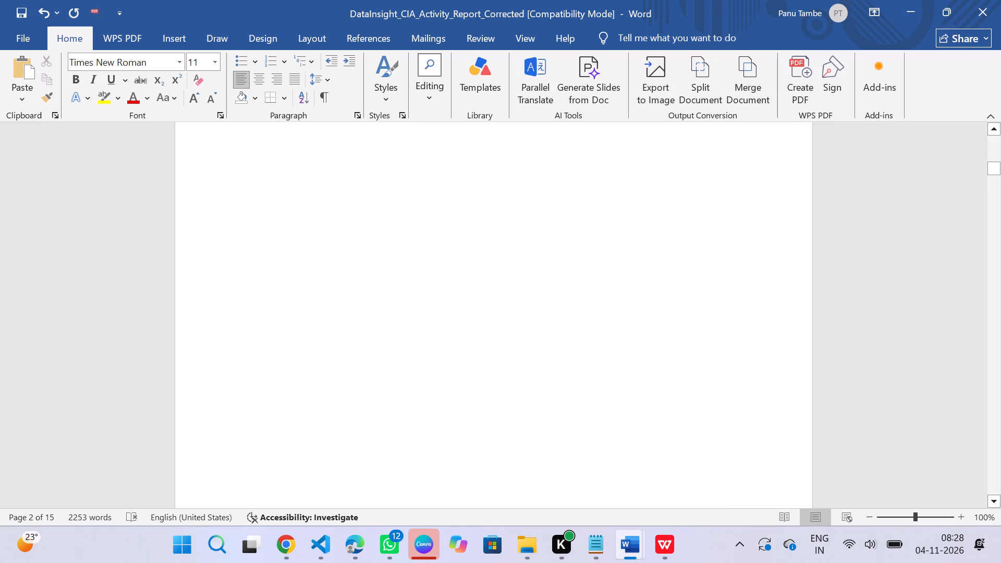
scroll(238, 326, up, 3)
scroll(238, 326, down, 2)
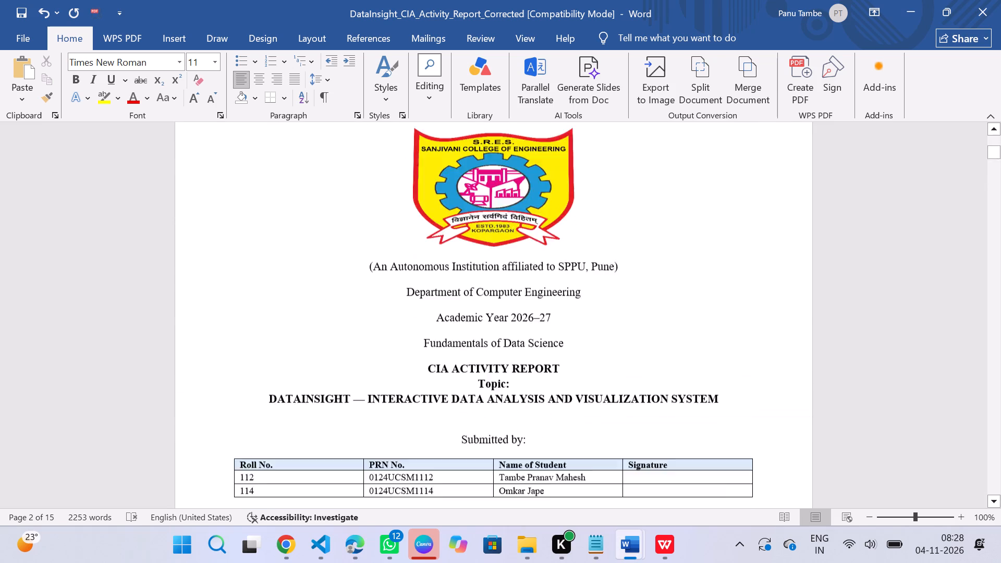
scroll(238, 326, down, 2)
scroll(238, 326, up, 1)
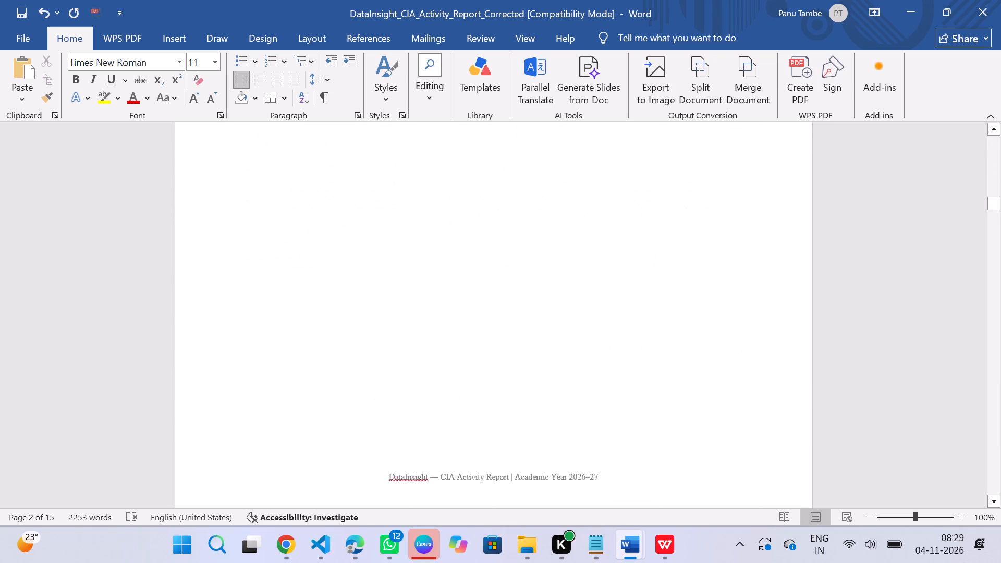
scroll(238, 326, up, 1)
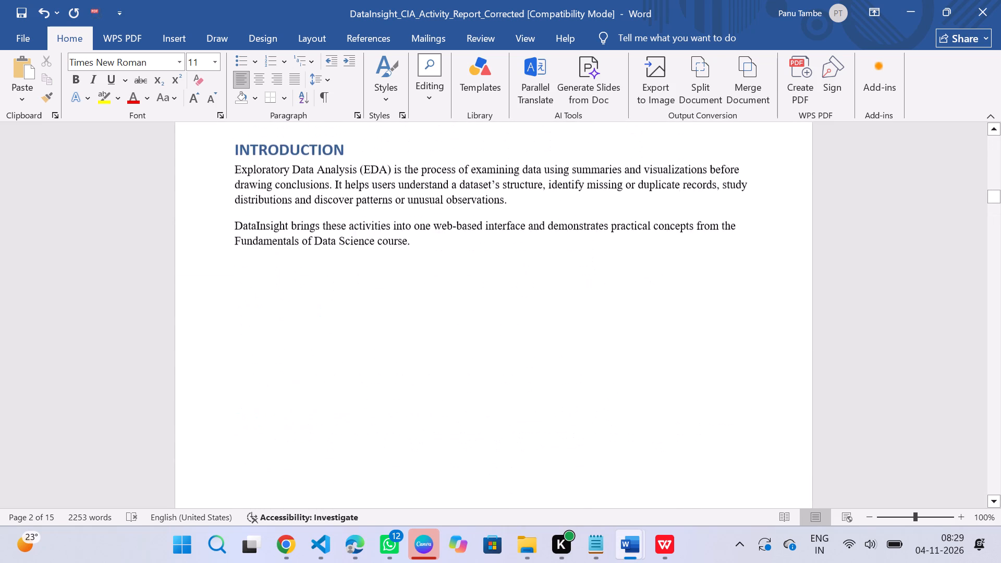
scroll(238, 326, up, 3)
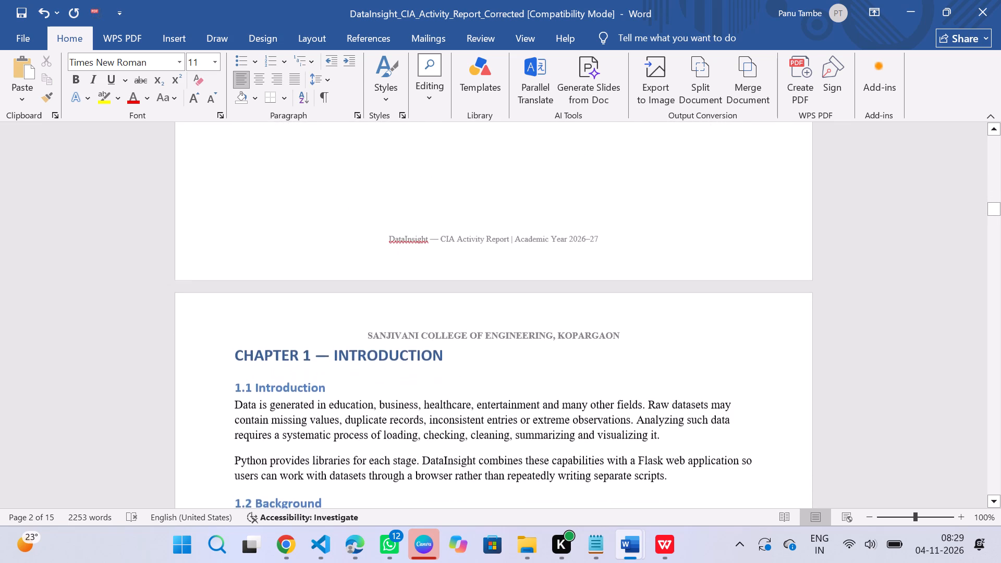
scroll(238, 326, up, 1)
scroll(238, 326, down, 2)
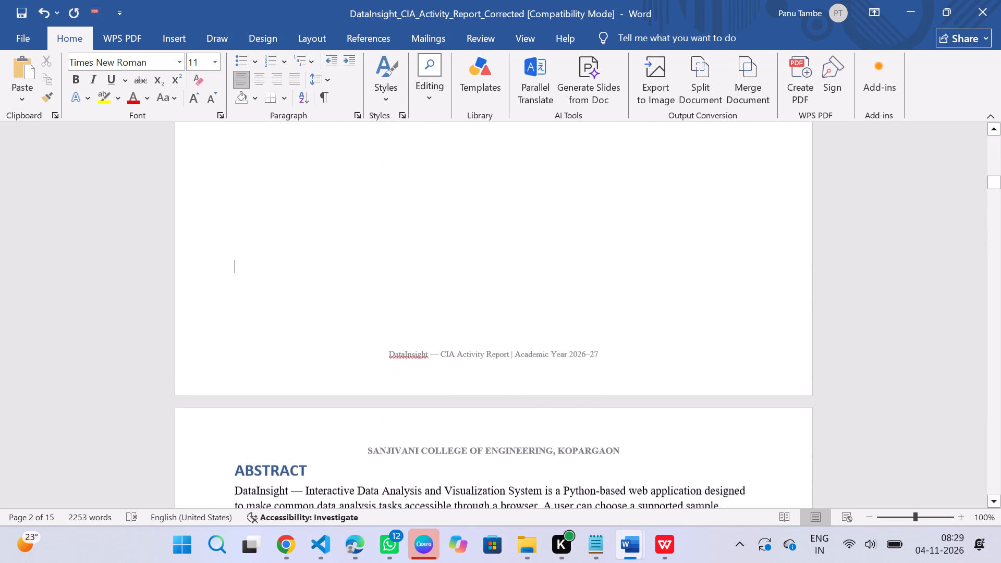
scroll(238, 326, down, 2)
Copy the two body paragraphs under the INTRODUCTION heading.
scroll(238, 326, up, 1)
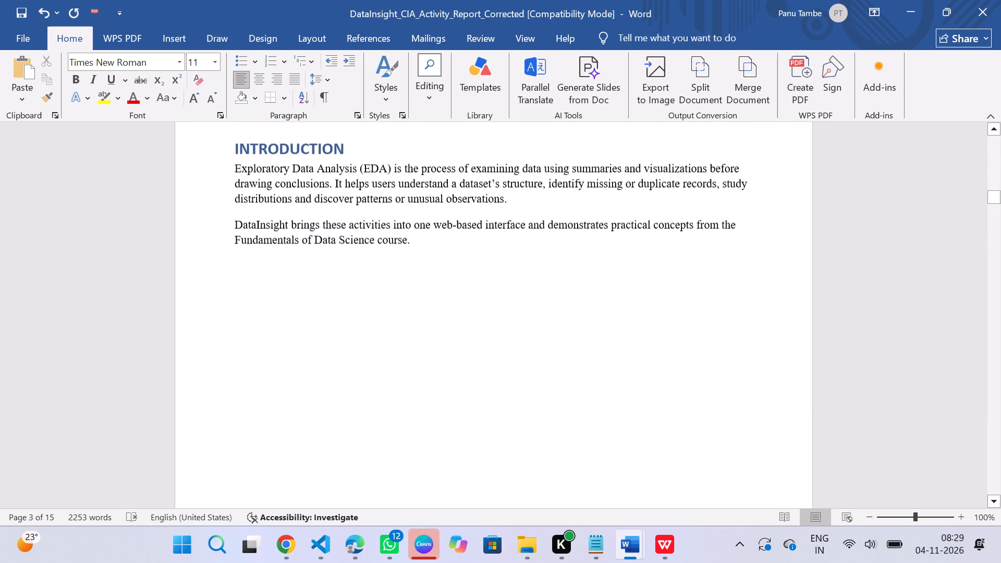
scroll(238, 326, up, 2)
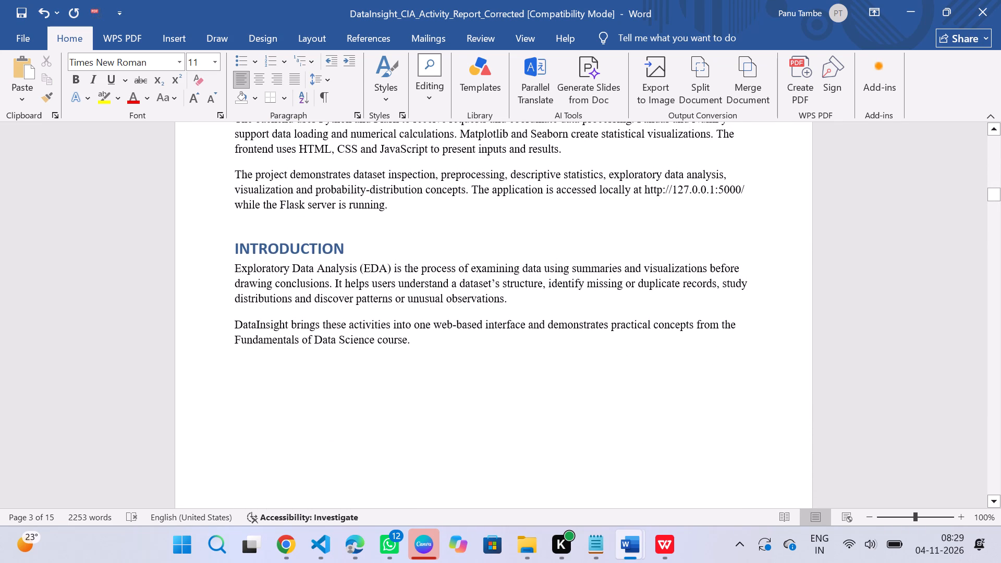
drag(410, 340, 223, 259)
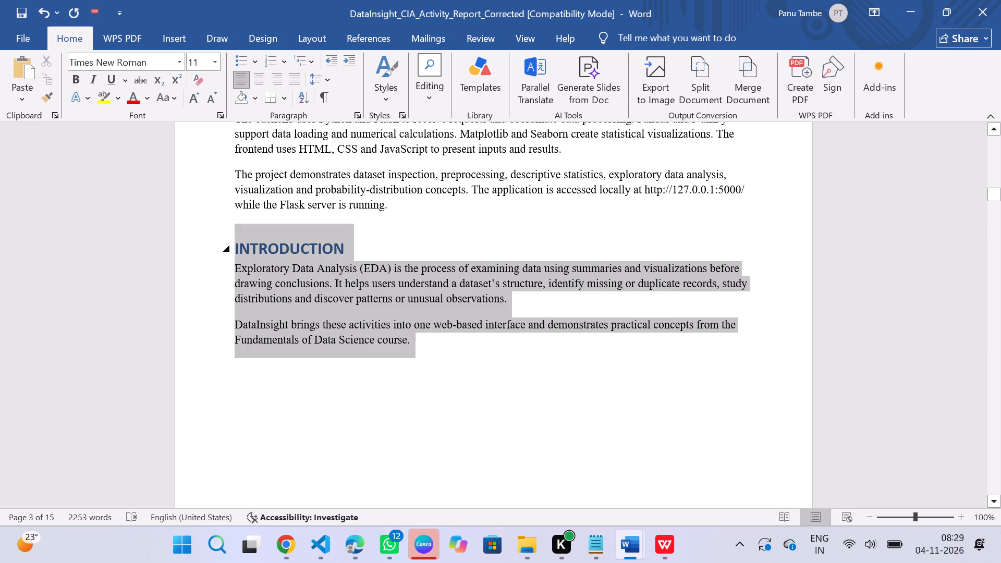
drag(223, 259, 218, 266)
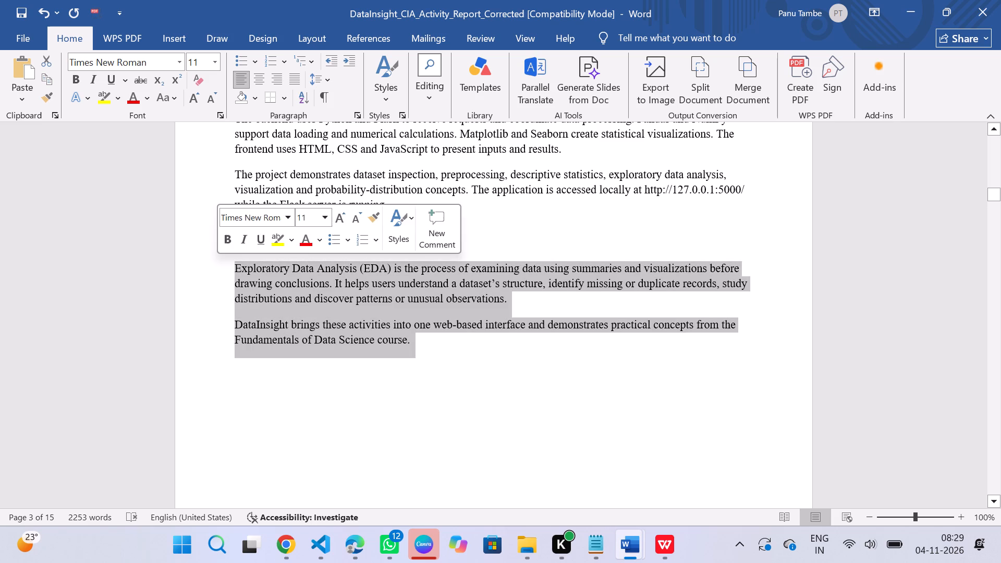
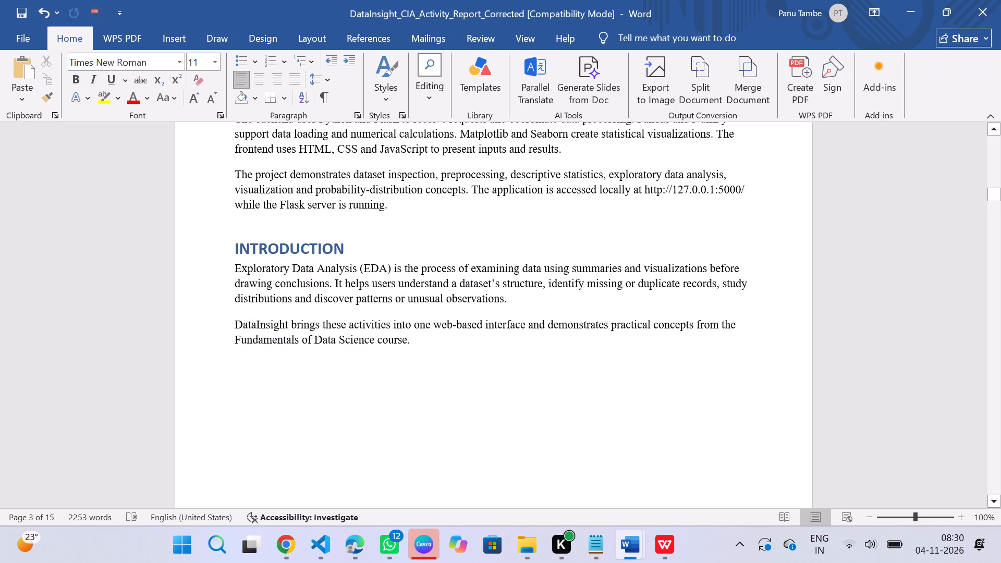
key(Return)
key(ctrl+v)
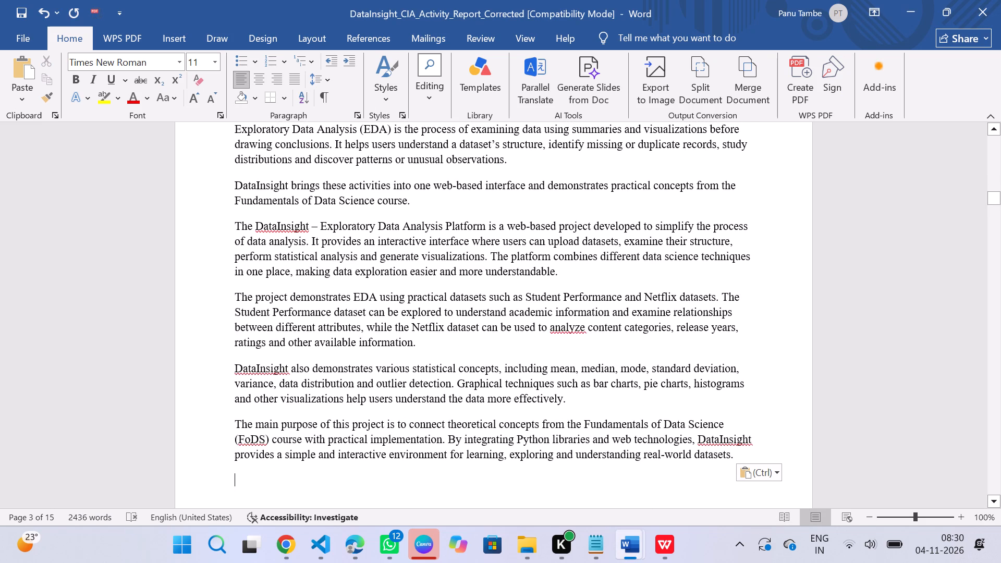
drag(233, 181, 410, 201)
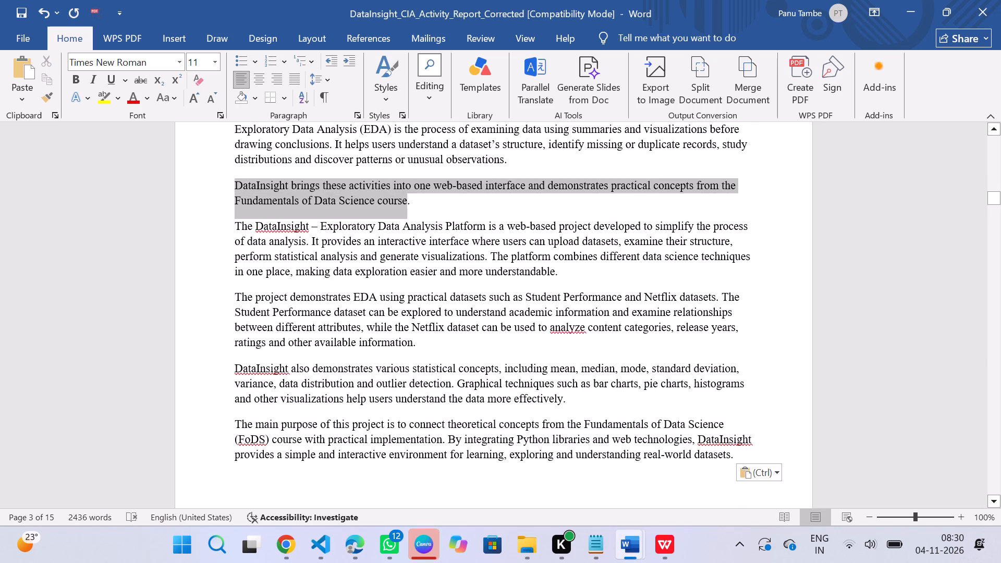
drag(410, 201, 413, 204)
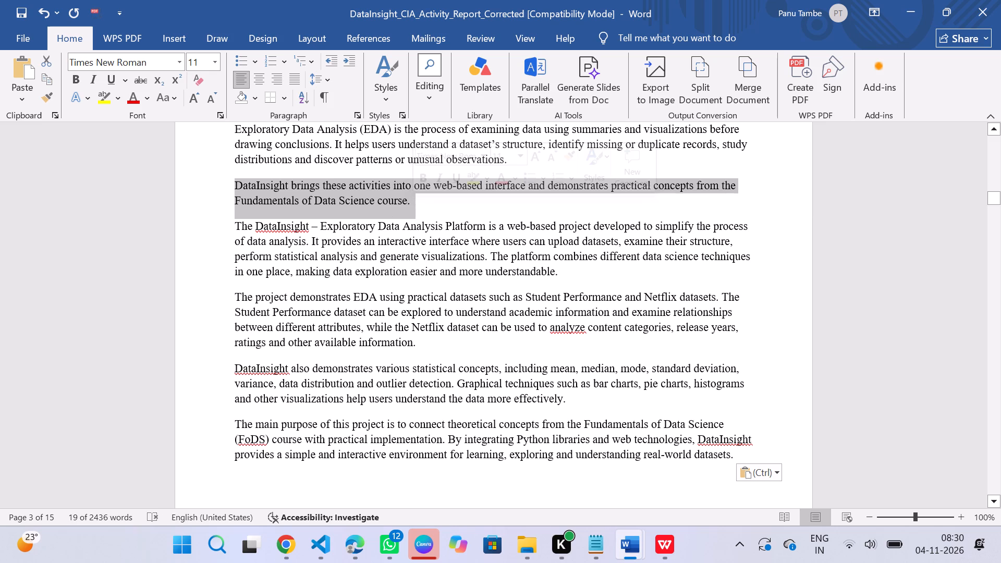
click(308, 243)
Review the report's pages from the expanded introduction through Chapters 1 and 2 to the start of Chapter 3.
scroll(324, 305, down, 2)
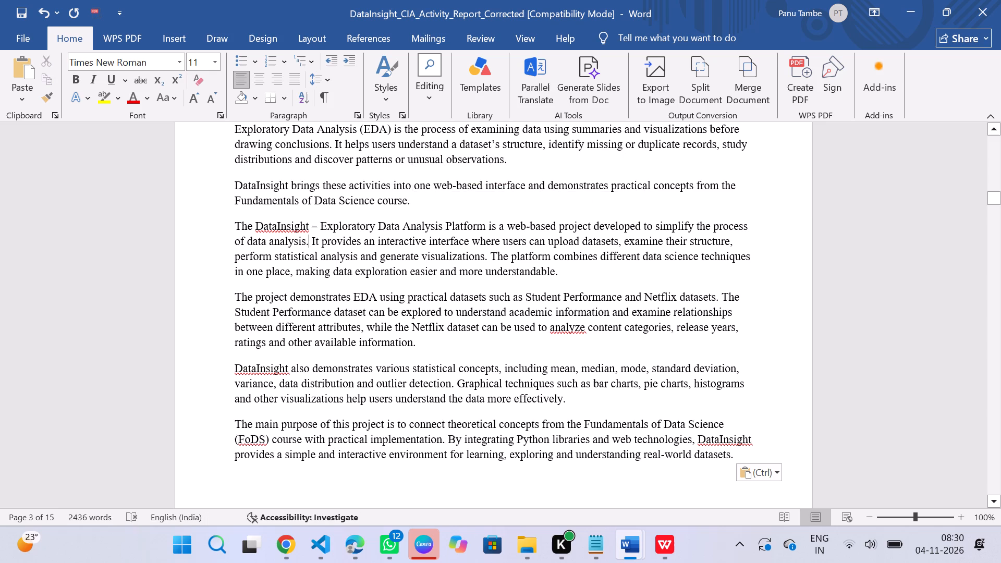
scroll(324, 305, down, 5)
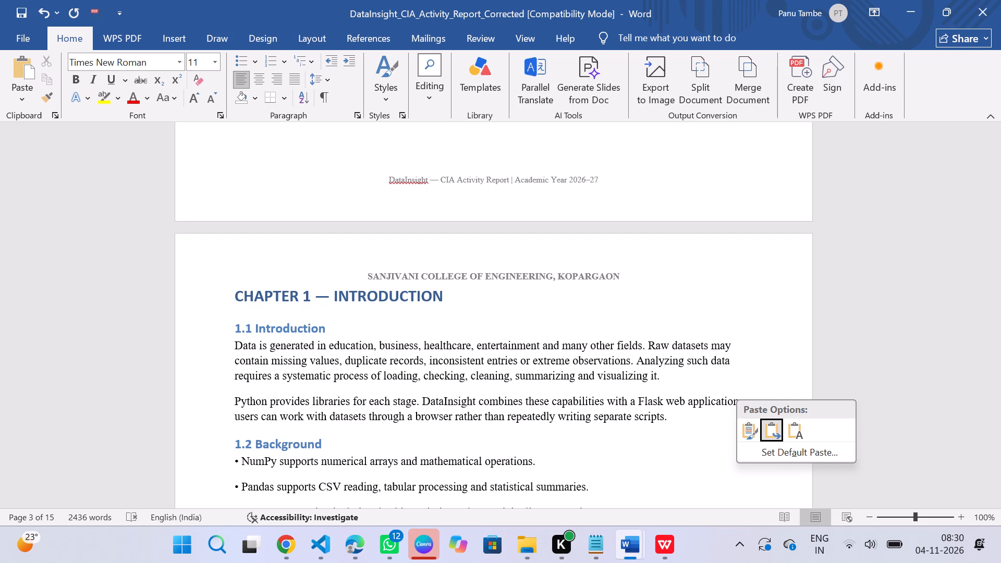
scroll(324, 305, down, 2)
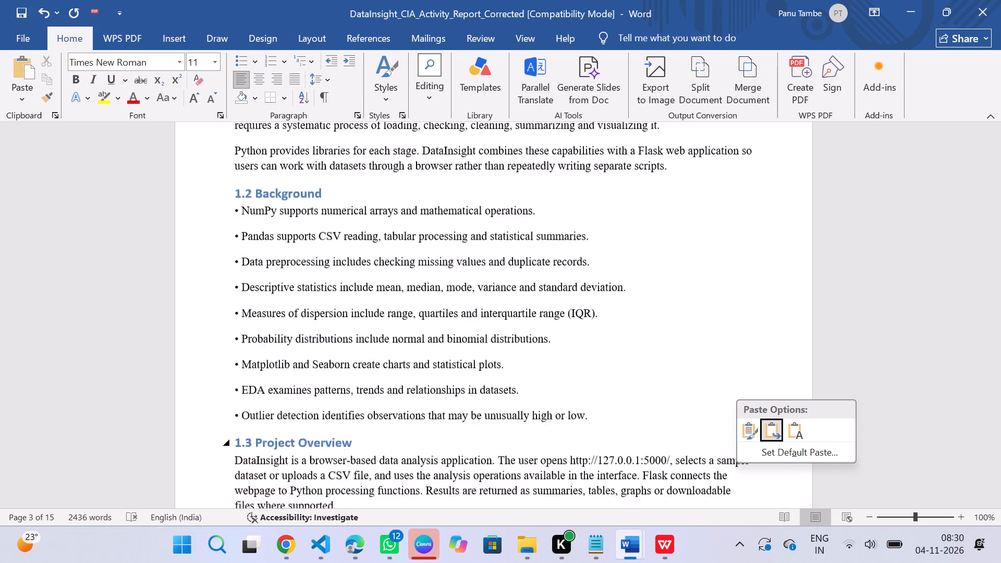
scroll(324, 305, down, 4)
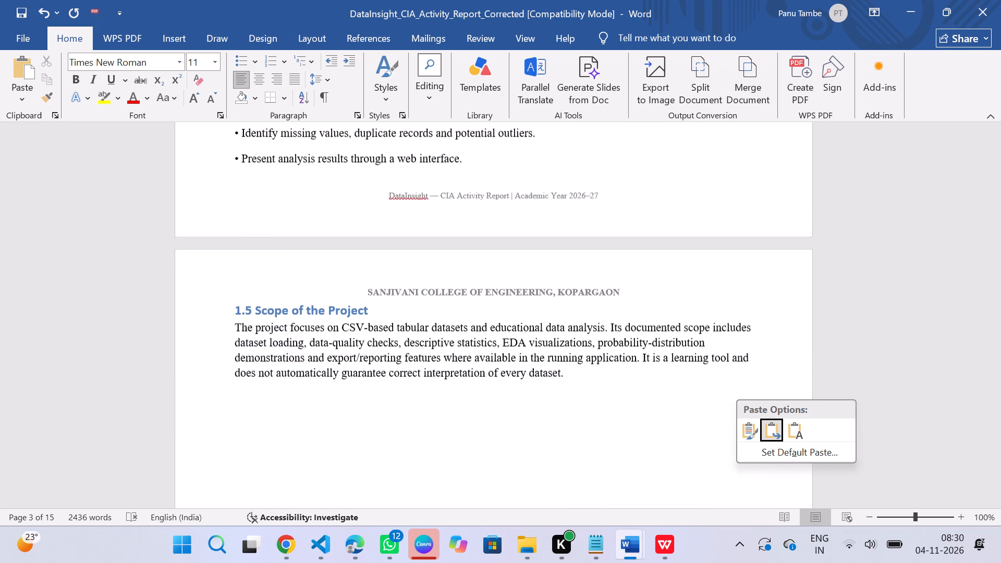
scroll(324, 305, down, 3)
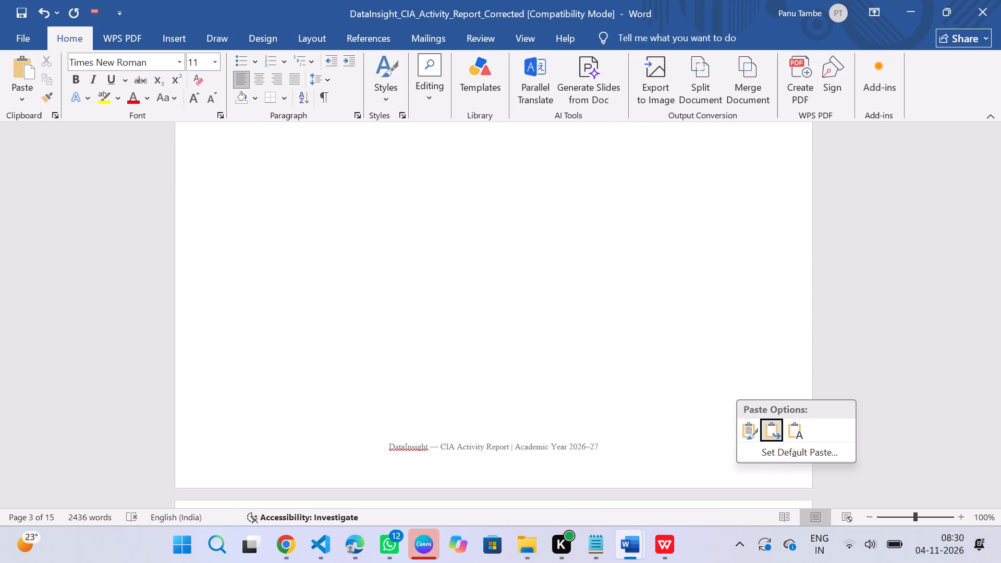
scroll(324, 305, down, 3)
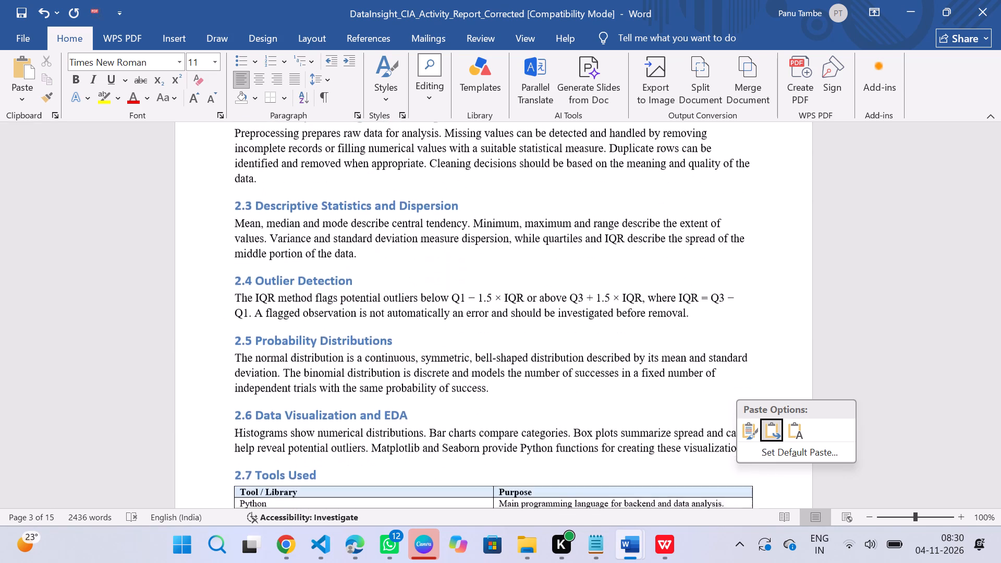
scroll(324, 305, down, 1)
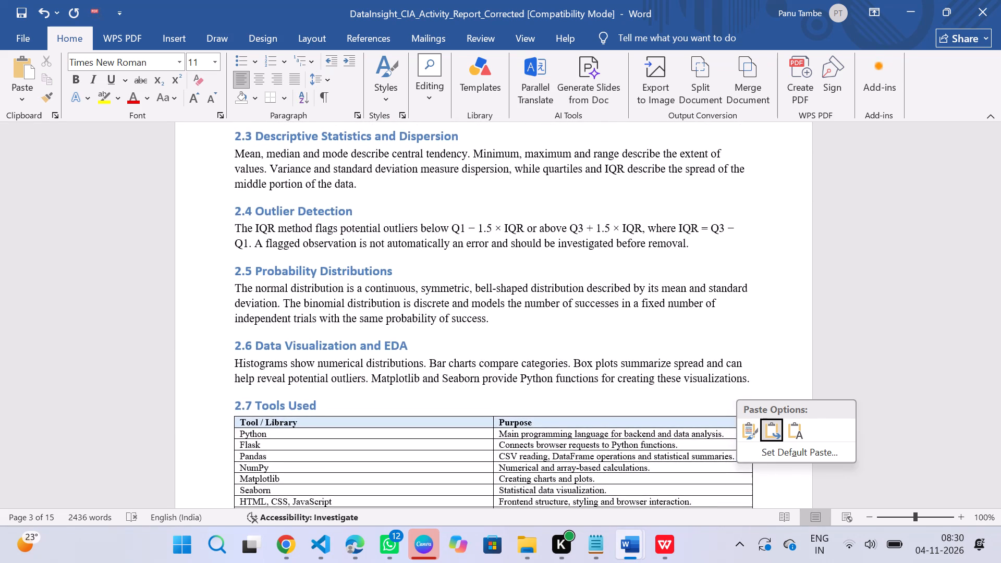
scroll(324, 305, down, 1)
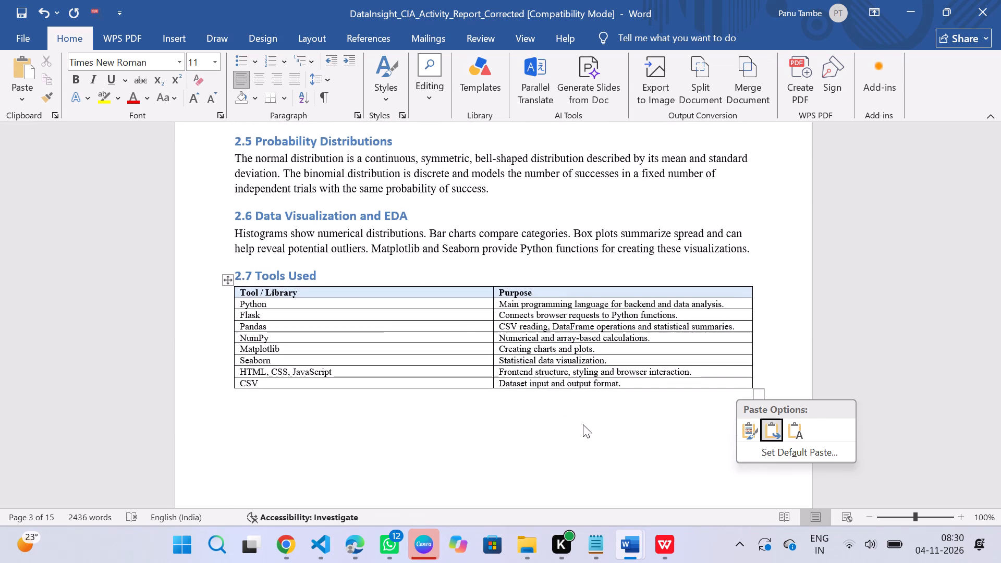
click(621, 463)
scroll(621, 463, down, 2)
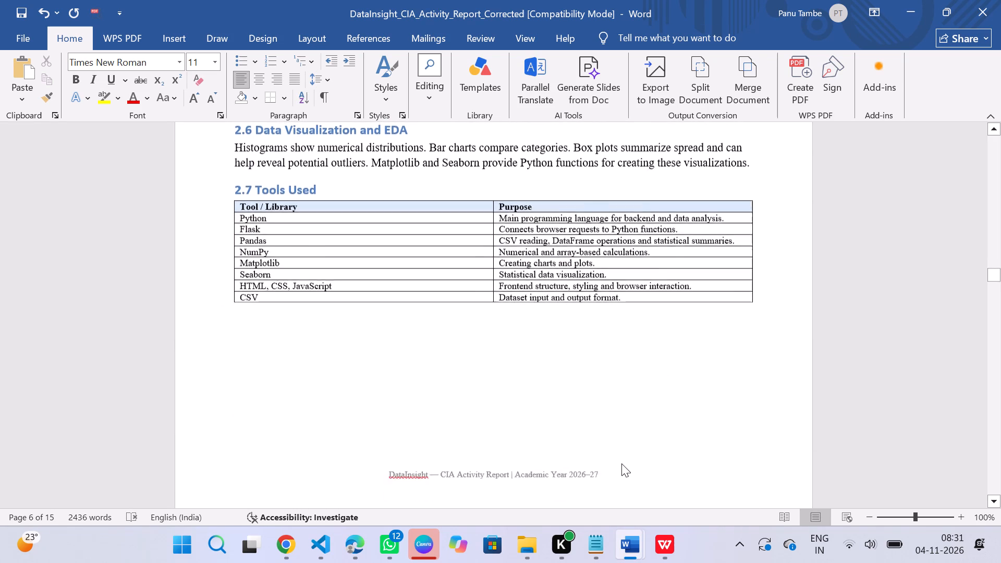
scroll(621, 463, down, 4)
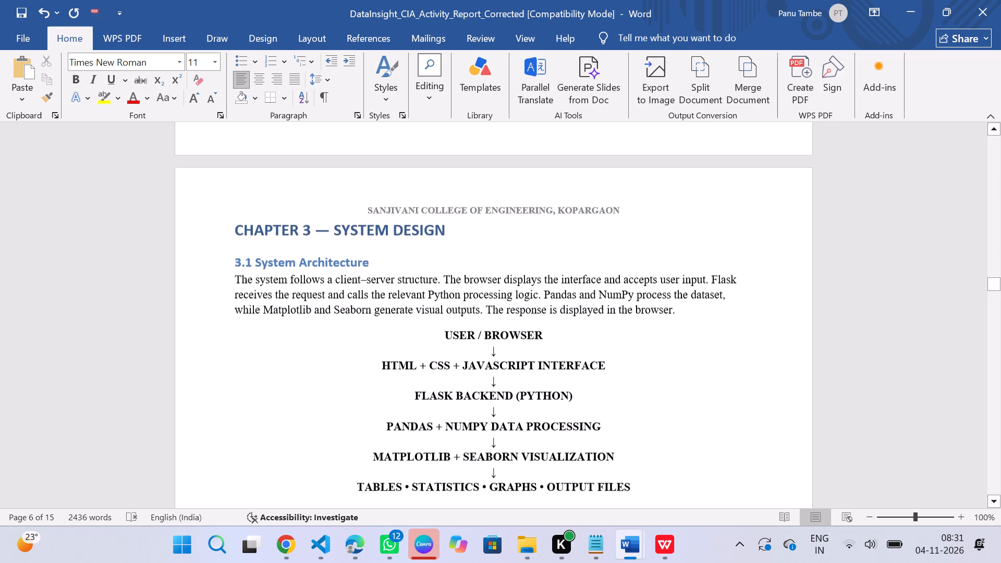
scroll(621, 463, down, 1)
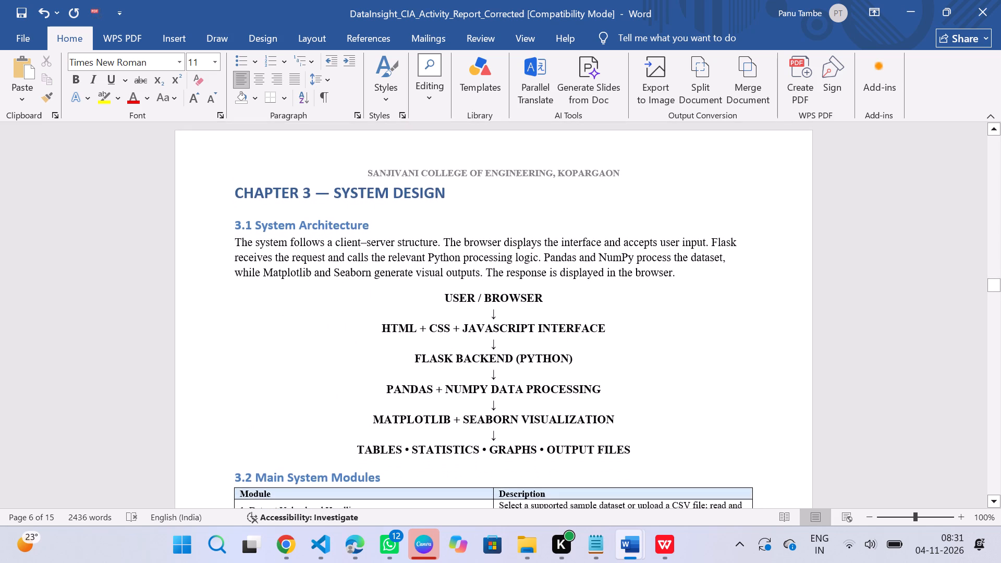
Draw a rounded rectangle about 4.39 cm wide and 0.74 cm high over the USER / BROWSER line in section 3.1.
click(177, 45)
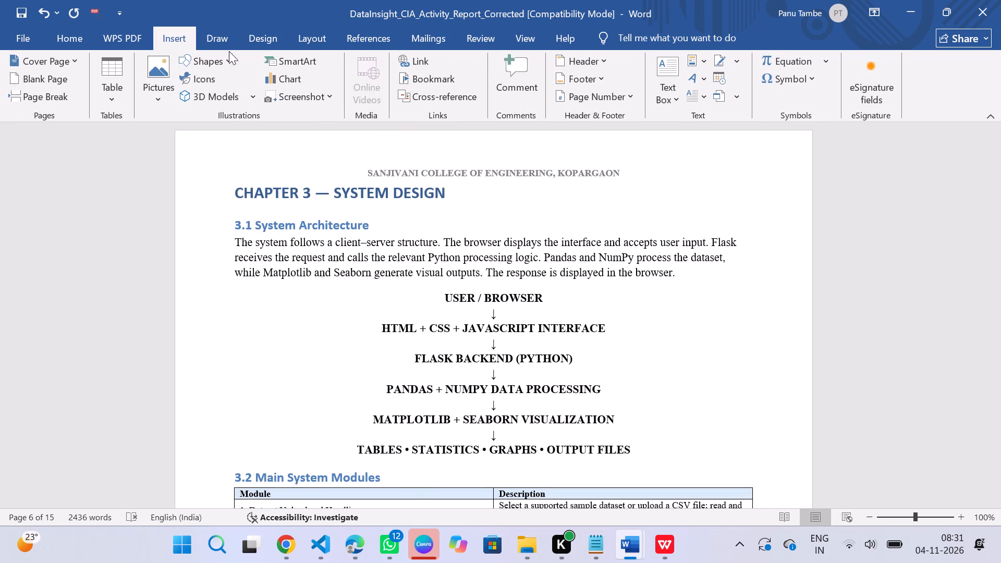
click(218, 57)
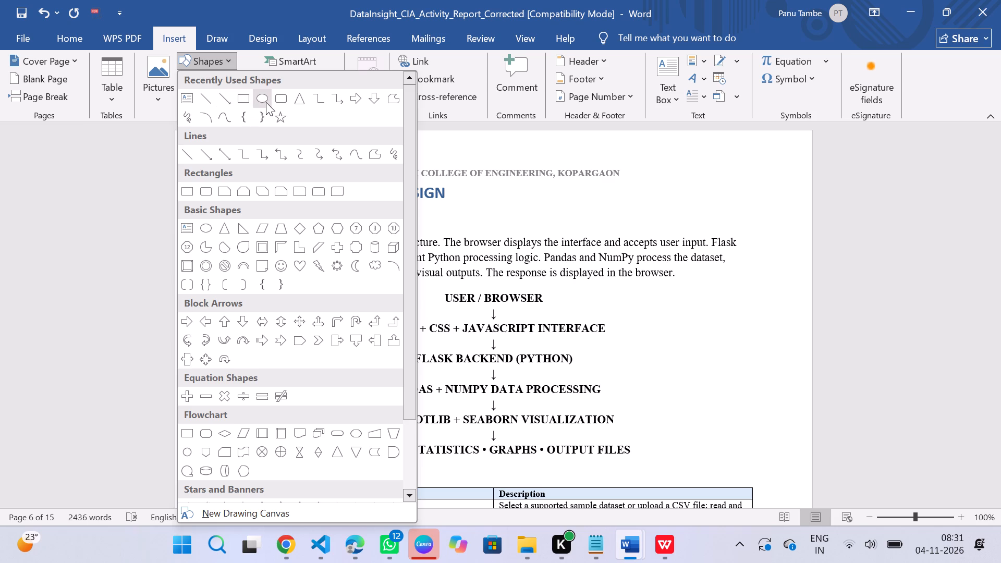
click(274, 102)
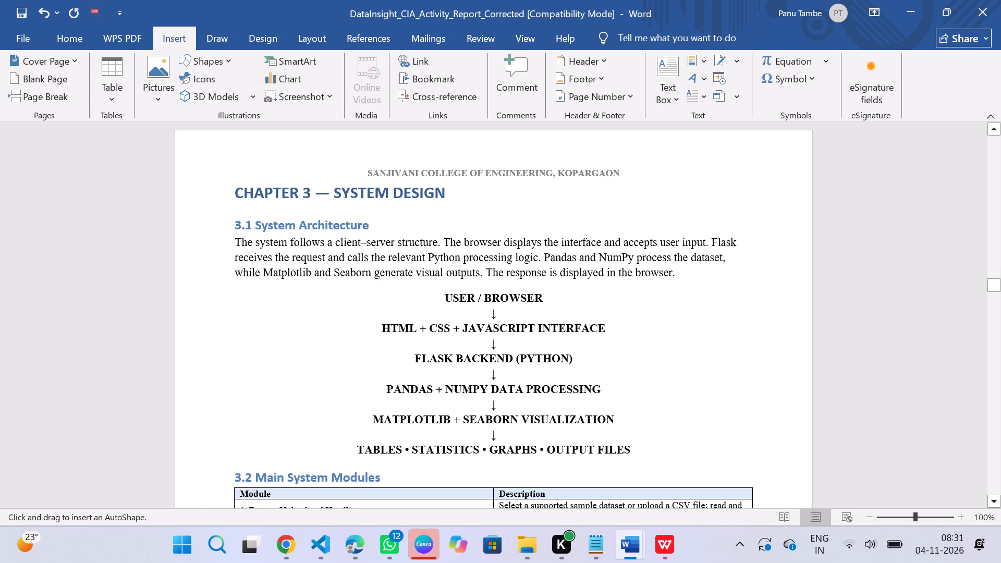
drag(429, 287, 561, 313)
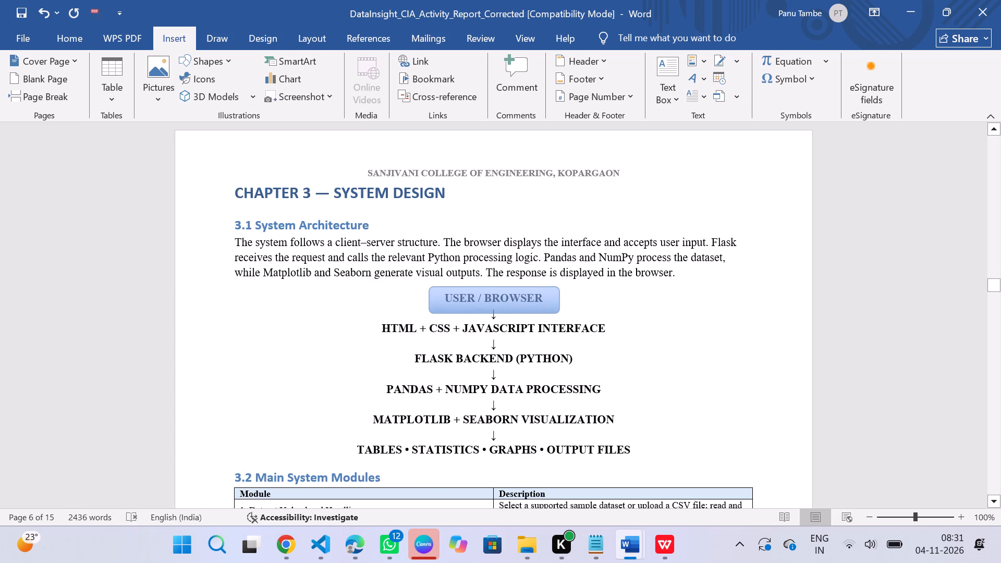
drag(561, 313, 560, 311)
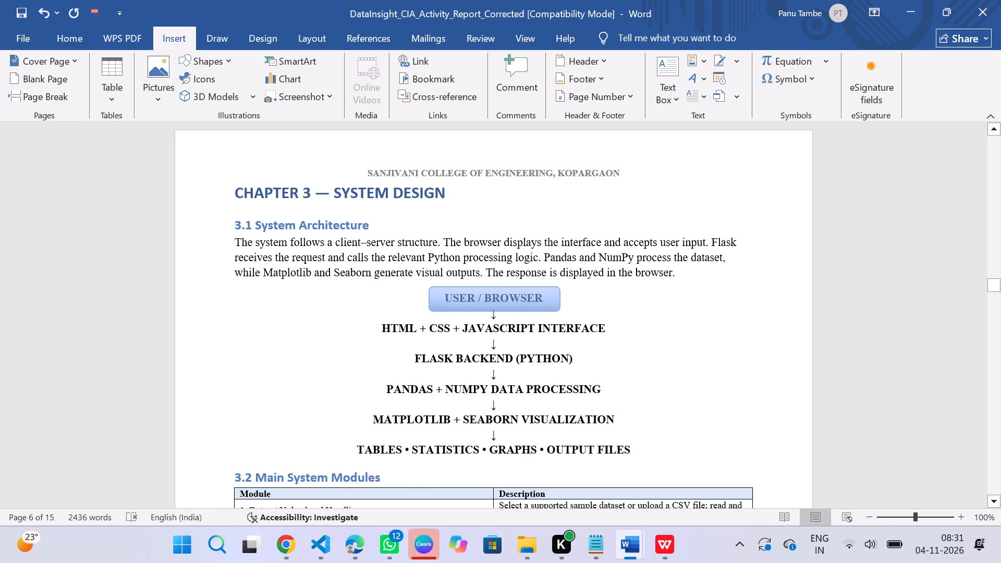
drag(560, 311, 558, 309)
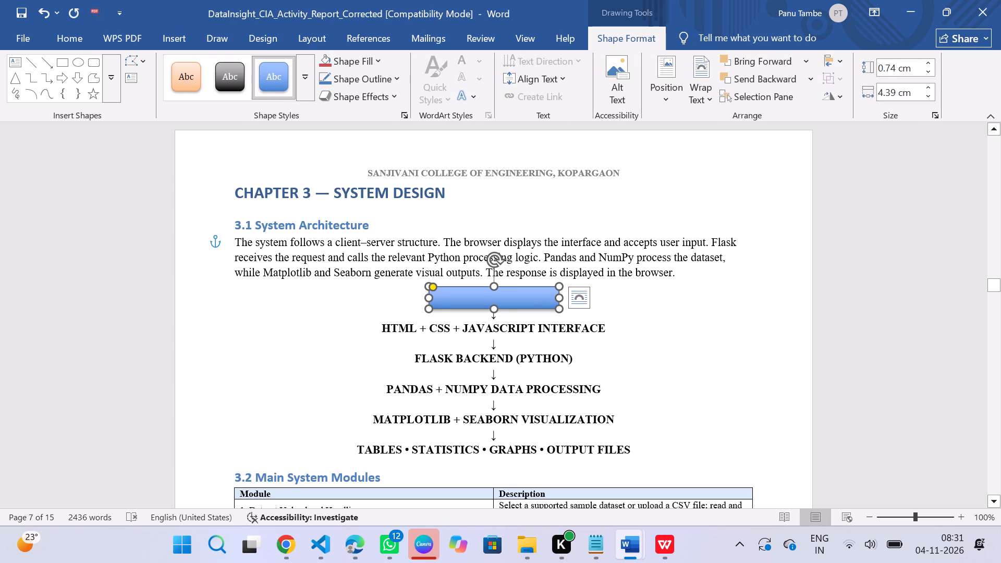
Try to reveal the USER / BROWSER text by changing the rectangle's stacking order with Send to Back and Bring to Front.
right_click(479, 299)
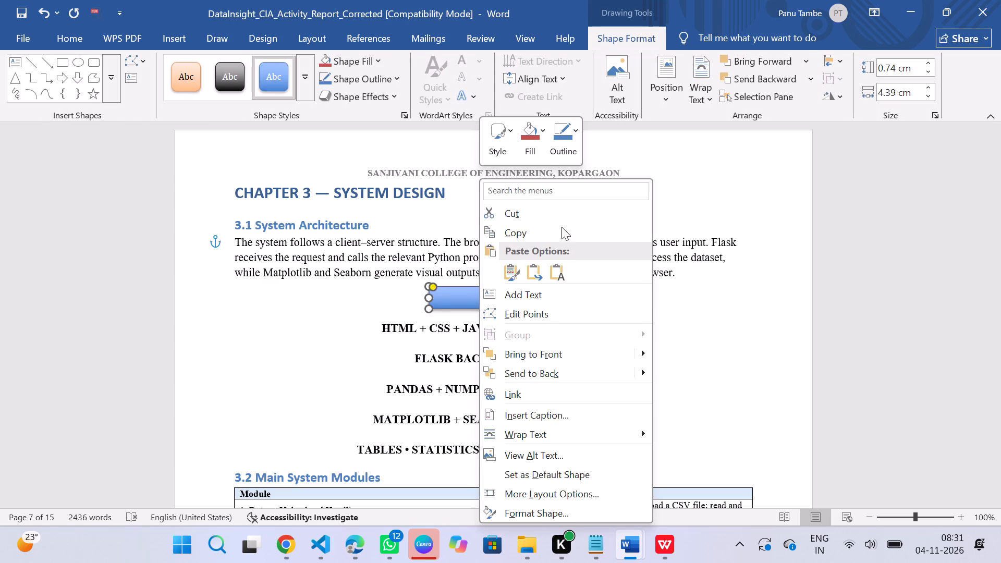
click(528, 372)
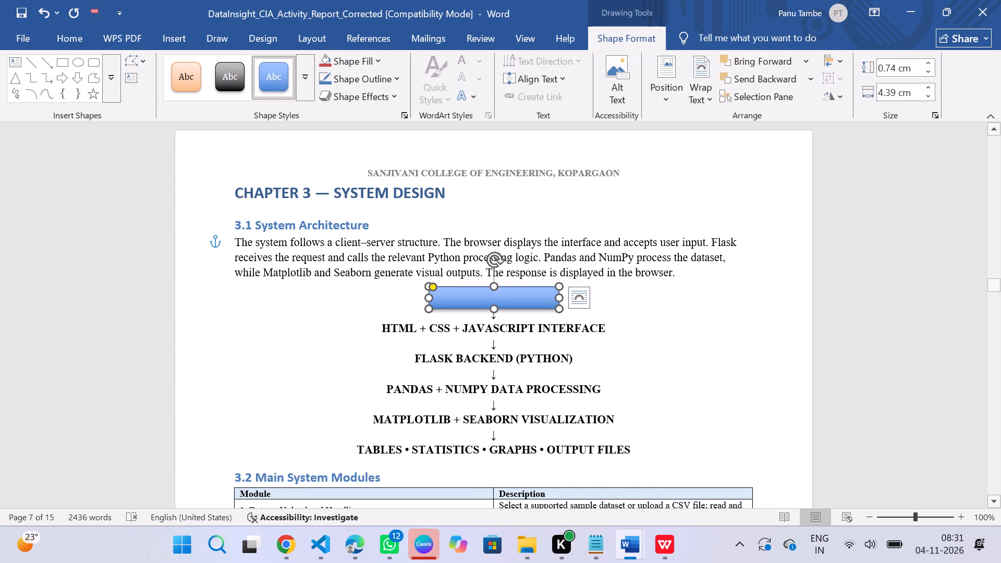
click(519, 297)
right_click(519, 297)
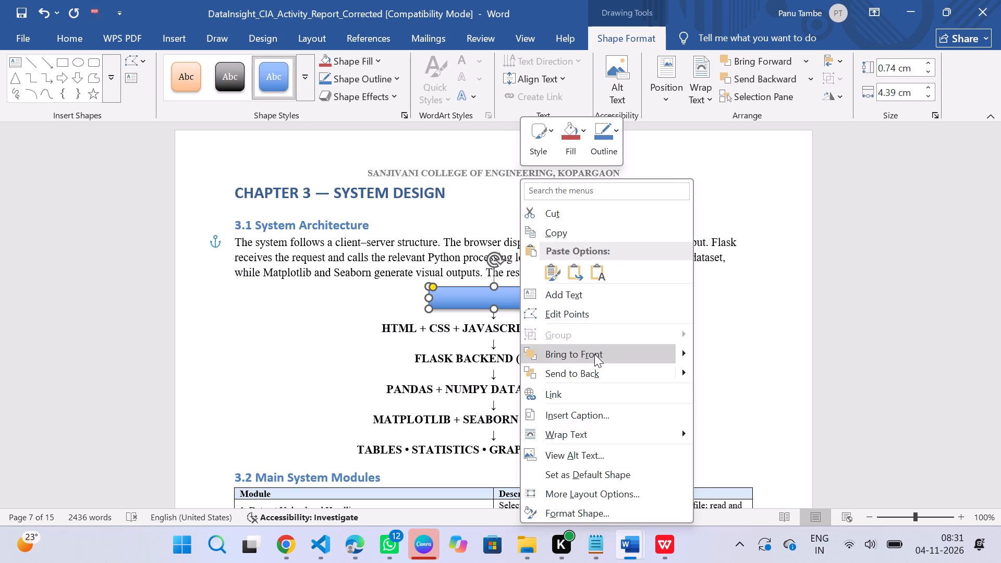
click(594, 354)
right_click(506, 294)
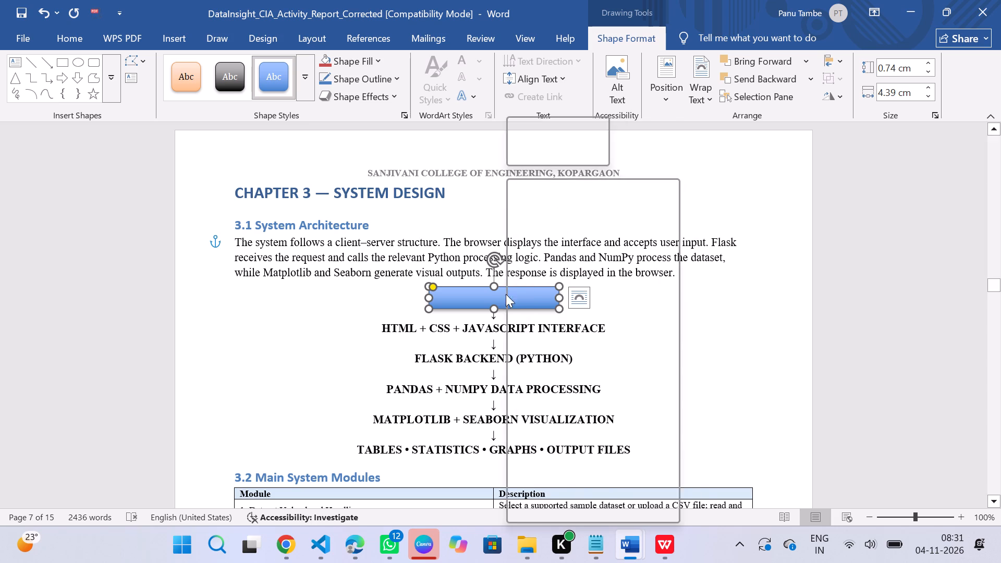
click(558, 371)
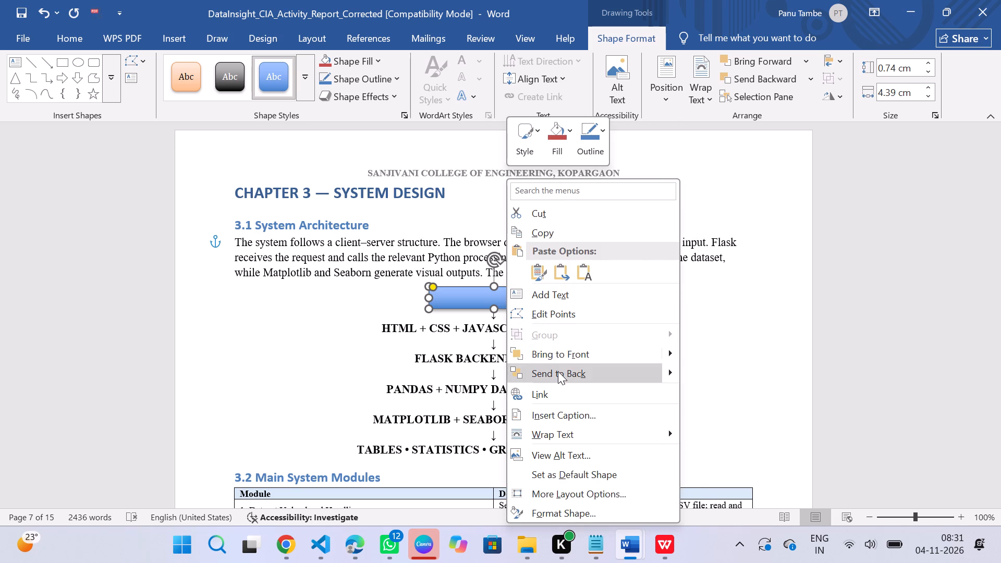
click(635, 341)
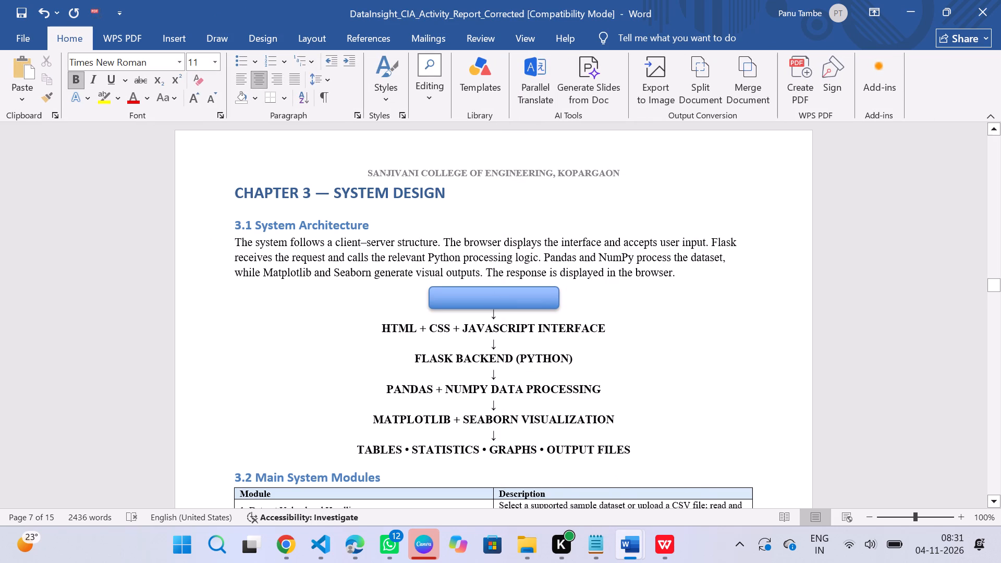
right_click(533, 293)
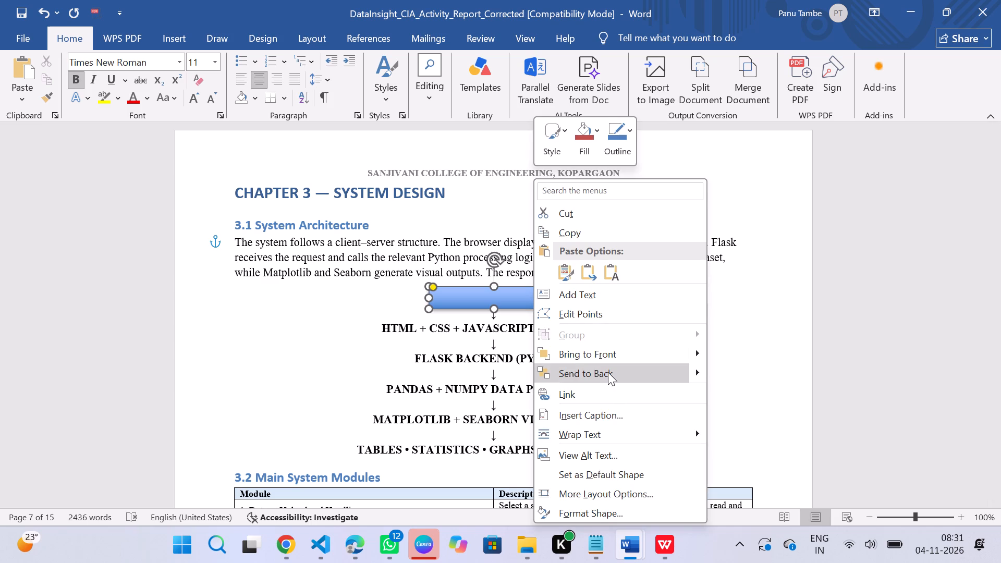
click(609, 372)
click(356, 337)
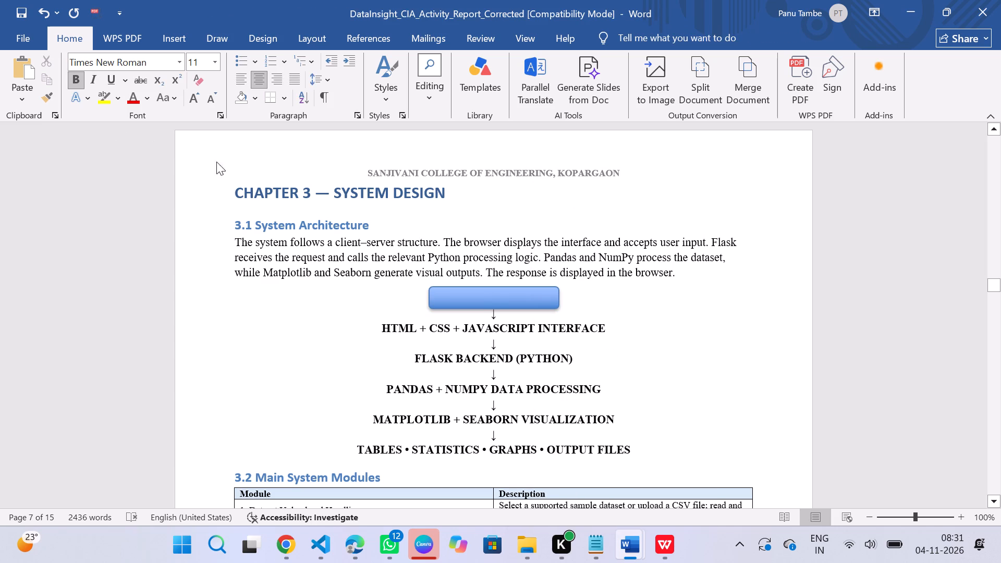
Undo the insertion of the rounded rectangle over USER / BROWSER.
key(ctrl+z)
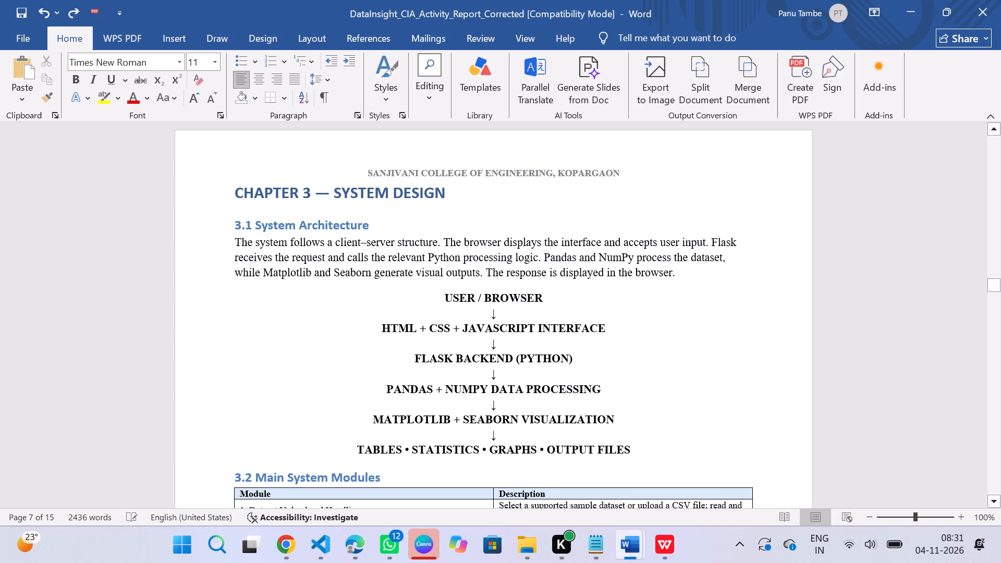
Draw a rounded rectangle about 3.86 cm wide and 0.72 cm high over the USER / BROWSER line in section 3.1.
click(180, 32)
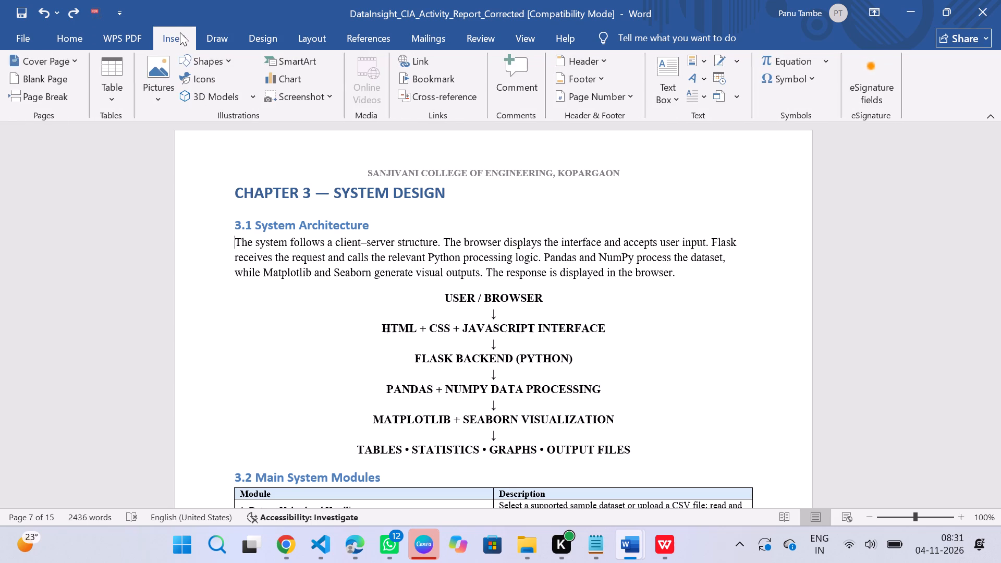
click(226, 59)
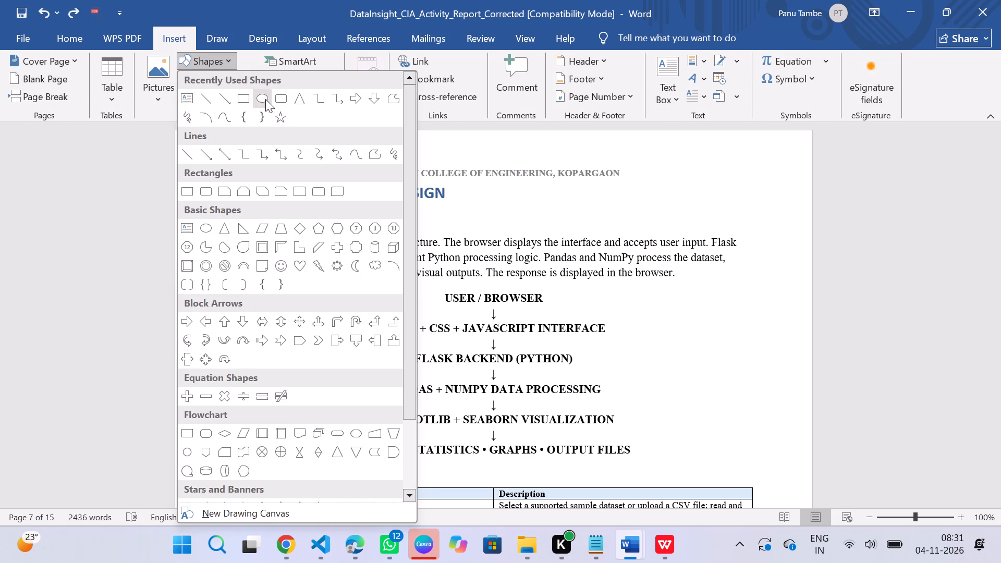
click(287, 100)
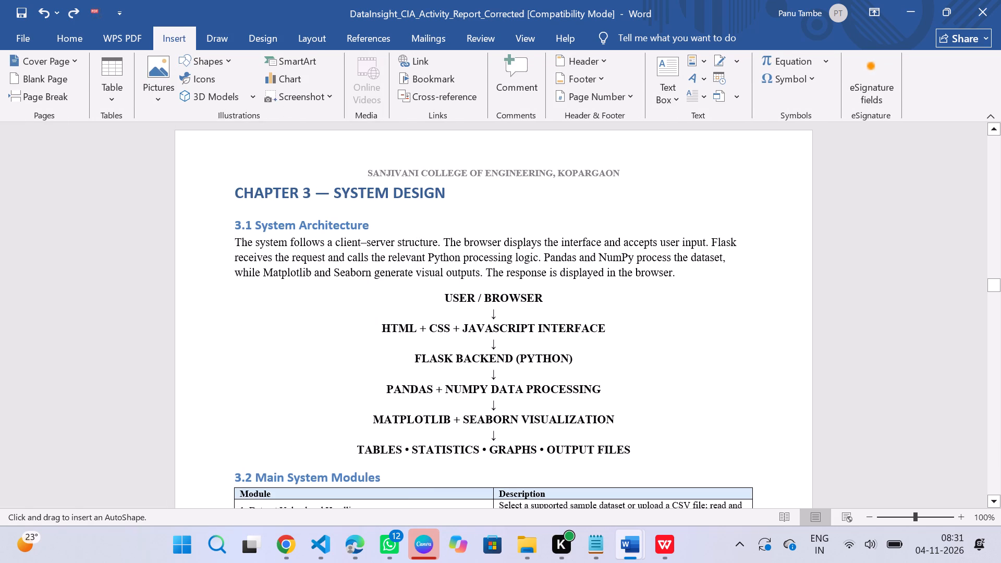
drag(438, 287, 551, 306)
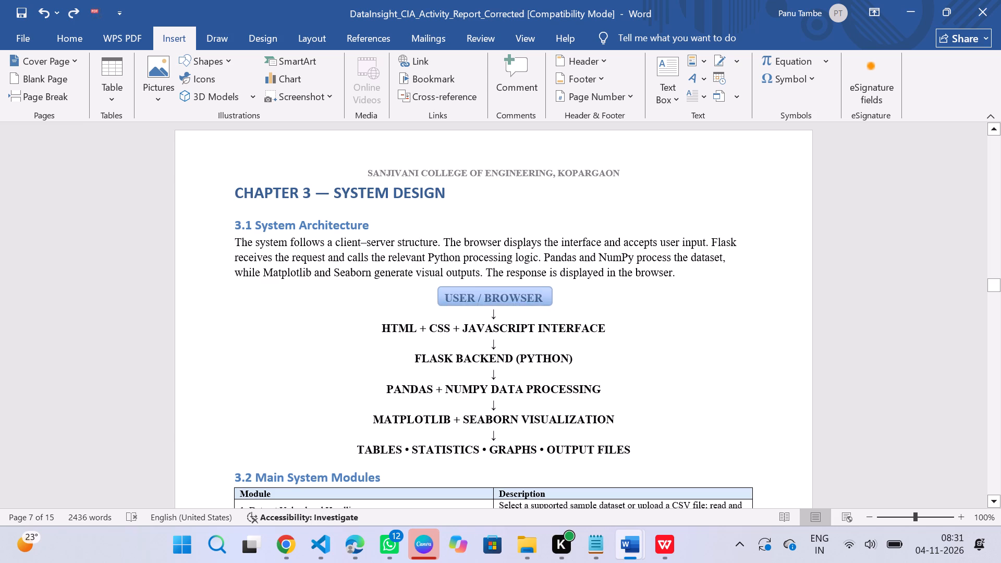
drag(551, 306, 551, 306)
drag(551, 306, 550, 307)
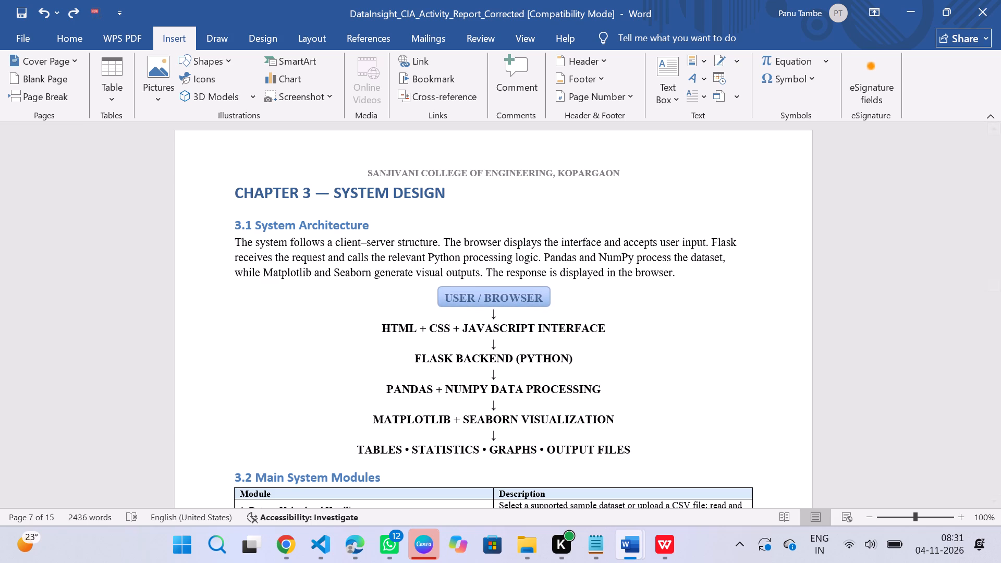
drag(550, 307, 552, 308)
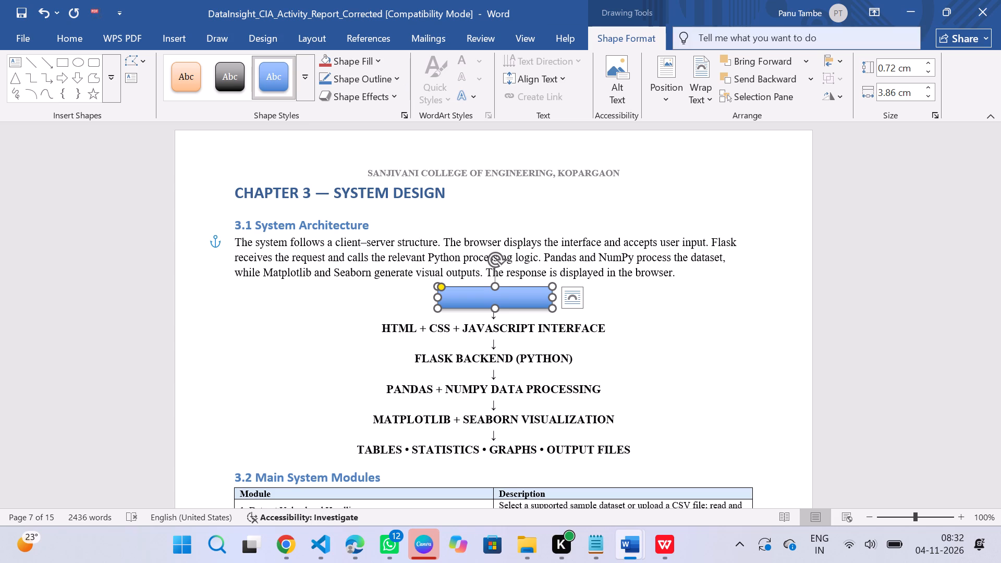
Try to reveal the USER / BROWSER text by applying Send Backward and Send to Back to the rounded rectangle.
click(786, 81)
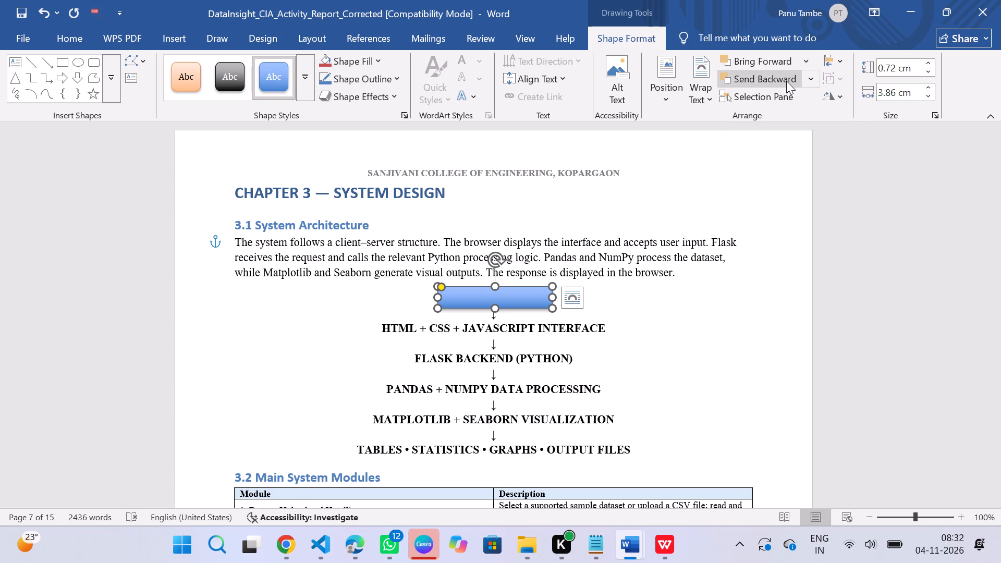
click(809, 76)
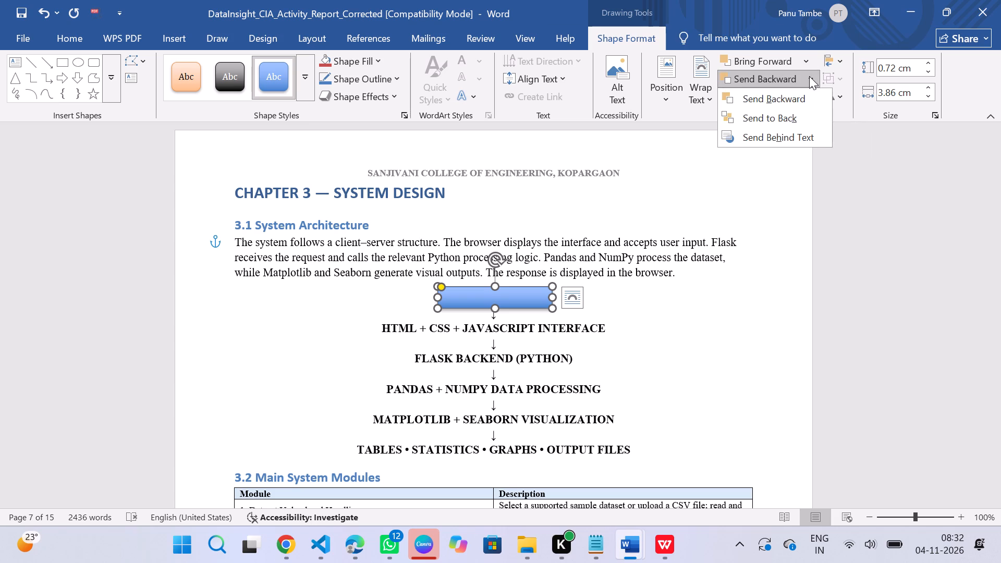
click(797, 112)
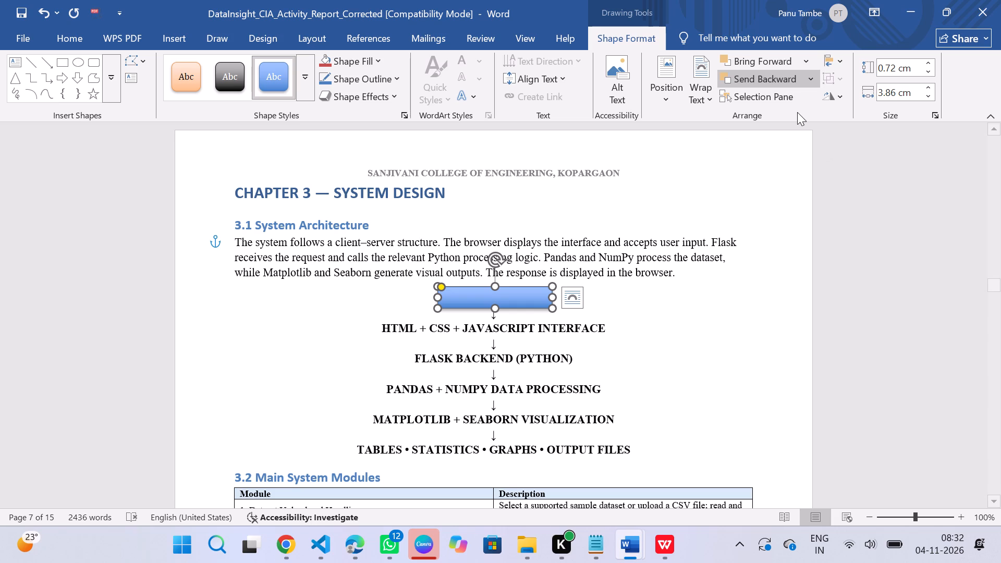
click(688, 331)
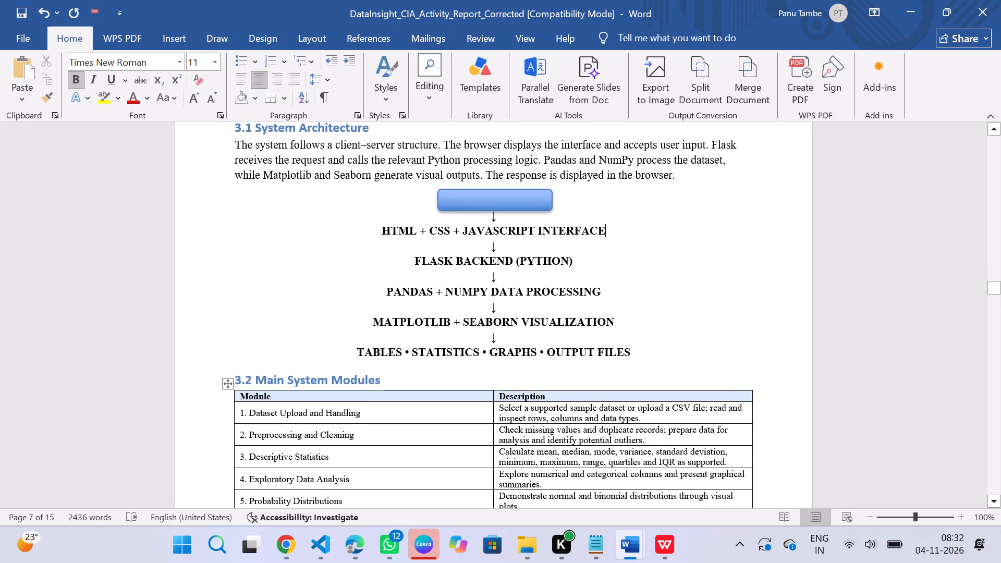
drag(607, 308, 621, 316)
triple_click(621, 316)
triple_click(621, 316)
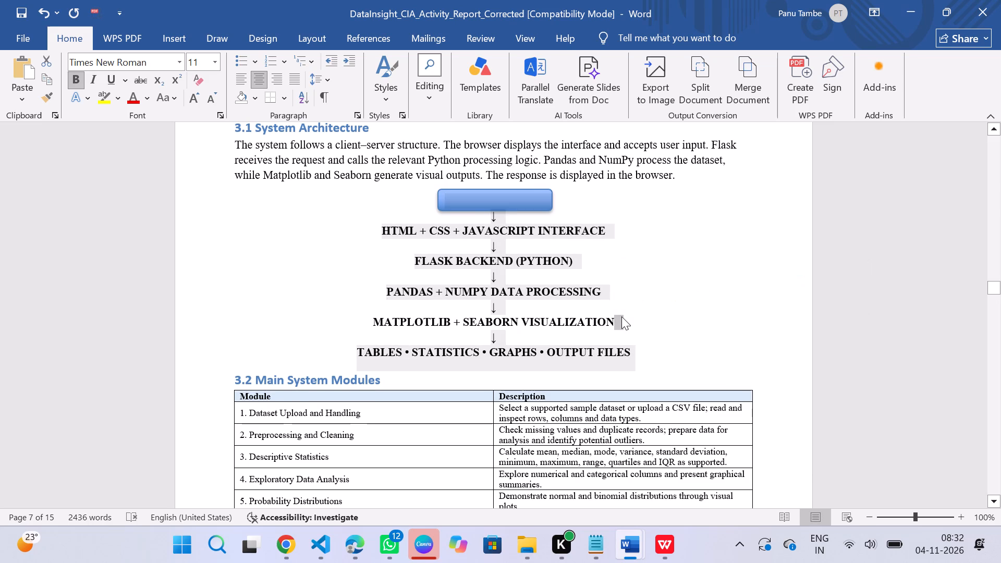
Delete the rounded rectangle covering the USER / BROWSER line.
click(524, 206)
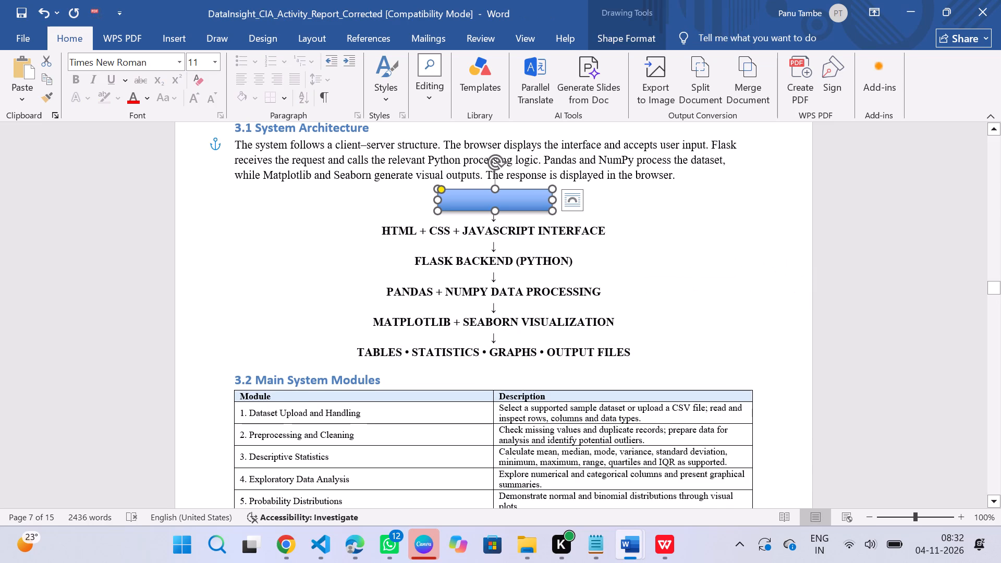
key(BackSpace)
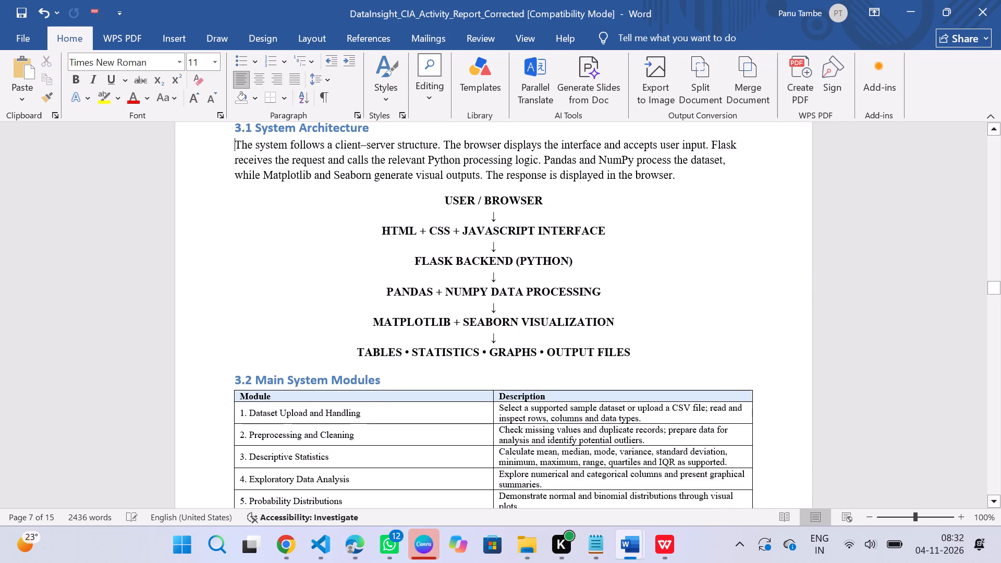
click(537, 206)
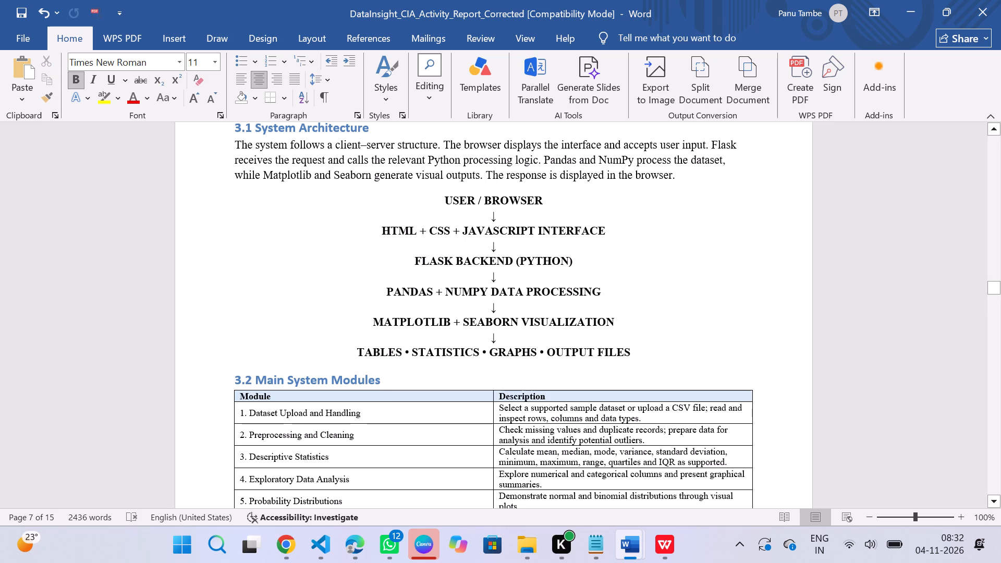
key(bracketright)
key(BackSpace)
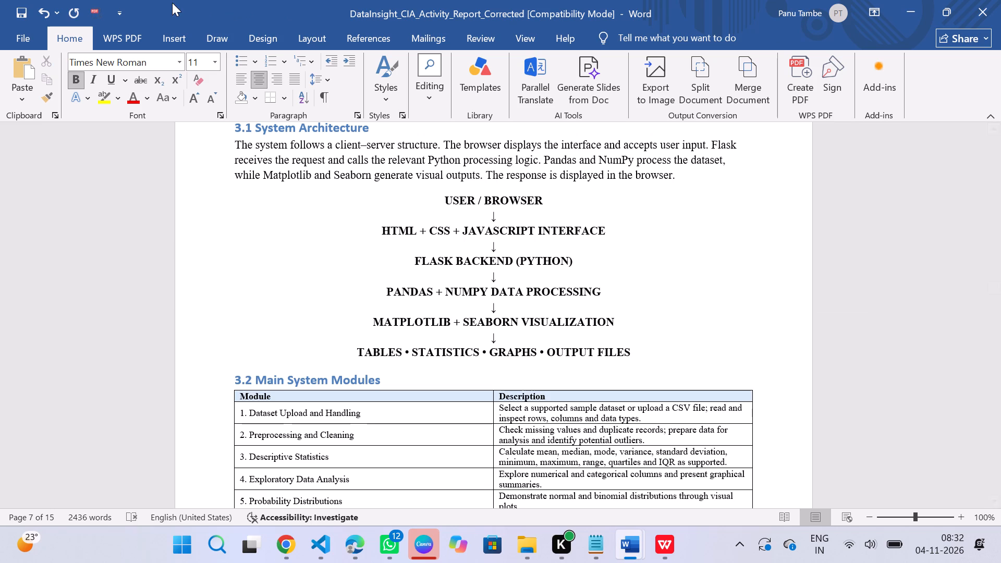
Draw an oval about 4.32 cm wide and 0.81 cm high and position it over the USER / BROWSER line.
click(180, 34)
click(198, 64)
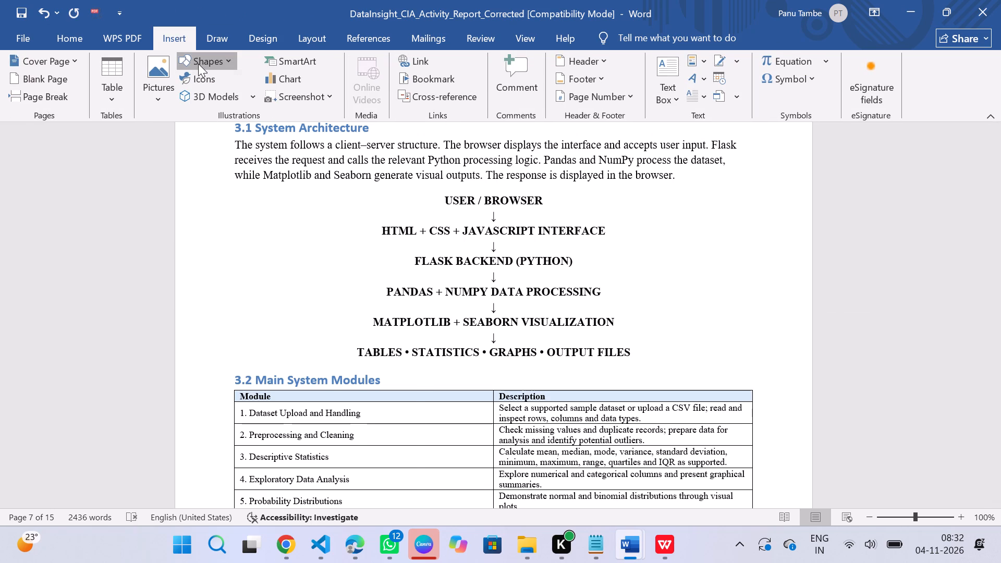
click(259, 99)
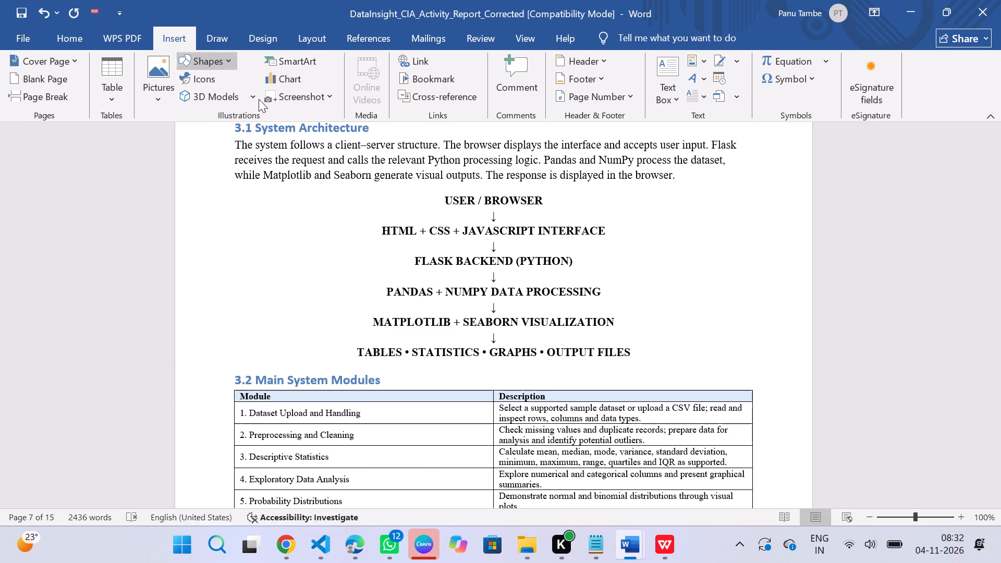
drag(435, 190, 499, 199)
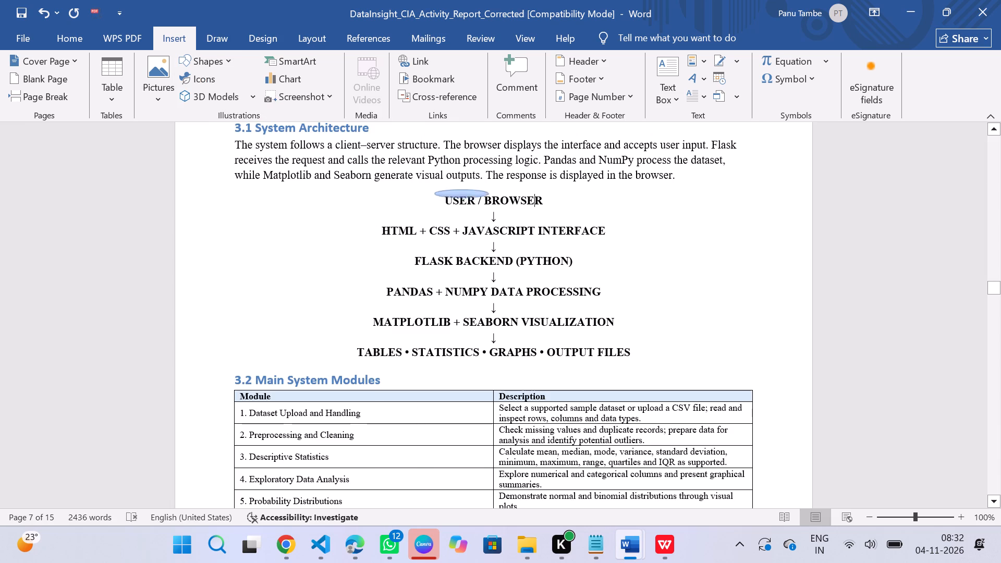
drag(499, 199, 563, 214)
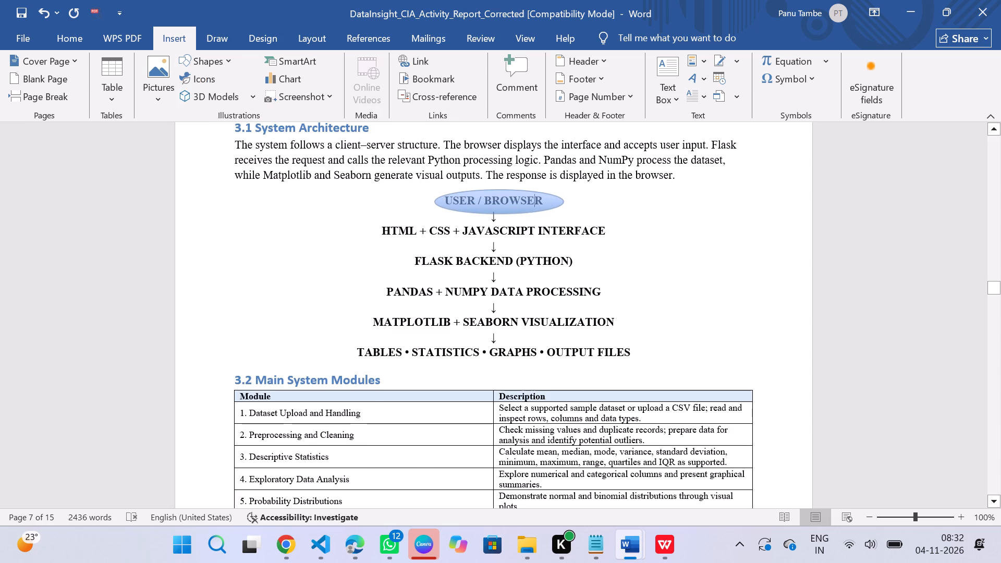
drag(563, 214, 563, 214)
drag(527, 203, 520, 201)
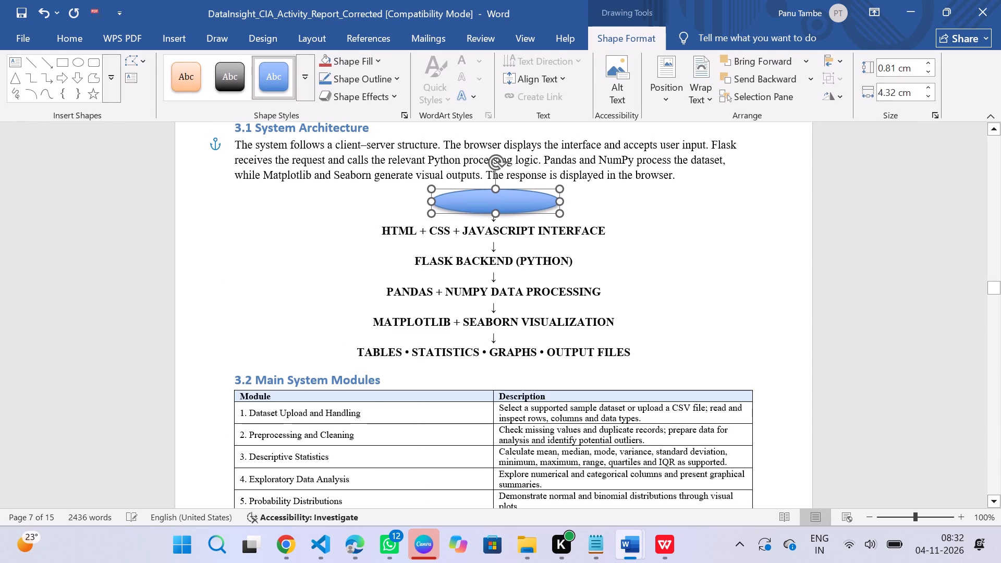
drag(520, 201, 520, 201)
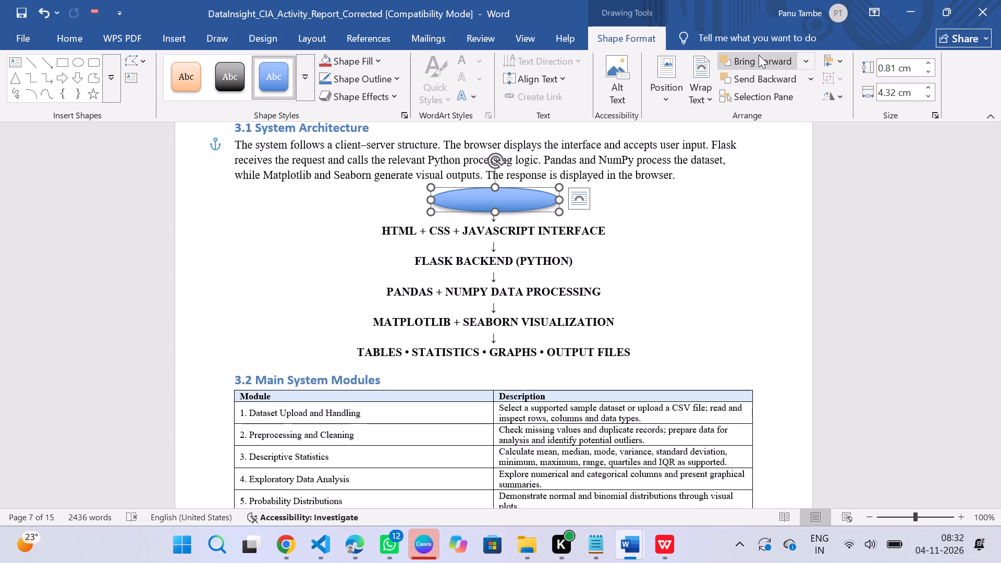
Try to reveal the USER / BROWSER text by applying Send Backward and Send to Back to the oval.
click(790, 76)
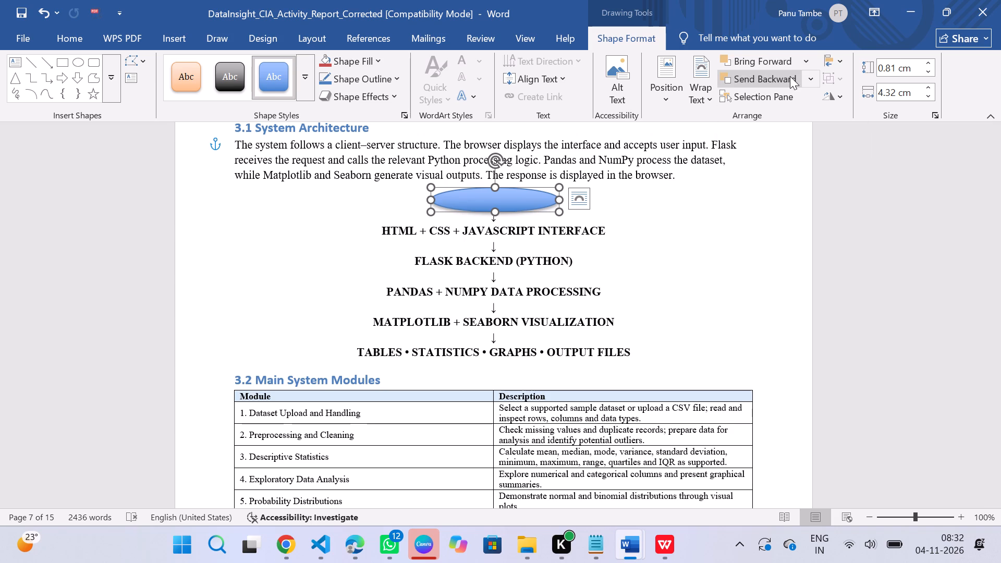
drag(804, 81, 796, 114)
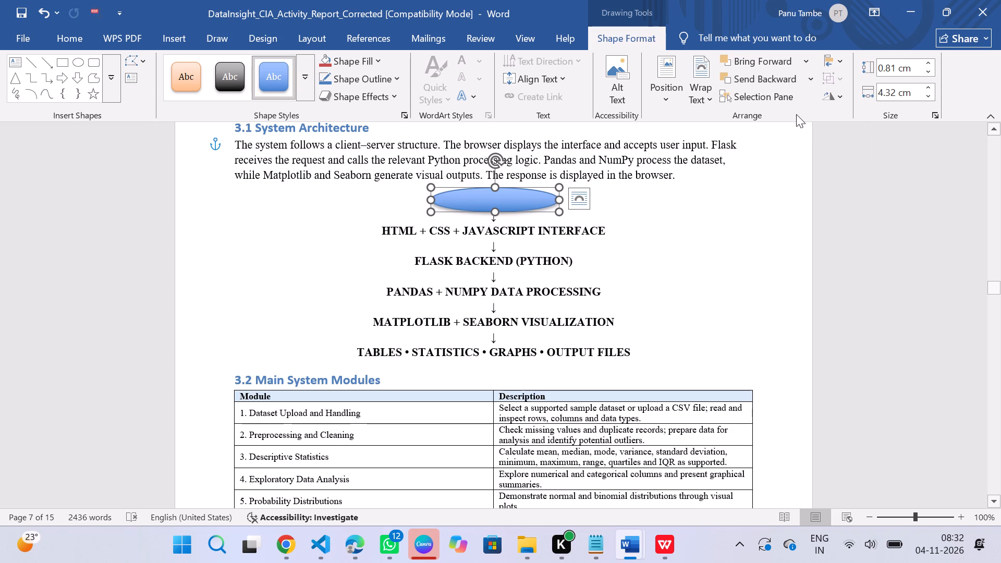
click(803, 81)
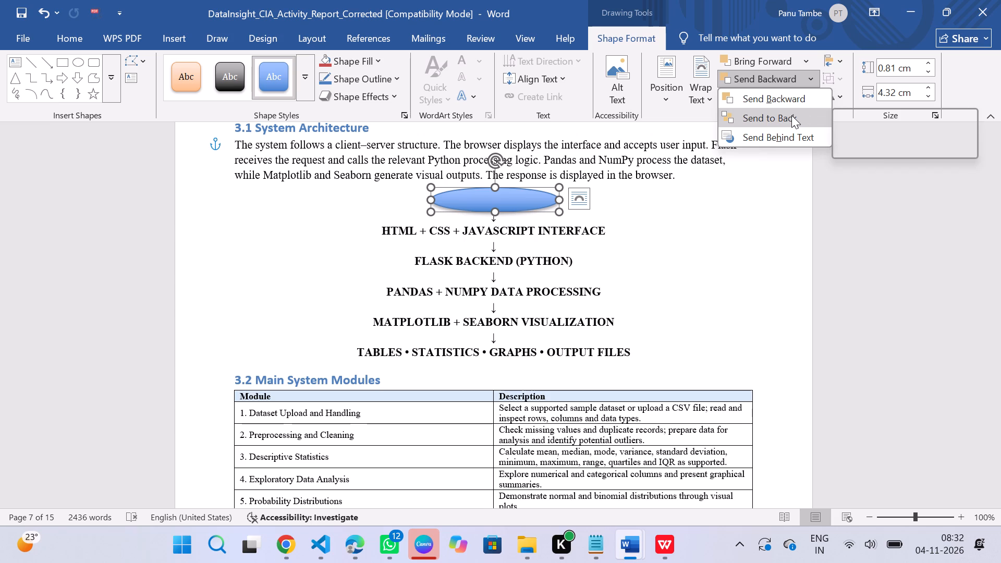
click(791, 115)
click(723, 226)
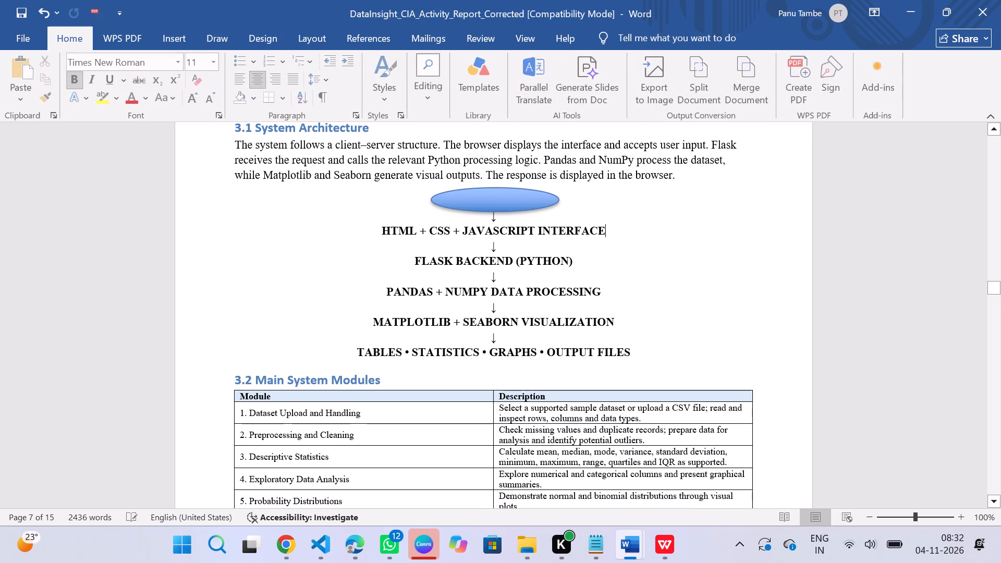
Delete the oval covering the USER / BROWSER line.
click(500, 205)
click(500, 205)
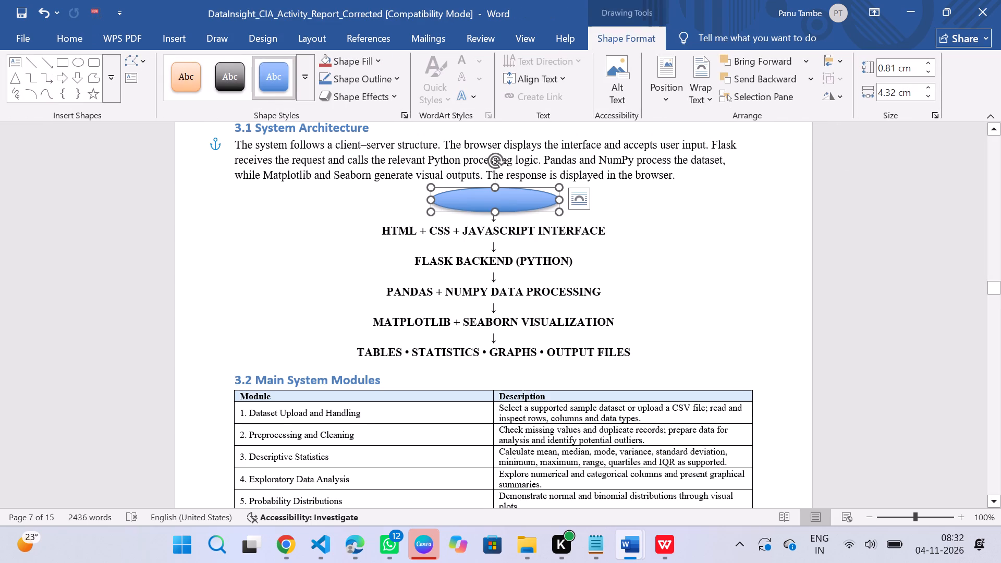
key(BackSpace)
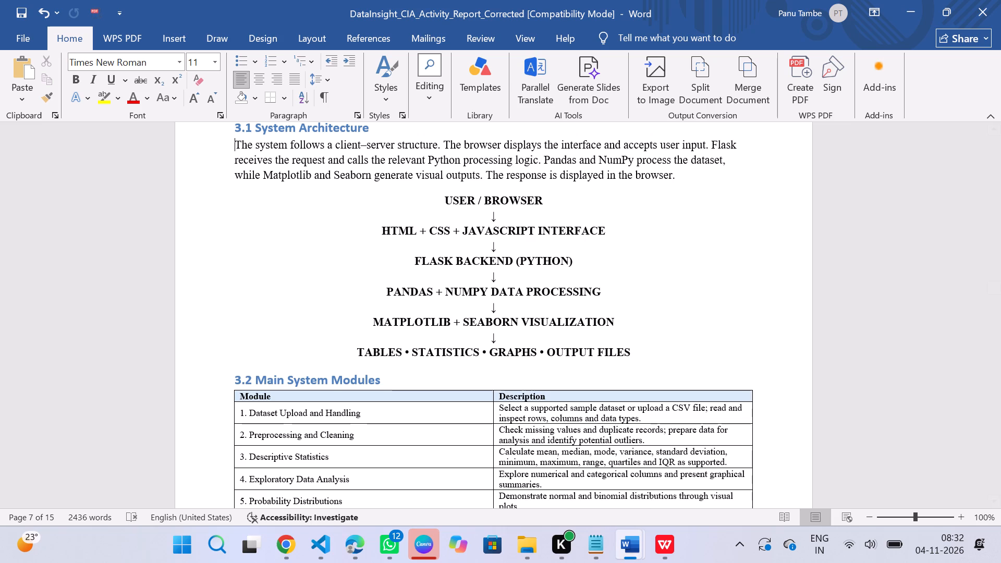
Add a blank line before the system architecture flow and another after its TABLES • STATISTICS • GRAPHS • OUTPUT FILES line.
click(700, 178)
key(Return)
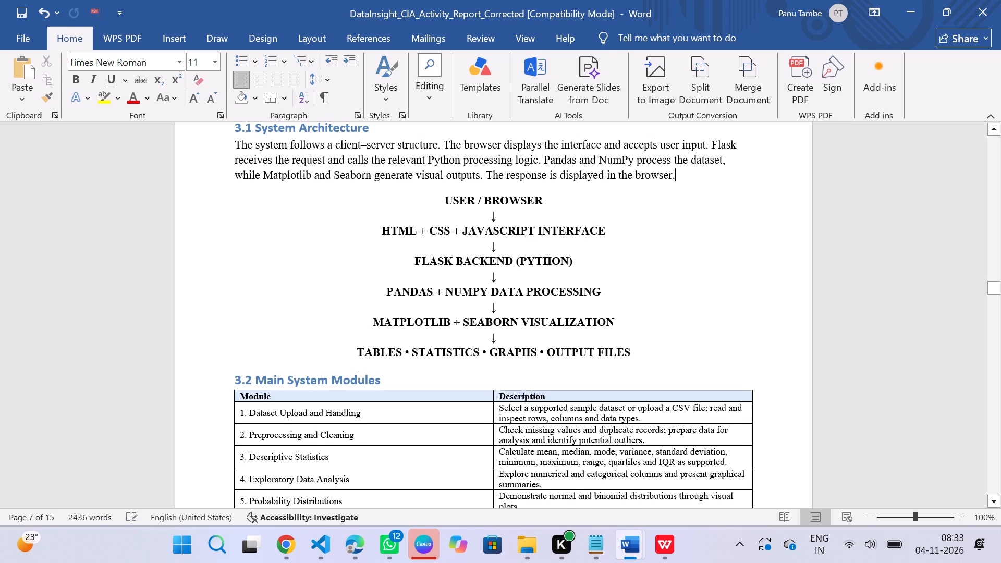
click(631, 375)
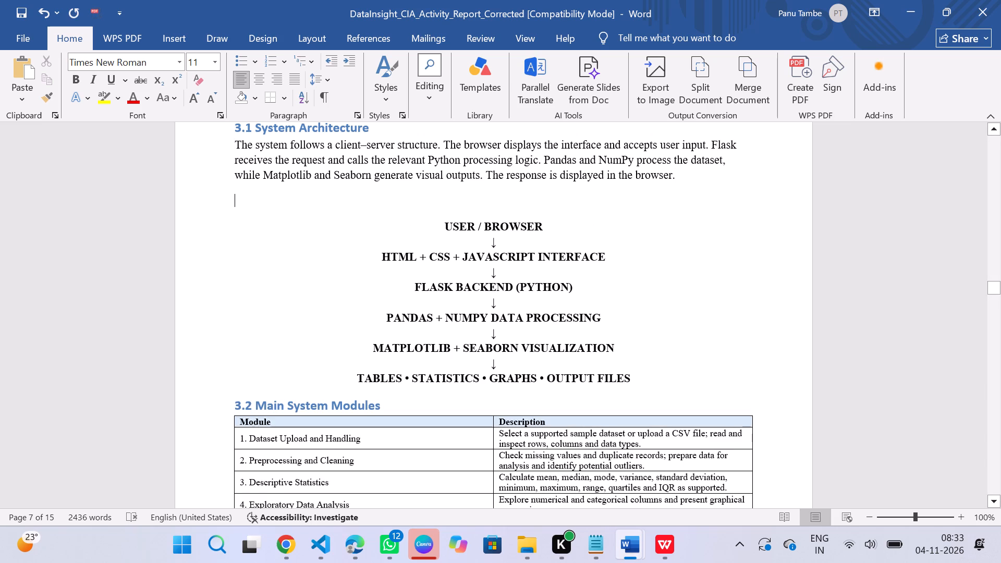
key(Return)
Review the layout of the remaining Chapter 3 sections, from 3.2 Main System Modules through 3.5 Datasets, to the start of Chapter 4.
scroll(631, 375, down, 3)
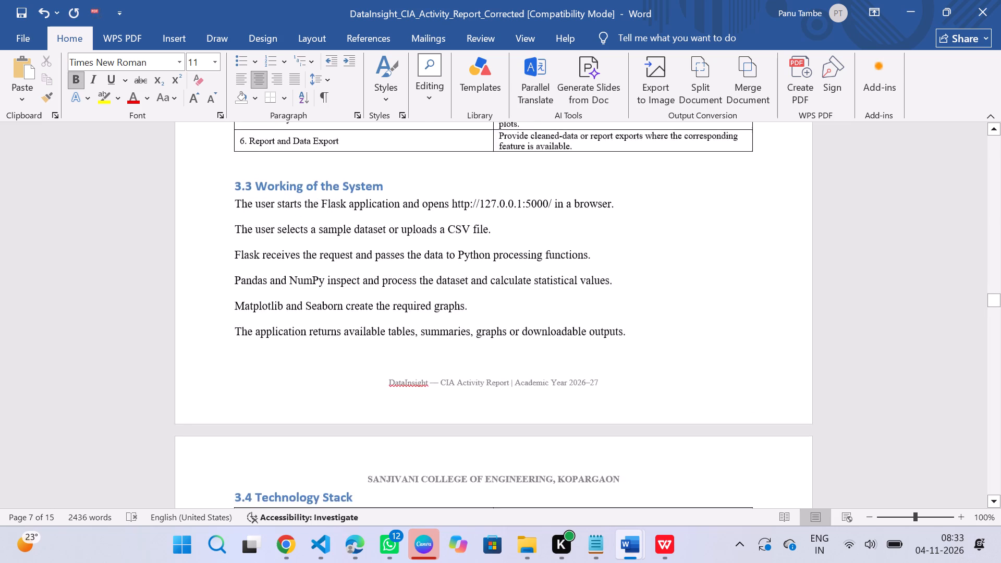
scroll(631, 375, down, 1)
scroll(631, 375, up, 2)
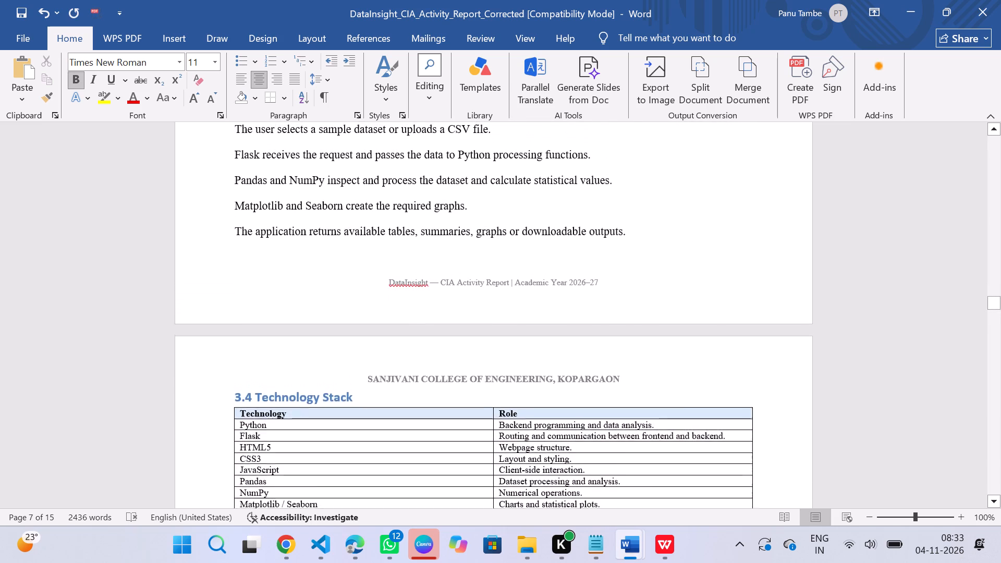
scroll(631, 375, up, 1)
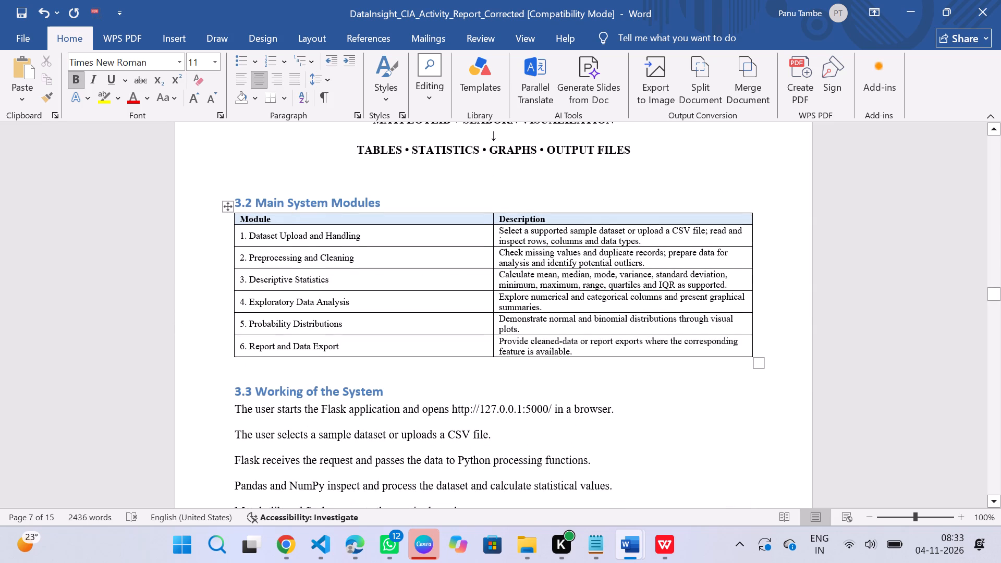
scroll(548, 352, down, 7)
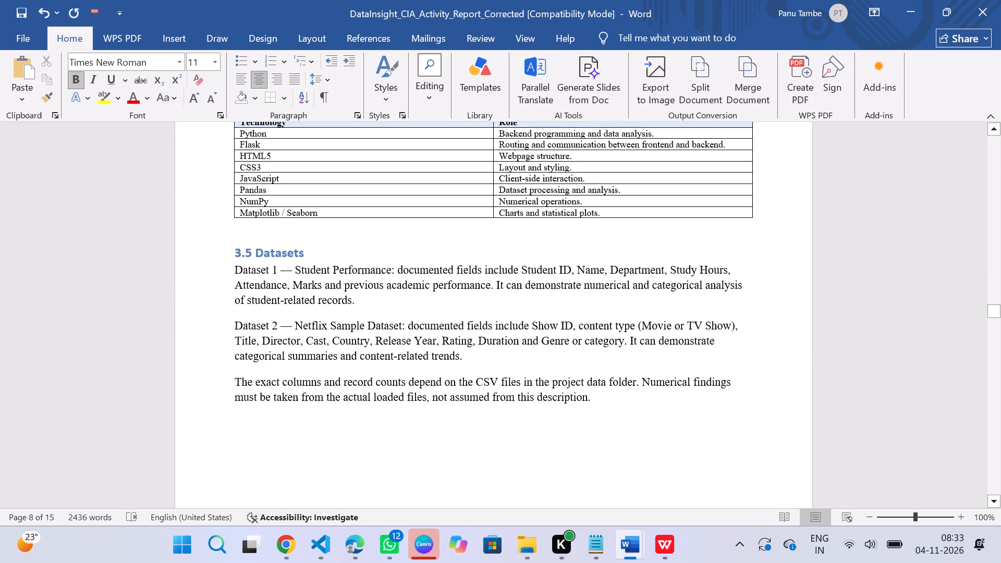
scroll(548, 352, down, 2)
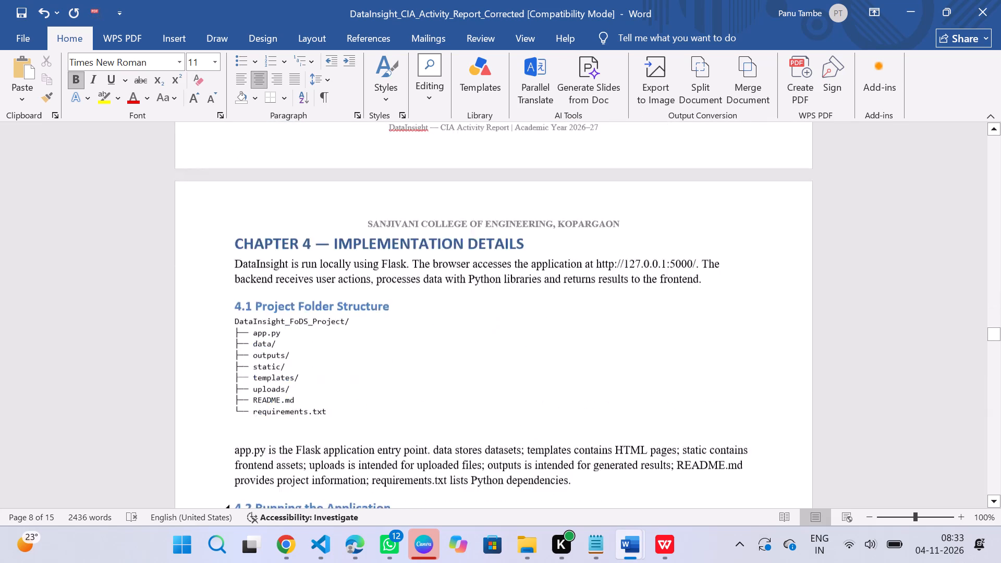
Review Chapter 4 and the start of Chapter 5, down to the figure placeholders in 5.2 Result Screenshots.
scroll(548, 352, down, 2)
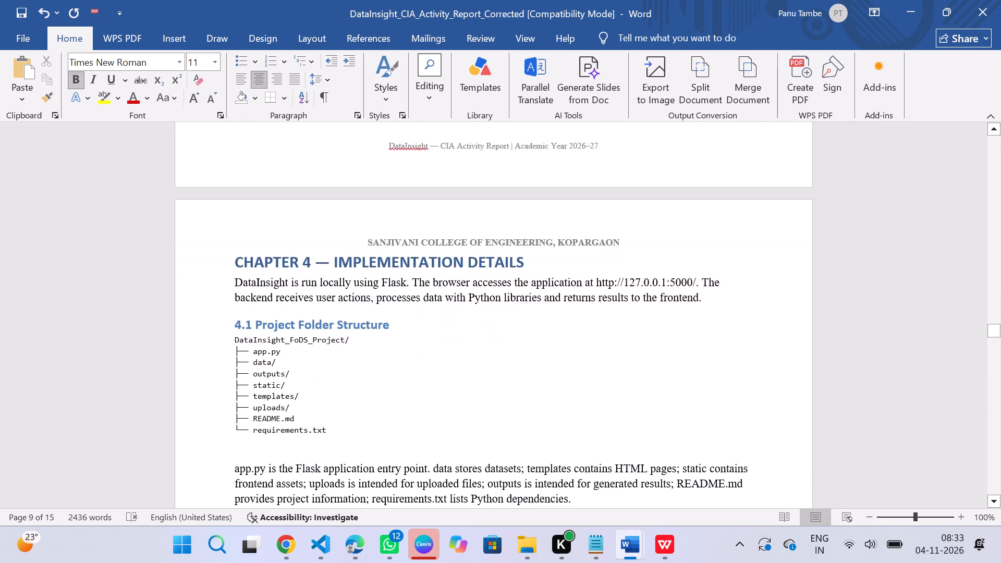
scroll(548, 352, down, 1)
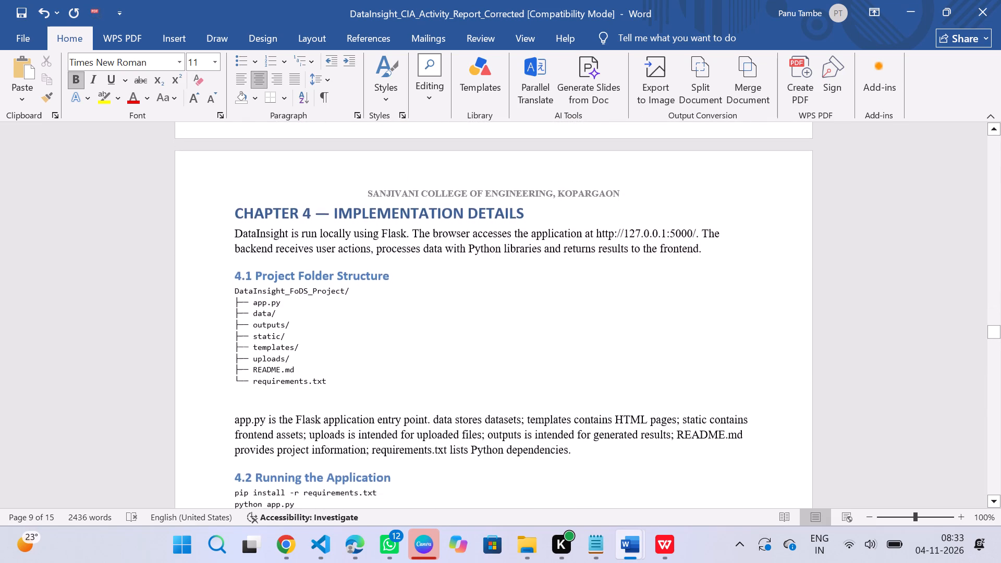
scroll(548, 352, down, 2)
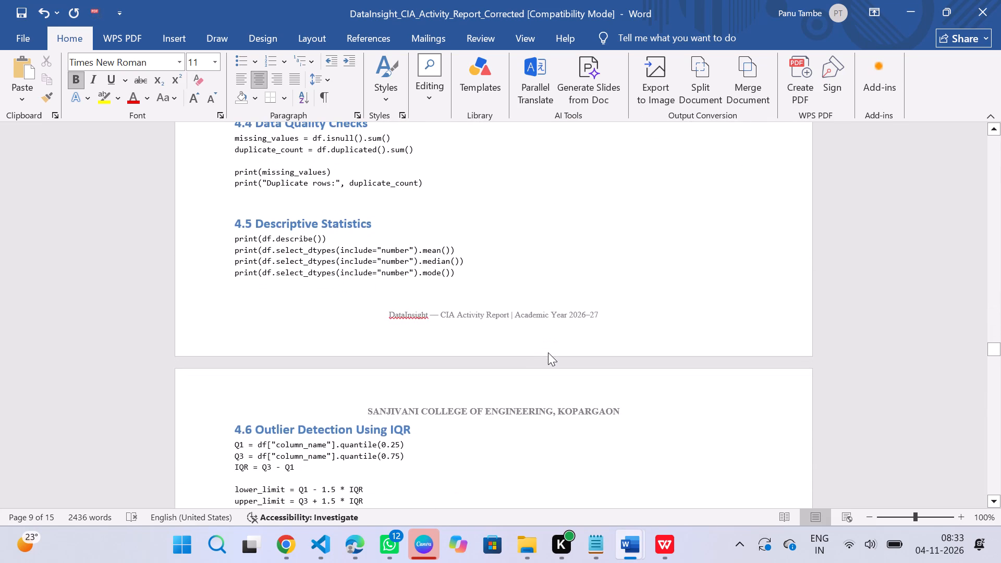
scroll(548, 352, down, 1)
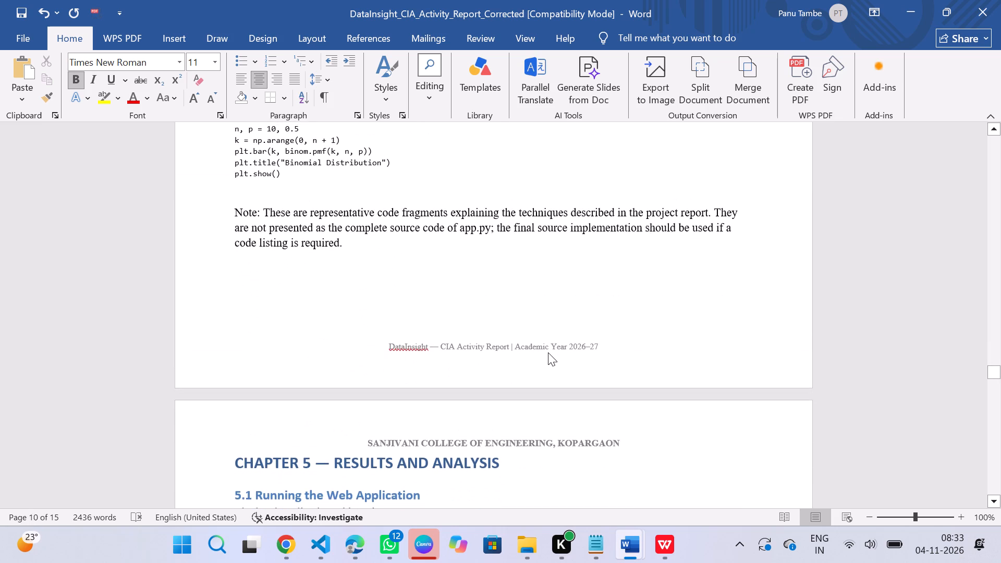
scroll(548, 352, down, 2)
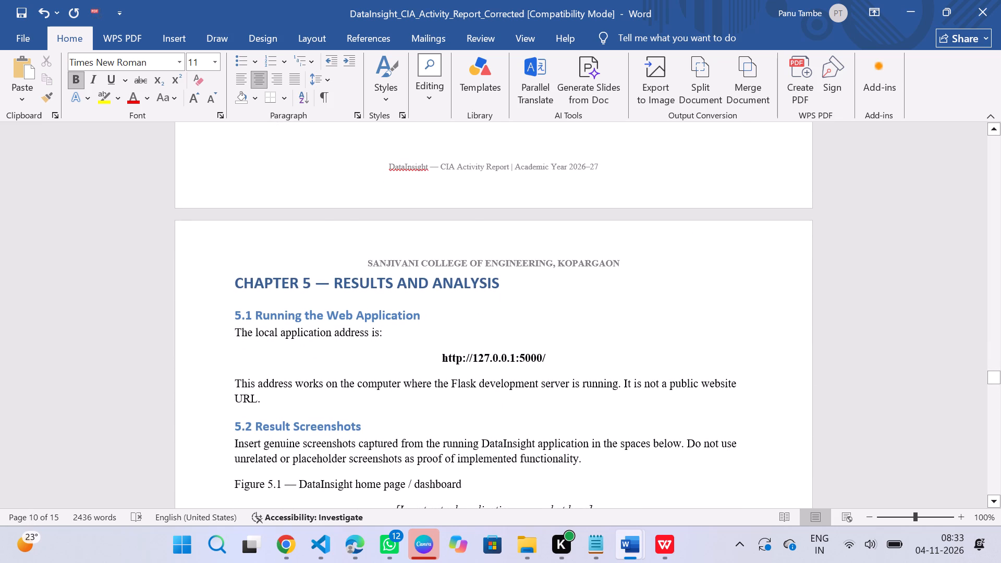
scroll(538, 352, down, 2)
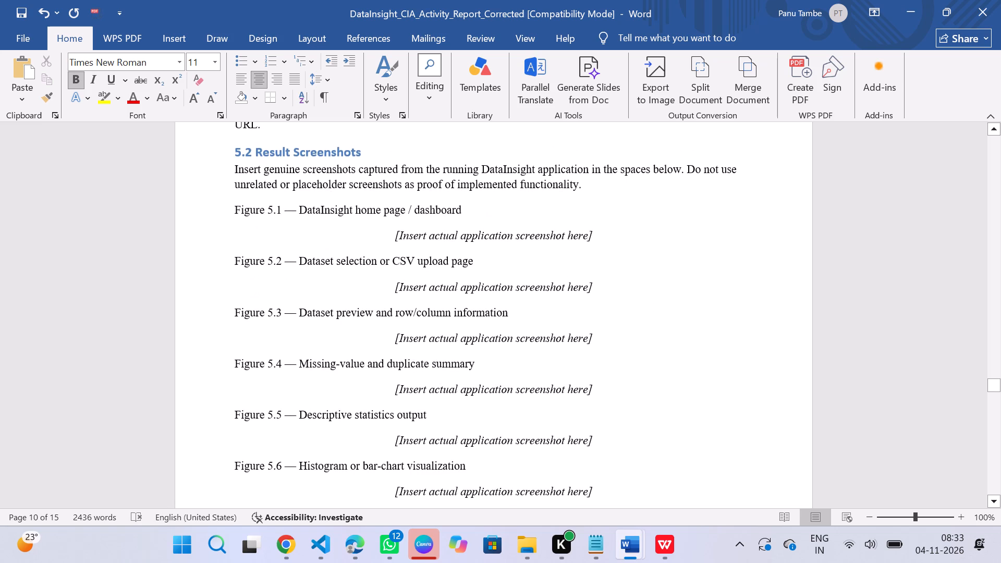
scroll(538, 352, down, 1)
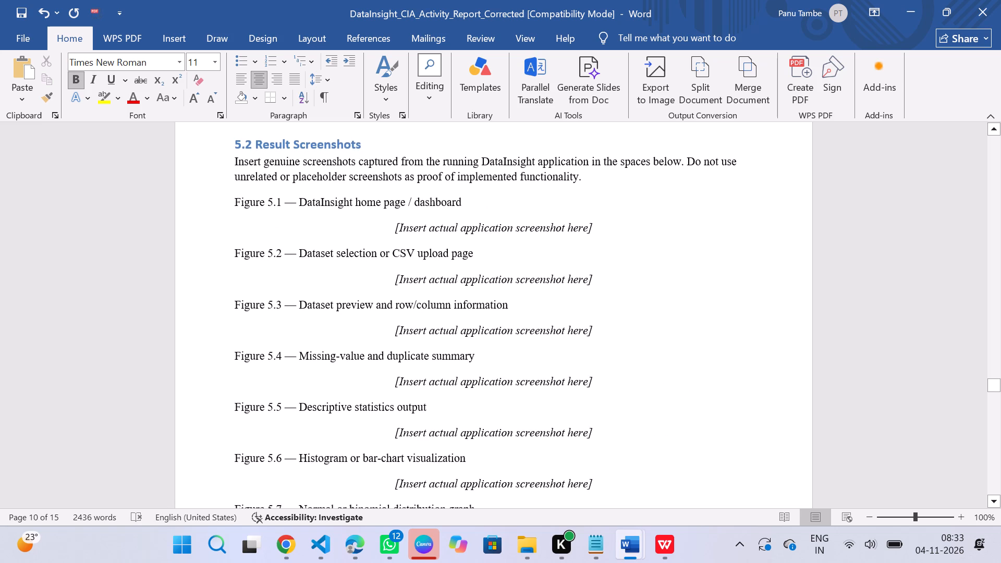
scroll(393, 224, up, 2)
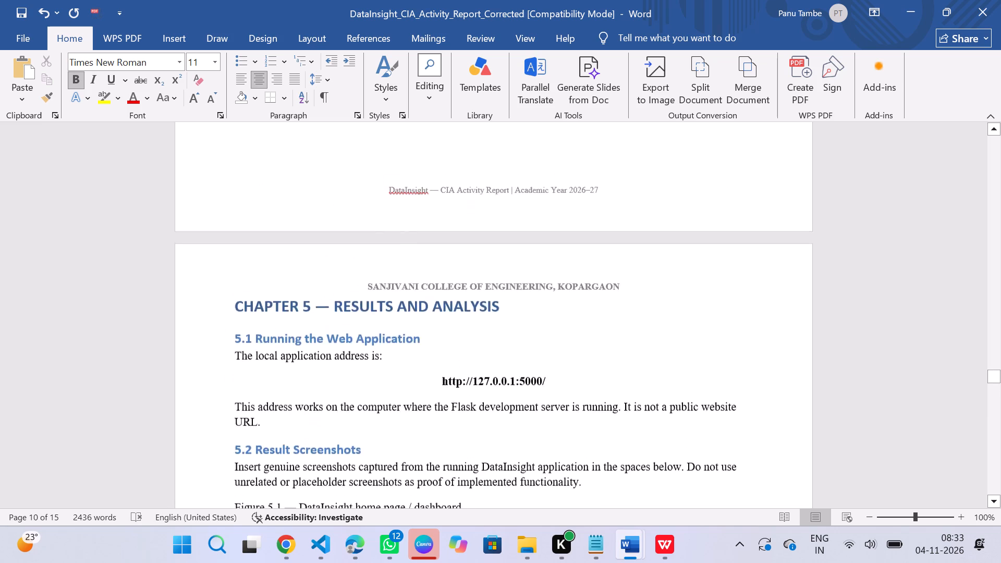
scroll(393, 224, down, 5)
scroll(393, 224, up, 2)
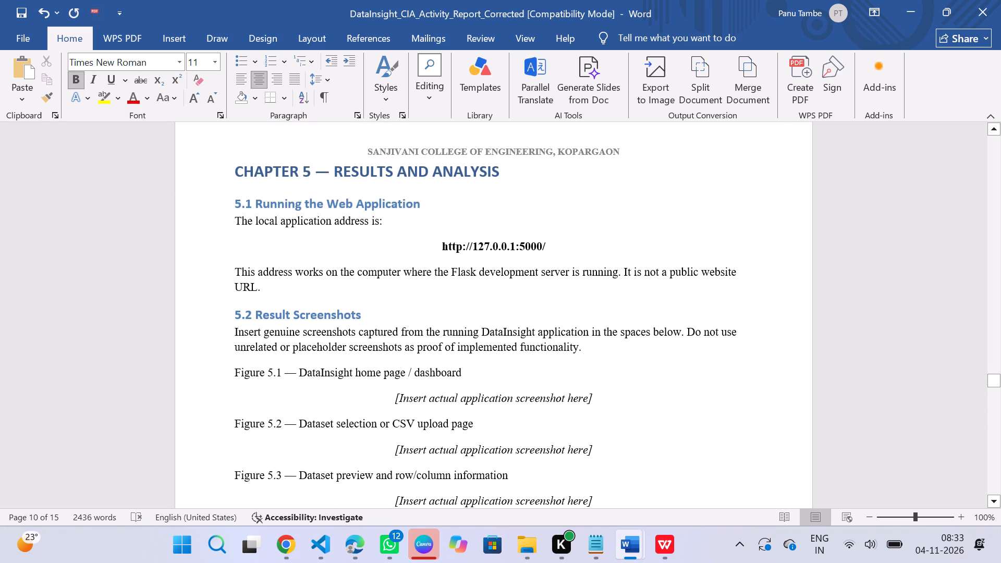
drag(389, 403, 597, 405)
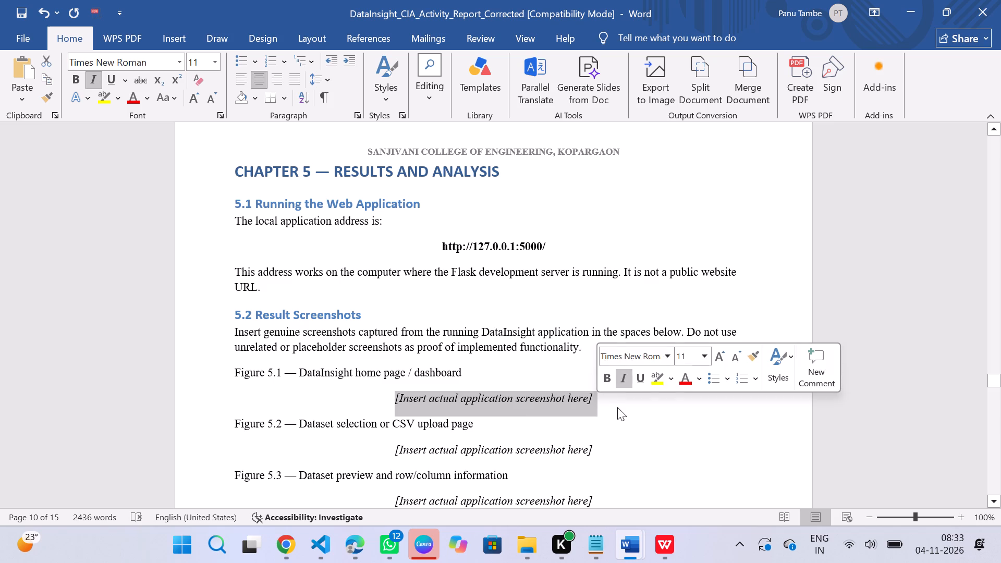
click(620, 420)
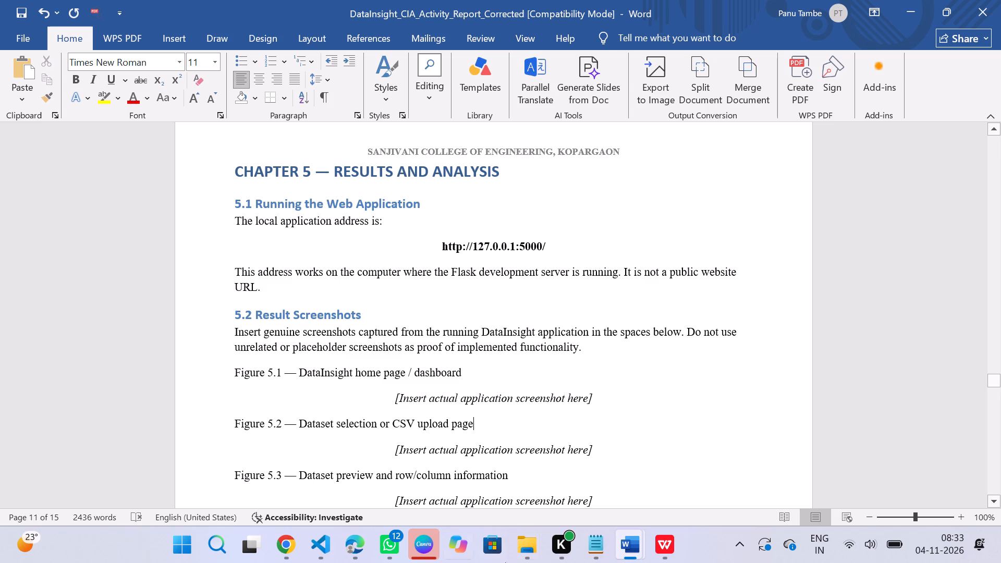
Switch to the DataInsight web app in Edge and open its Dashboard page, viewed from the top.
click(353, 546)
scroll(355, 277, up, 5)
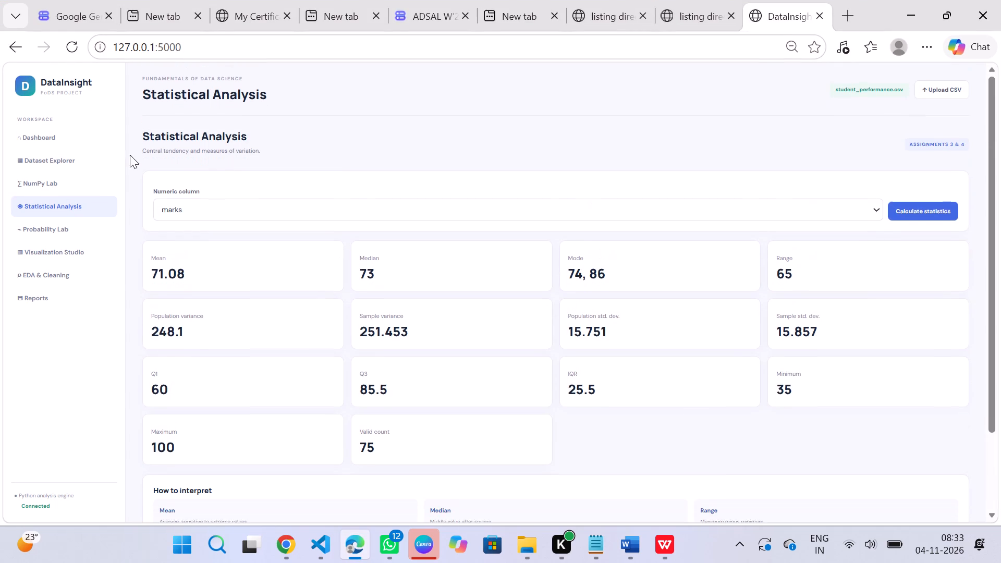
click(60, 136)
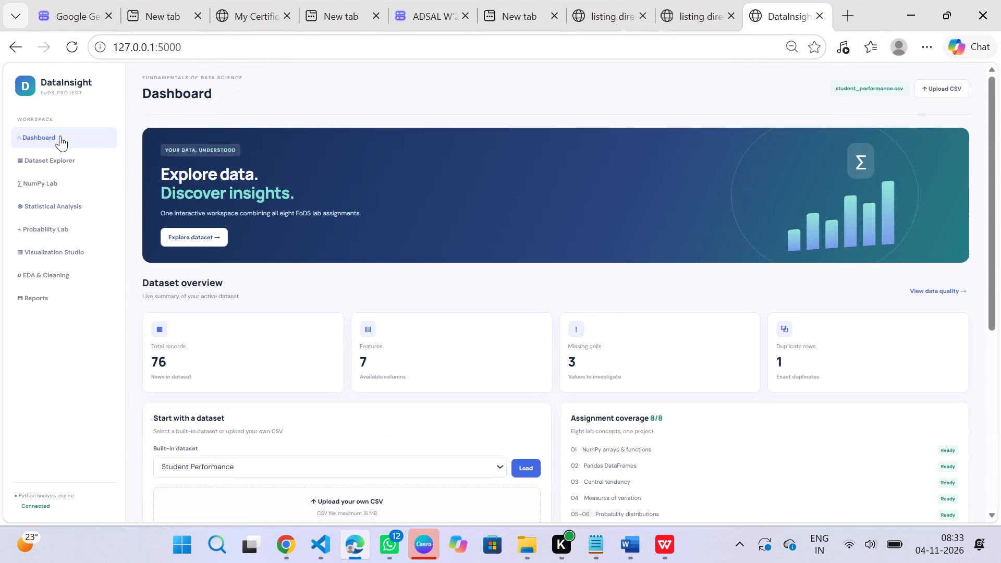
scroll(60, 136, down, 4)
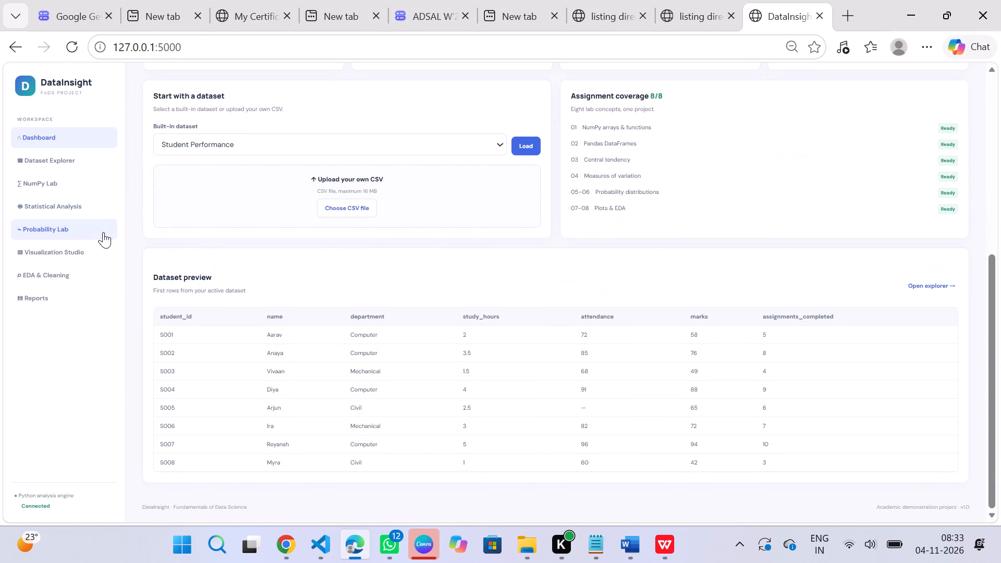
scroll(233, 236, up, 3)
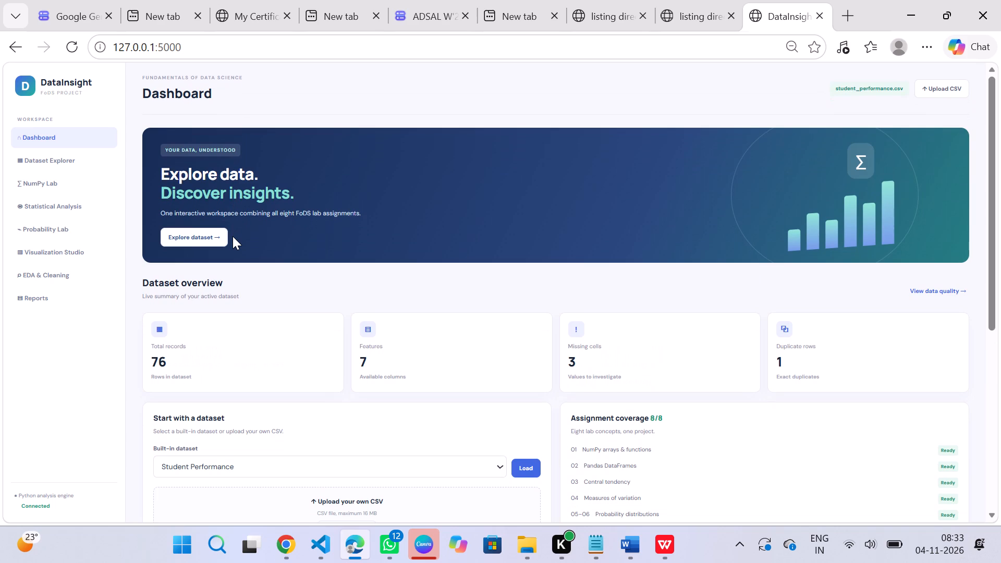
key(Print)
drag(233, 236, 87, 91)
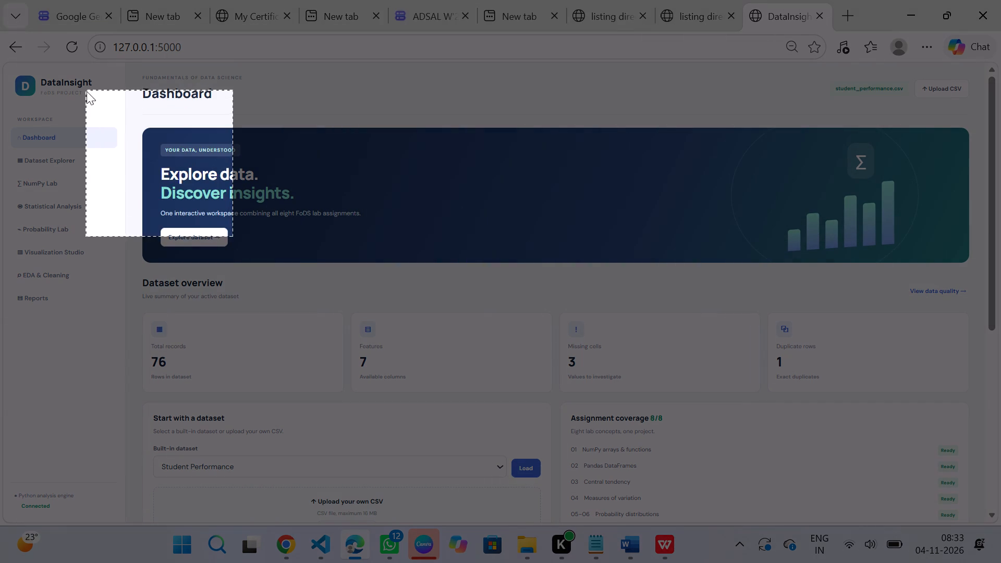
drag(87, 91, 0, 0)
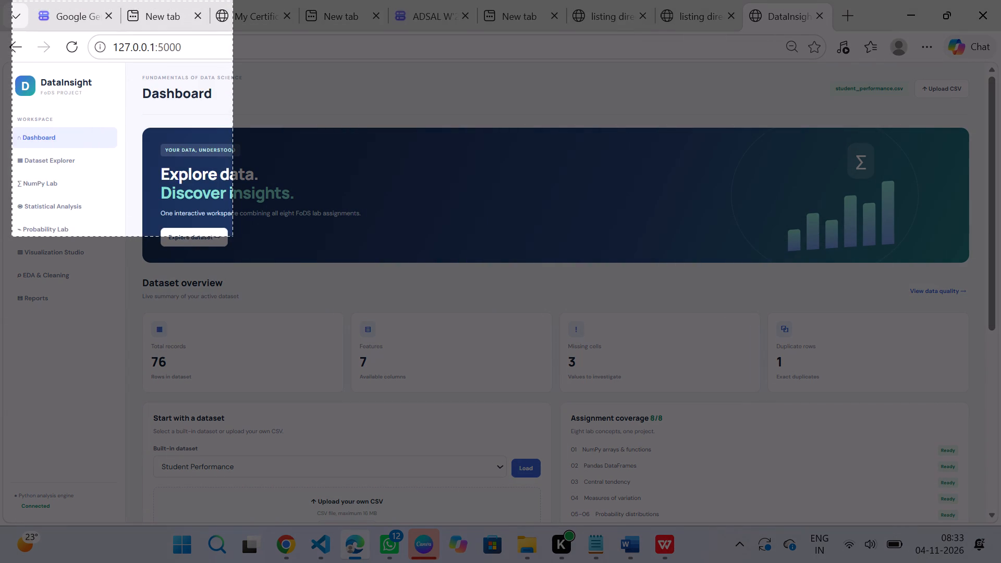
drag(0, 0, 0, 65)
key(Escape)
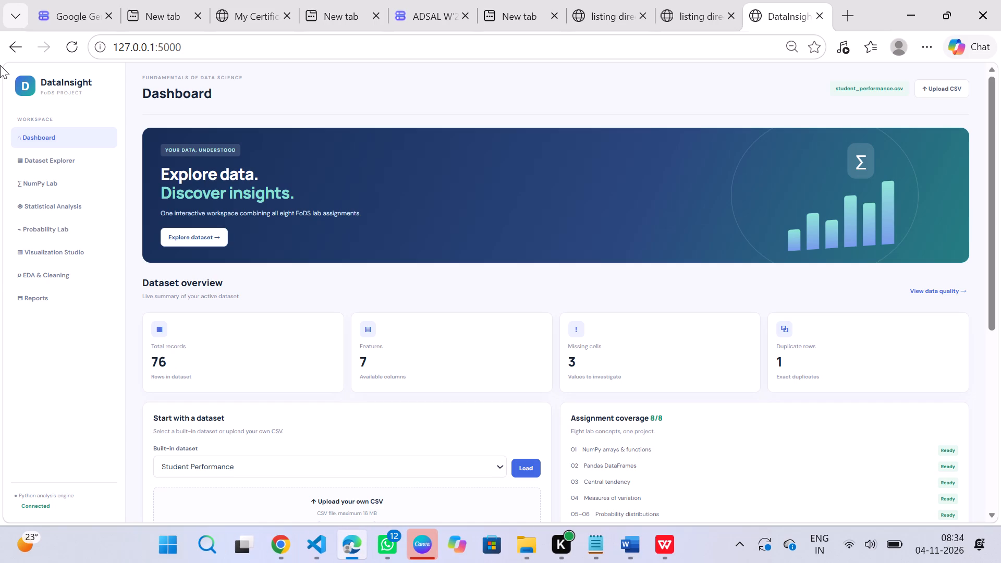
Capture a rectangular screenshot of the DataInsight Dashboard page, leaving out the browser's tabs and address bar.
key(Print)
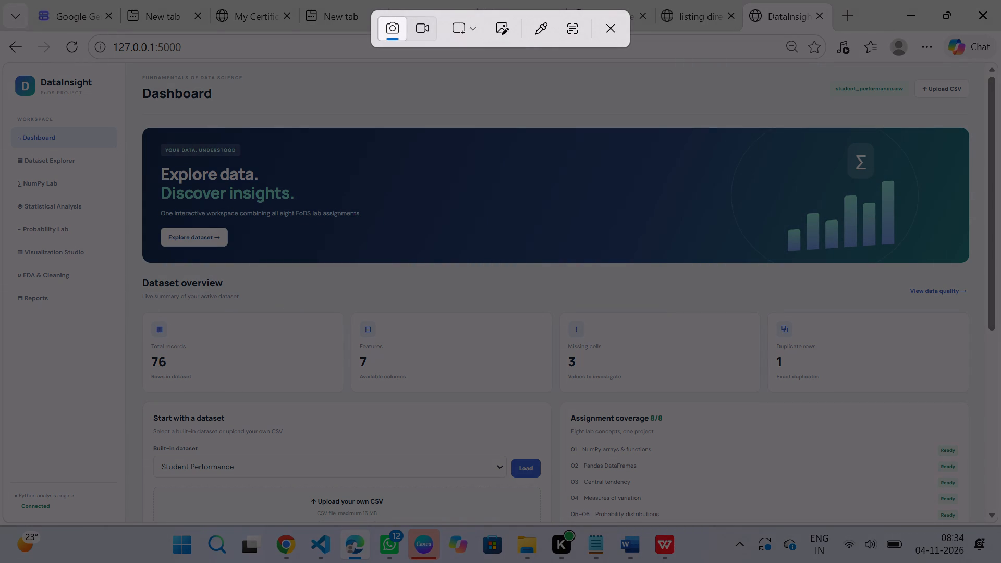
drag(0, 58, 854, 56)
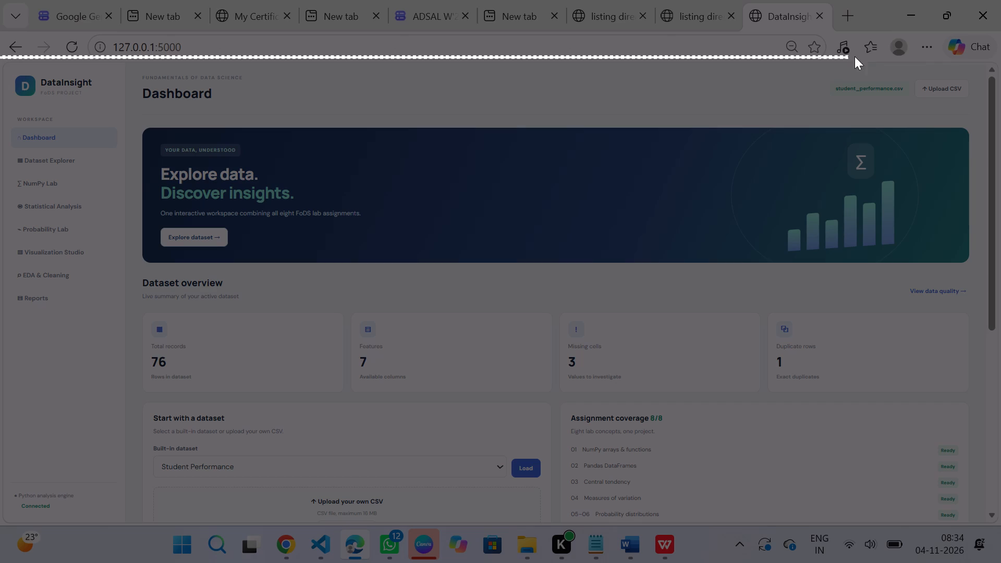
drag(854, 56, 970, 139)
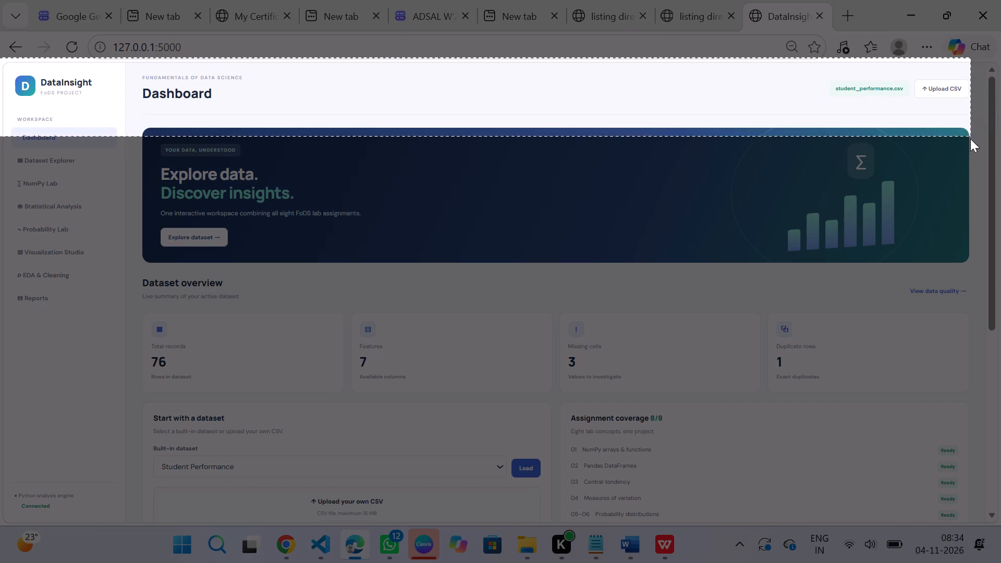
drag(970, 139, 975, 411)
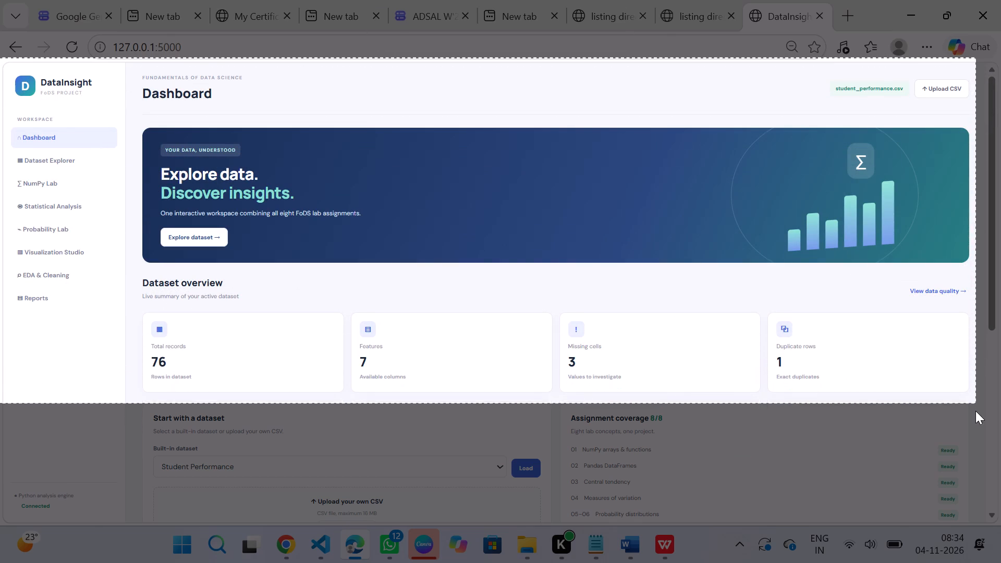
drag(975, 411, 970, 524)
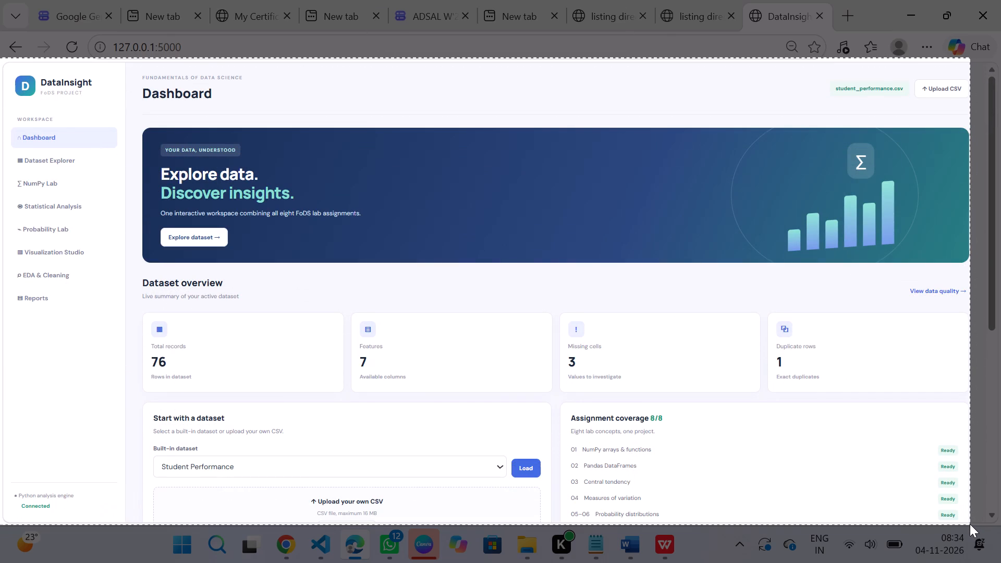
drag(970, 524, 970, 523)
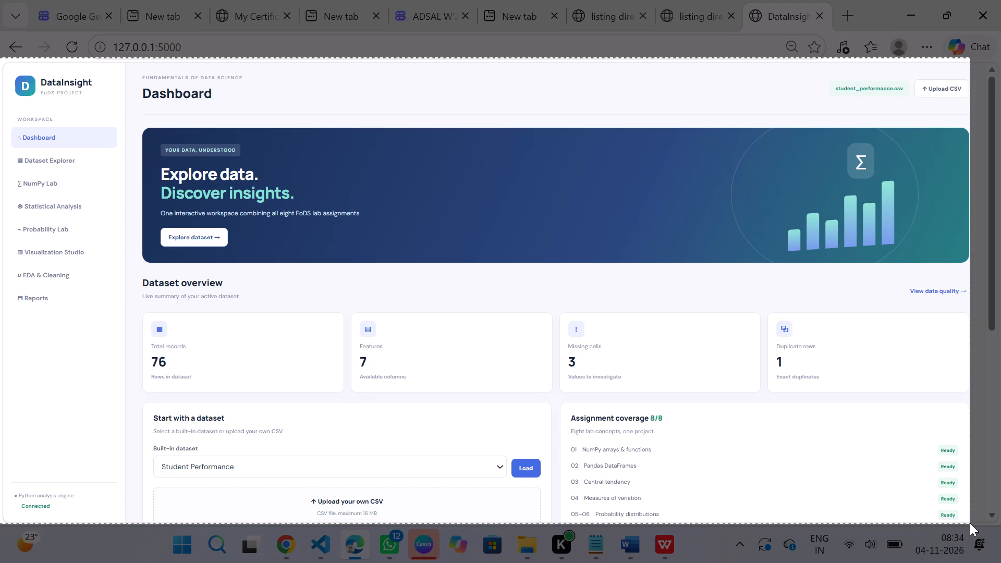
drag(970, 523, 999, 526)
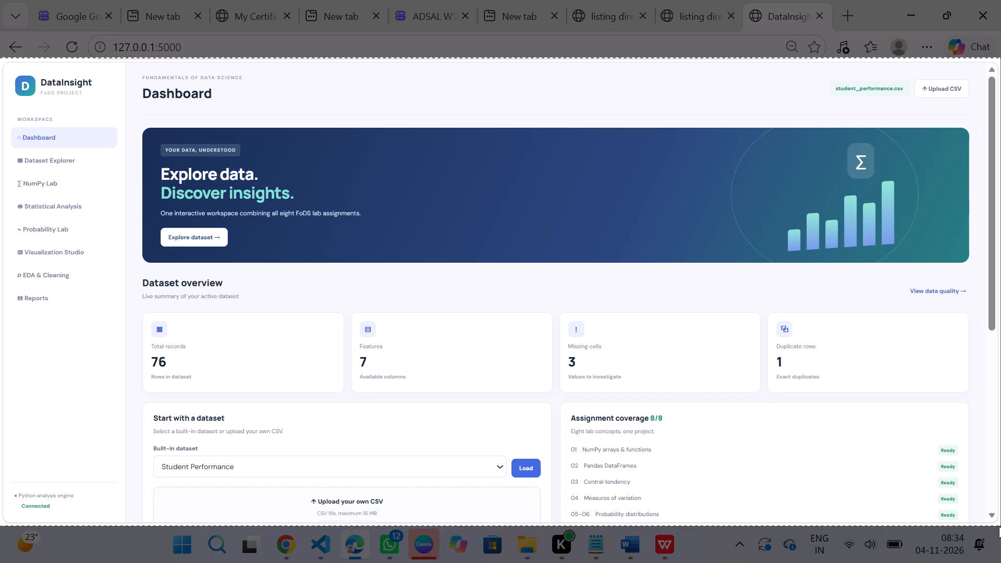
drag(999, 526, 982, 525)
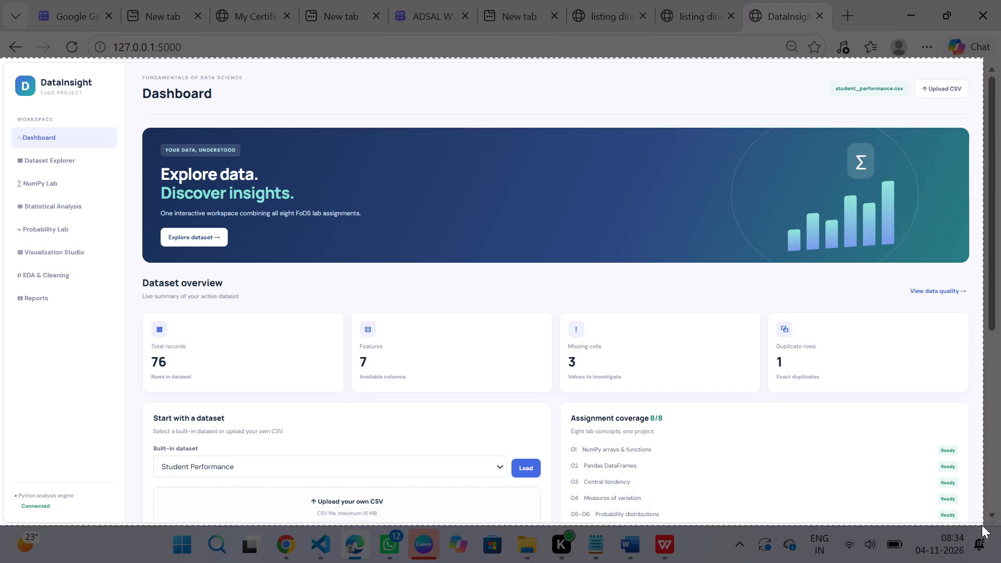
drag(982, 525, 979, 524)
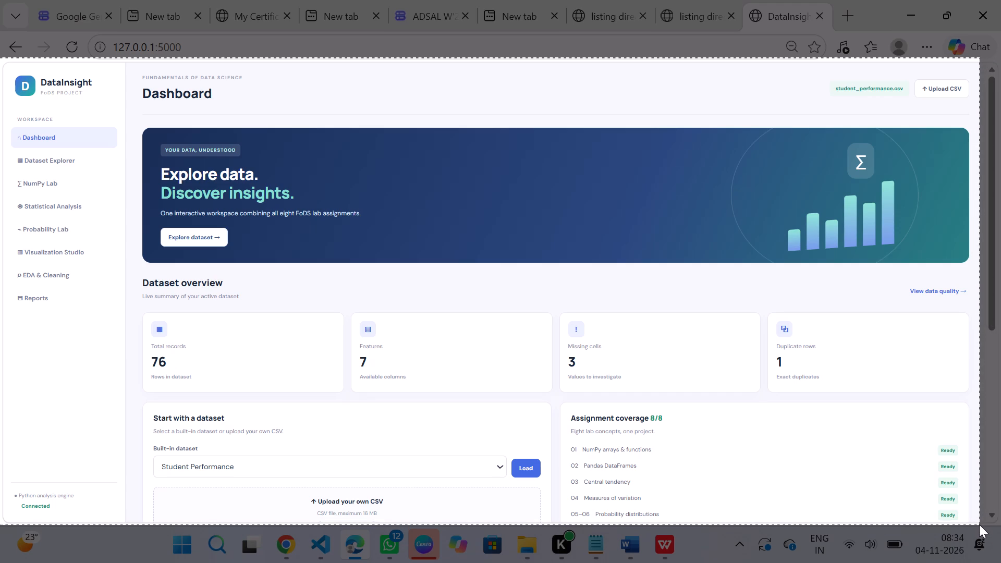
drag(979, 524, 979, 526)
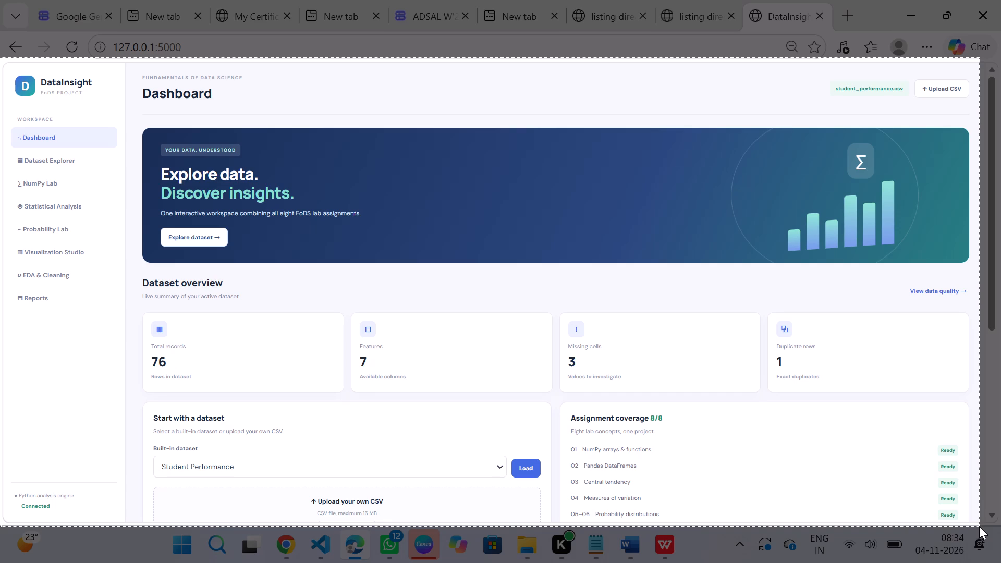
drag(979, 526, 980, 527)
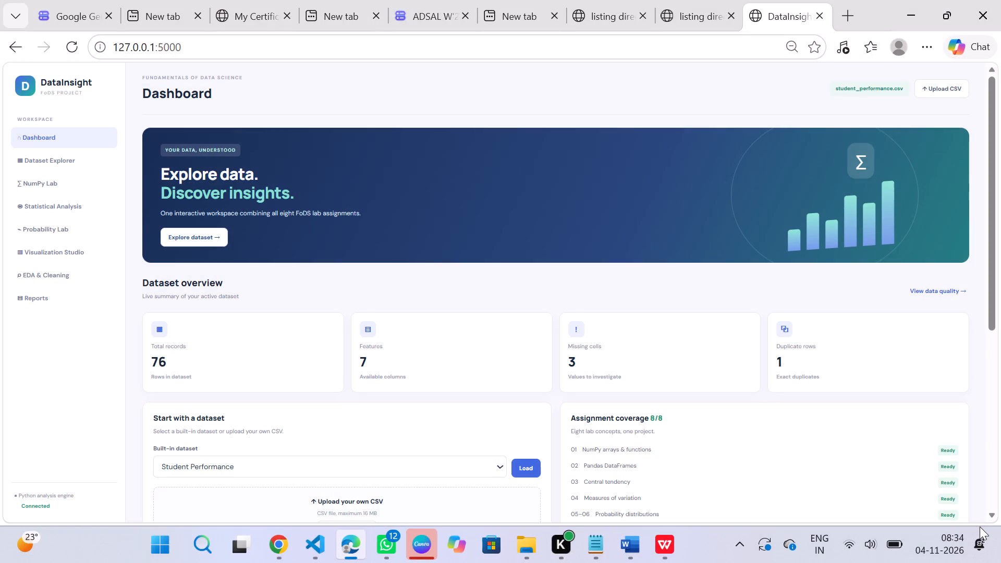
In the corrected report in Word, replace the screenshot placeholder under Figure 5.1 — DataInsight home page / dashboard with the captured Dashboard screenshot.
click(634, 556)
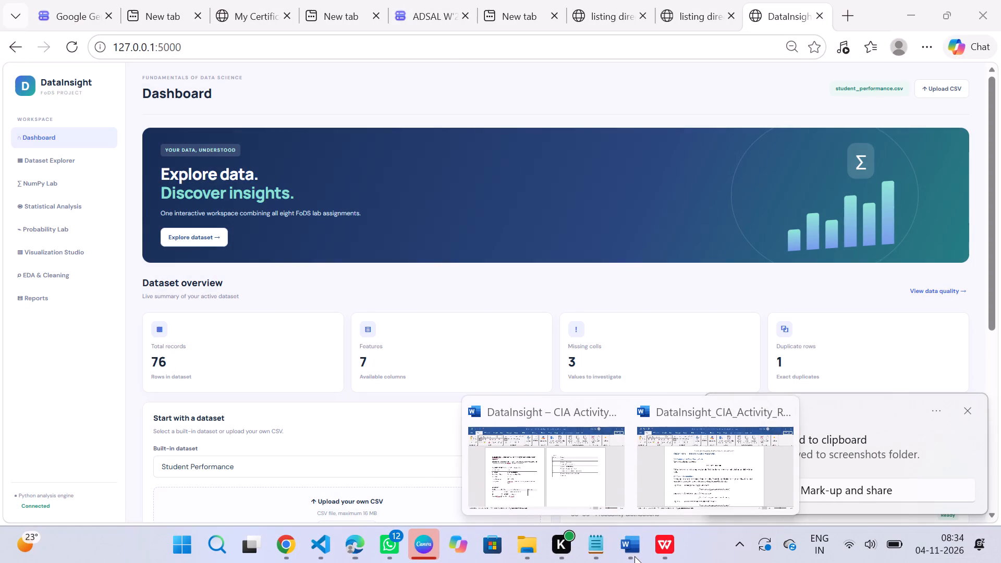
click(669, 470)
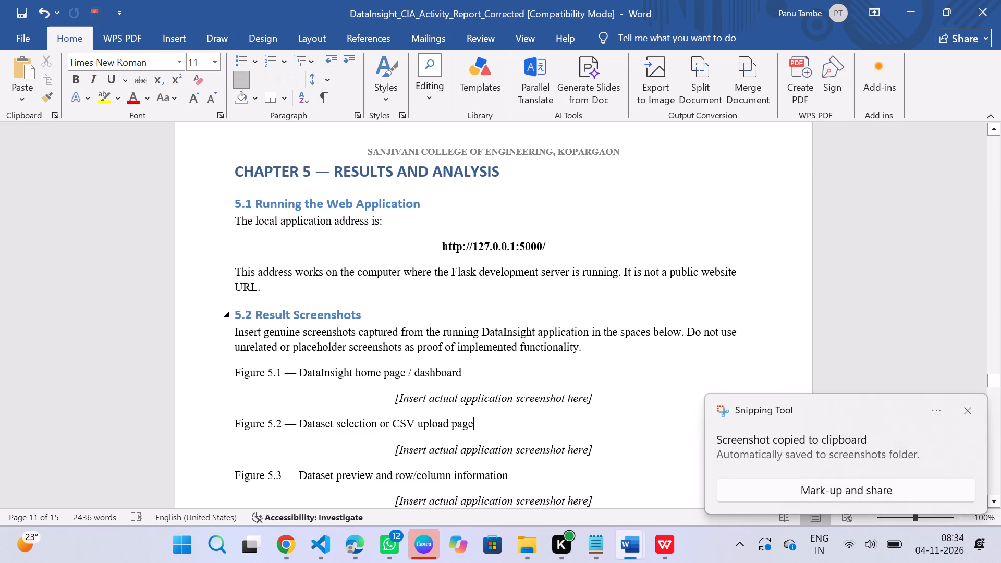
drag(394, 397, 404, 397)
drag(404, 397, 629, 404)
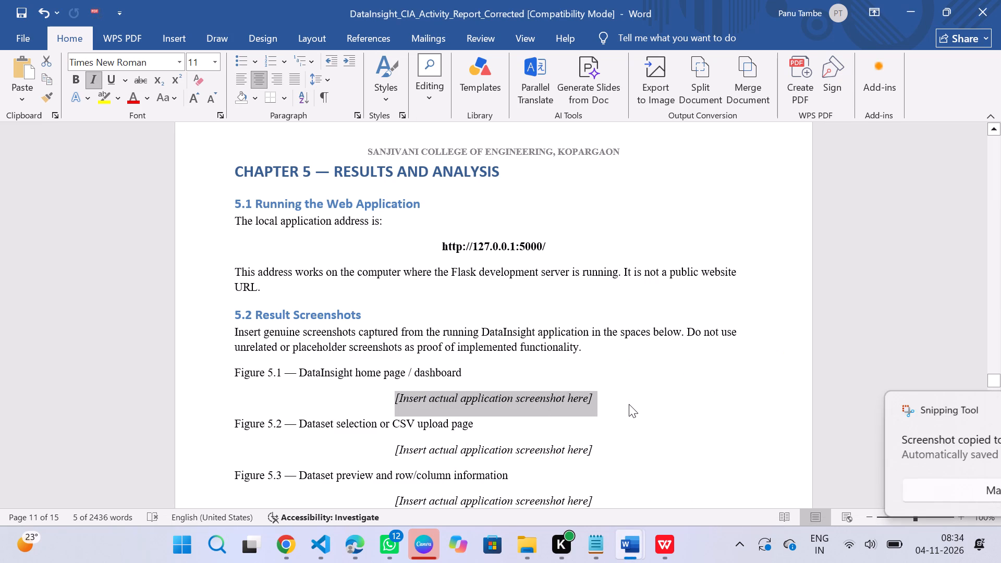
key(ctrl+v)
scroll(538, 336, down, 1)
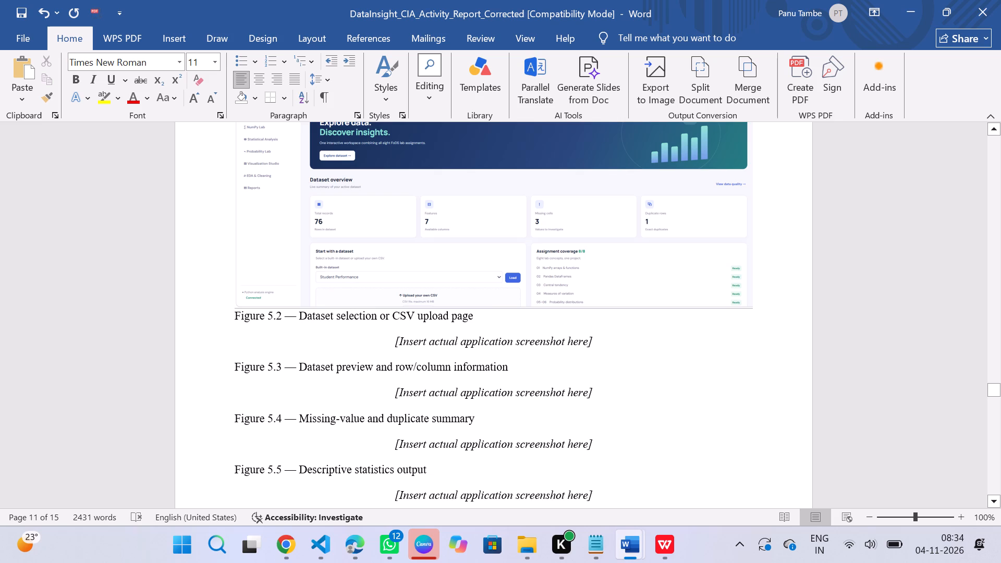
click(762, 311)
Insert two paragraph breaks between the Dashboard screenshot and the Figure 5.2 — Dataset selection or CSV upload page caption.
key(Return)
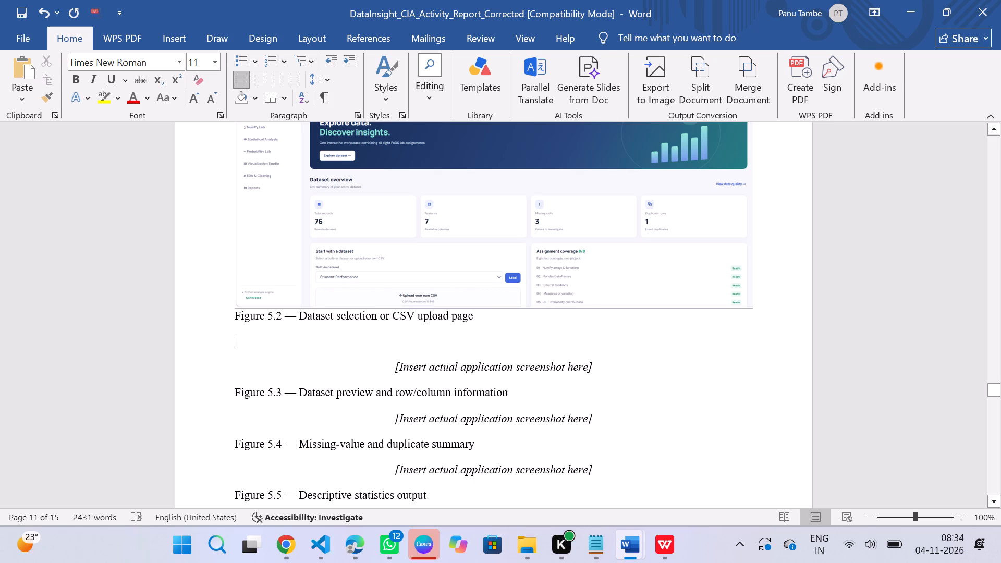
click(237, 314)
key(Return)
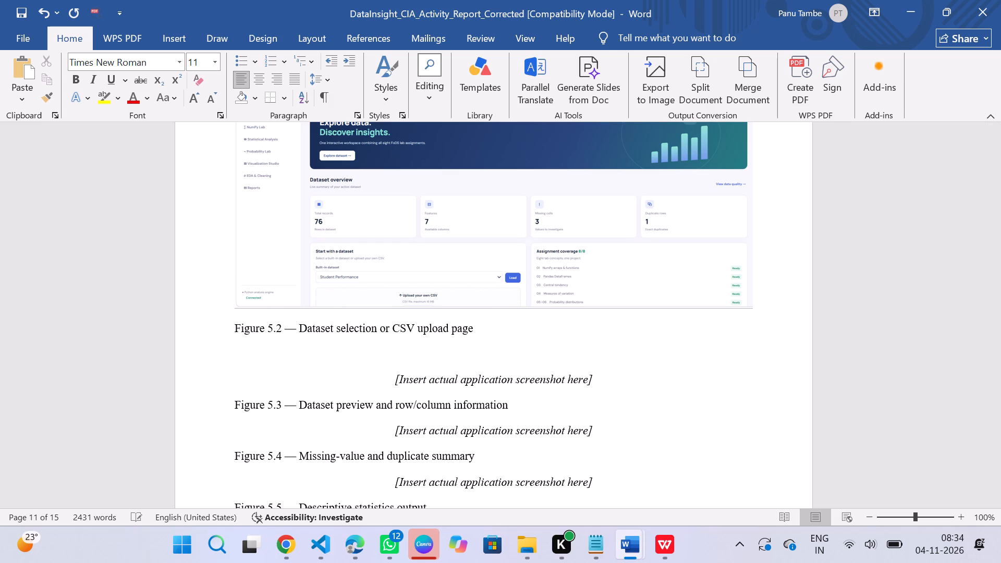
key(Return)
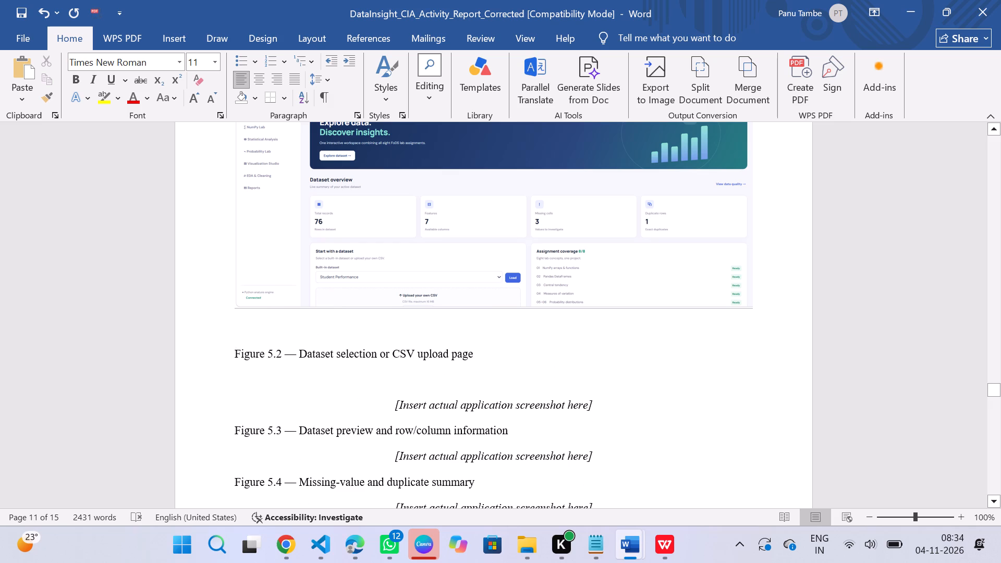
click(395, 385)
key(BackSpace)
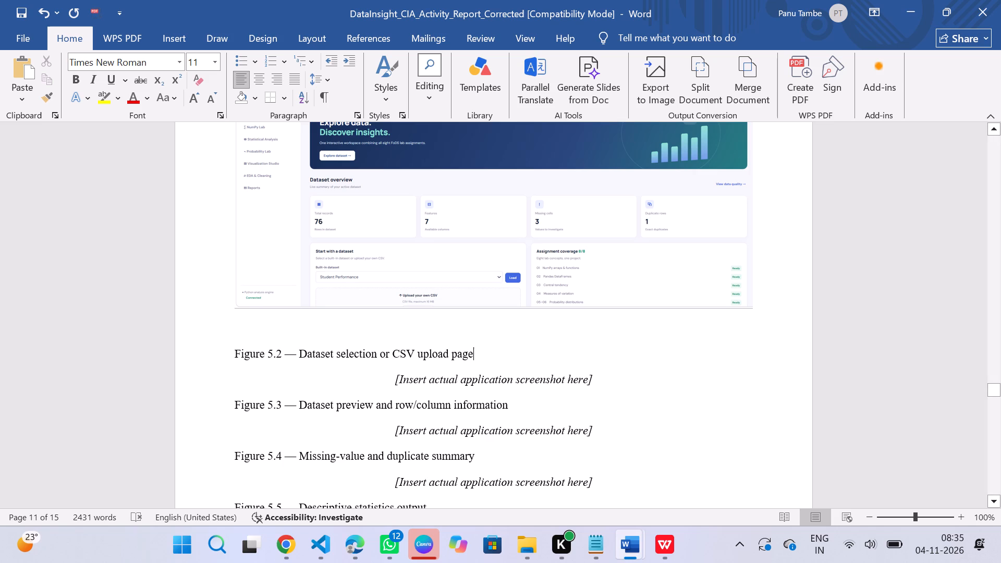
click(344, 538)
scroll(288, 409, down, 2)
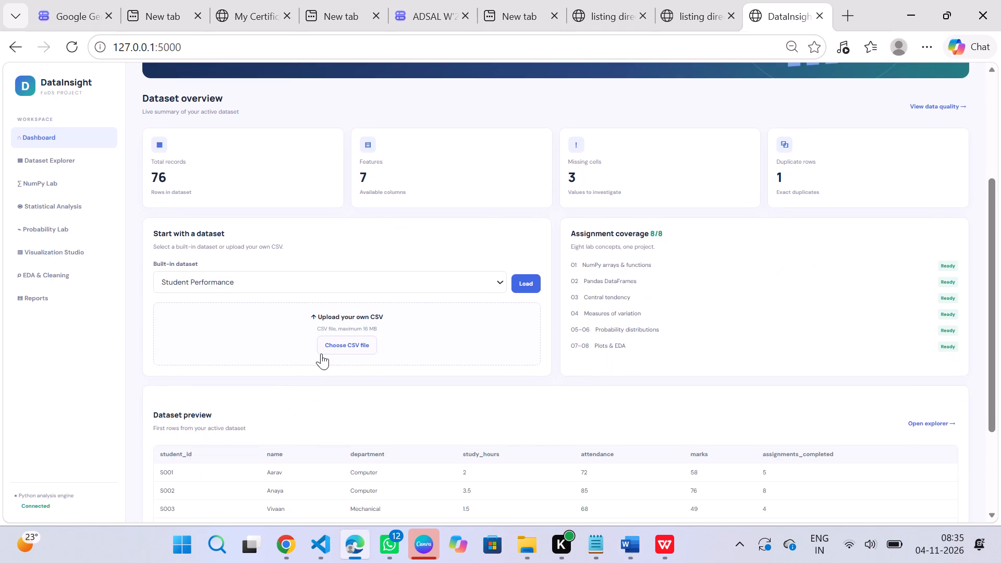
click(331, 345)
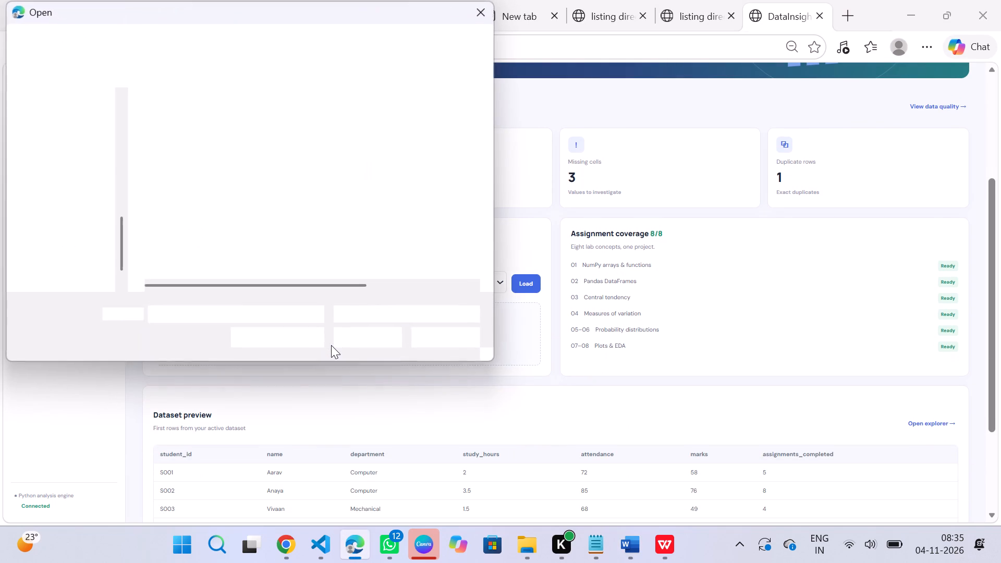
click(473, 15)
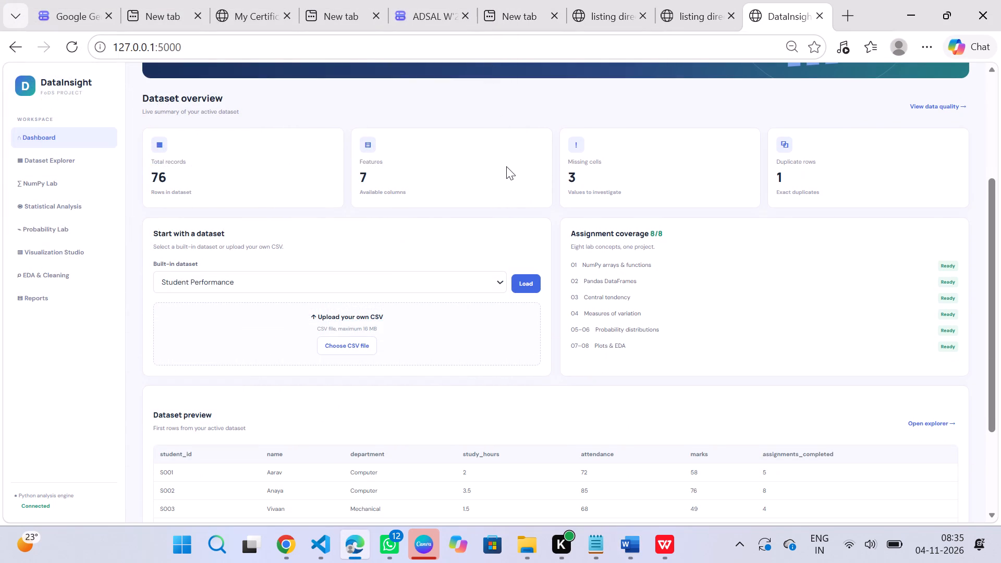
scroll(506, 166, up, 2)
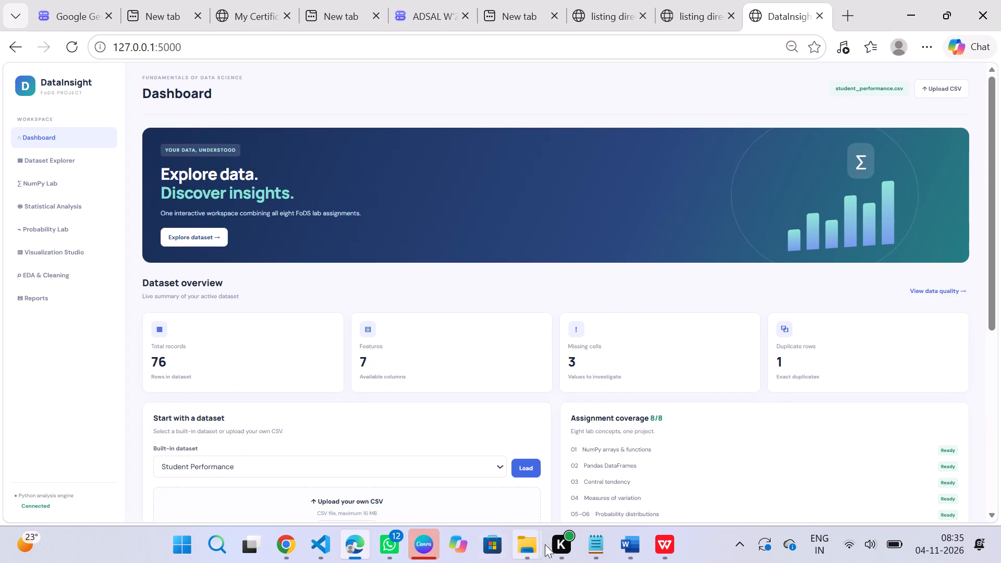
Return to the corrected report in Word and review the remaining captions and screenshot placeholders from Figure 5.2 to Figure 5.8.
click(627, 548)
click(676, 485)
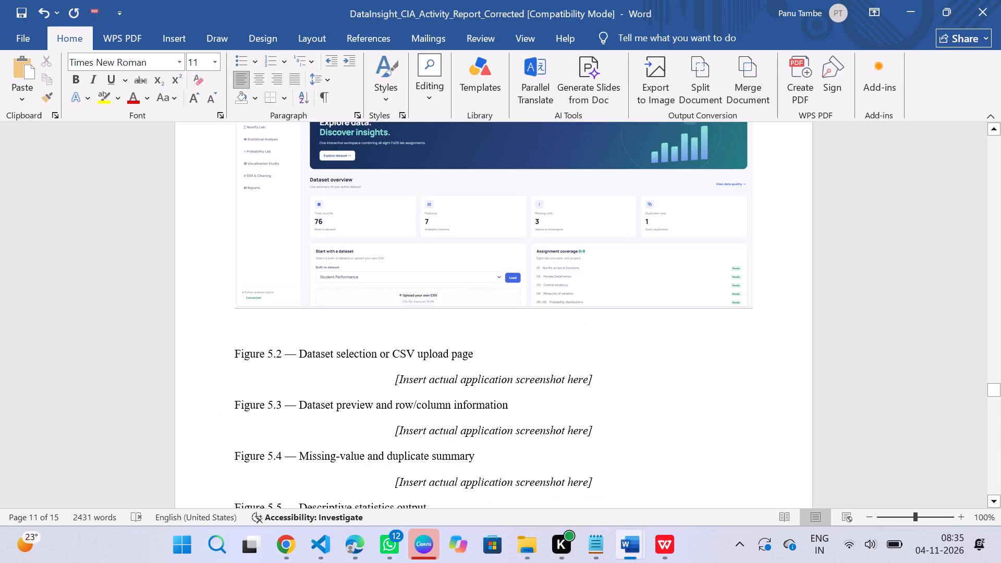
scroll(676, 485, down, 1)
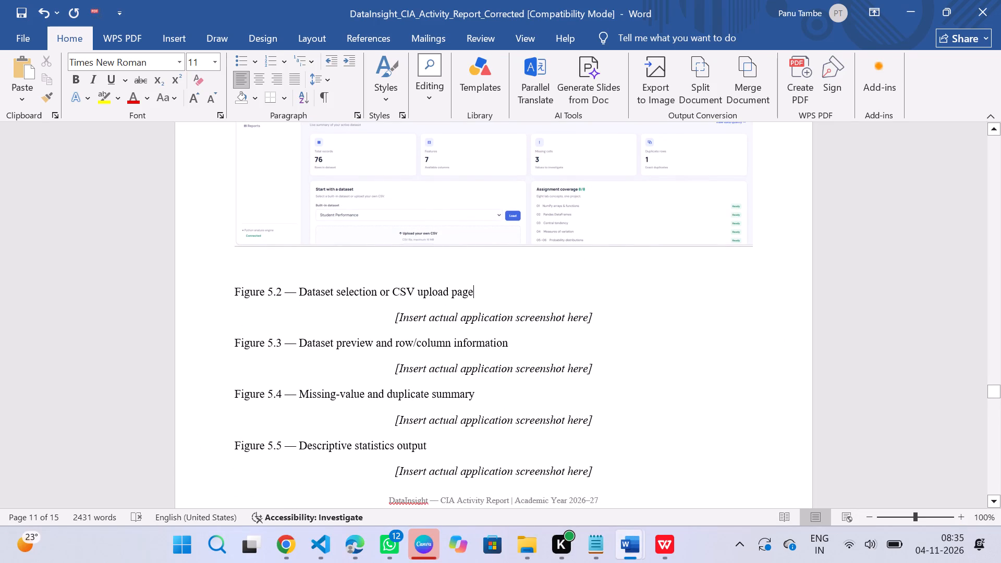
drag(385, 366, 637, 378)
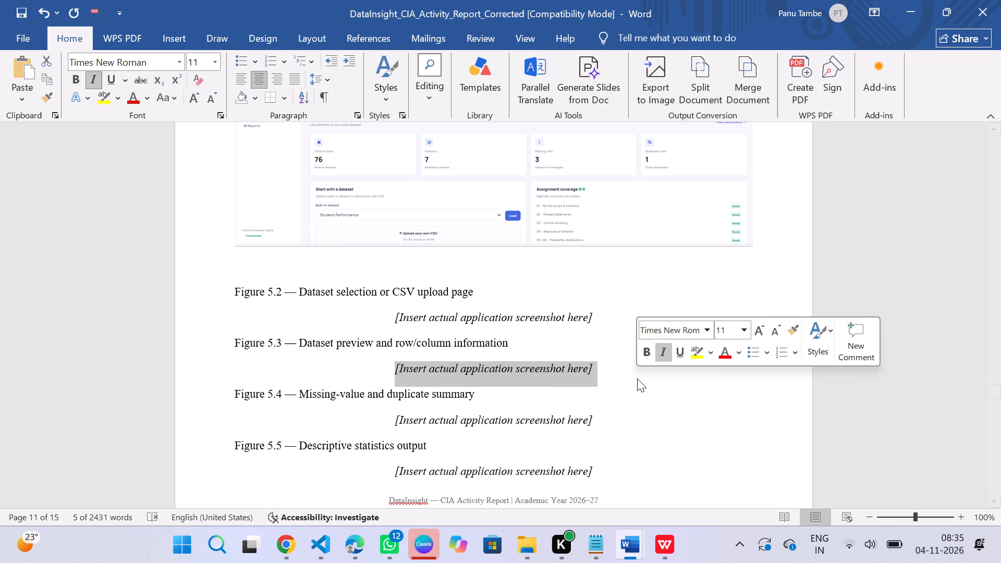
scroll(637, 378, up, 1)
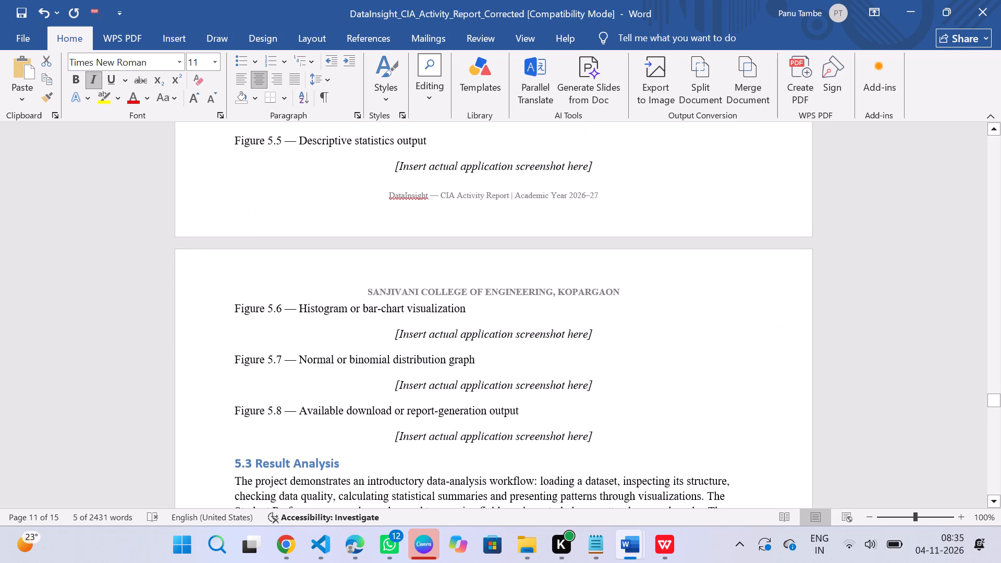
scroll(637, 378, up, 4)
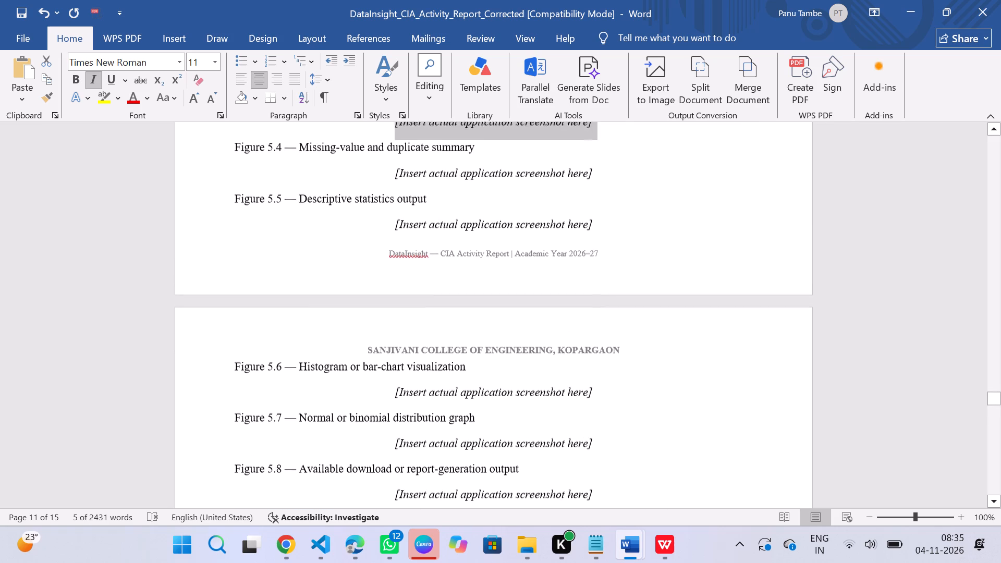
scroll(637, 378, up, 1)
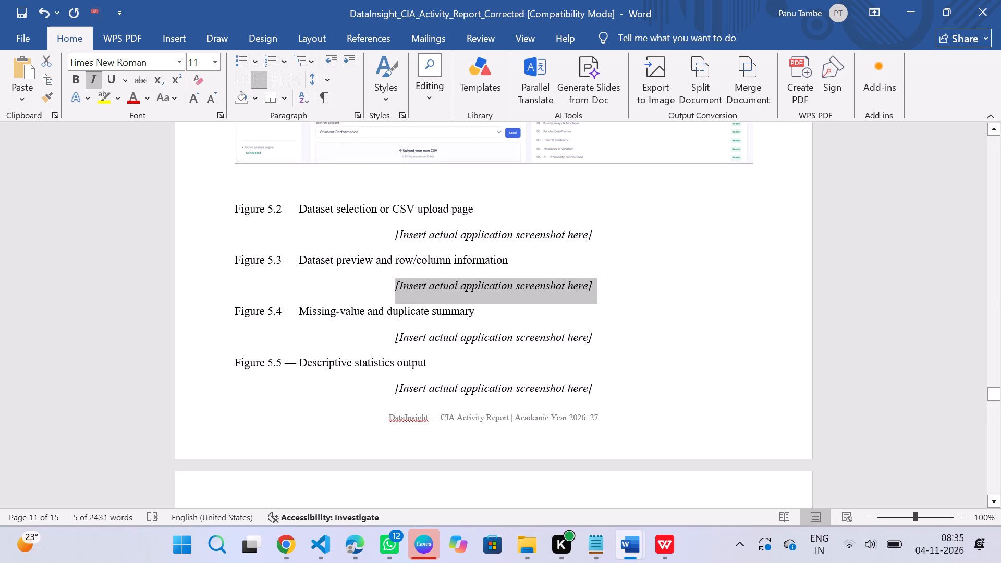
Switch to the DataInsight Dashboard in Edge and show the Start with a dataset section with Student Performance as the built-in dataset.
click(351, 541)
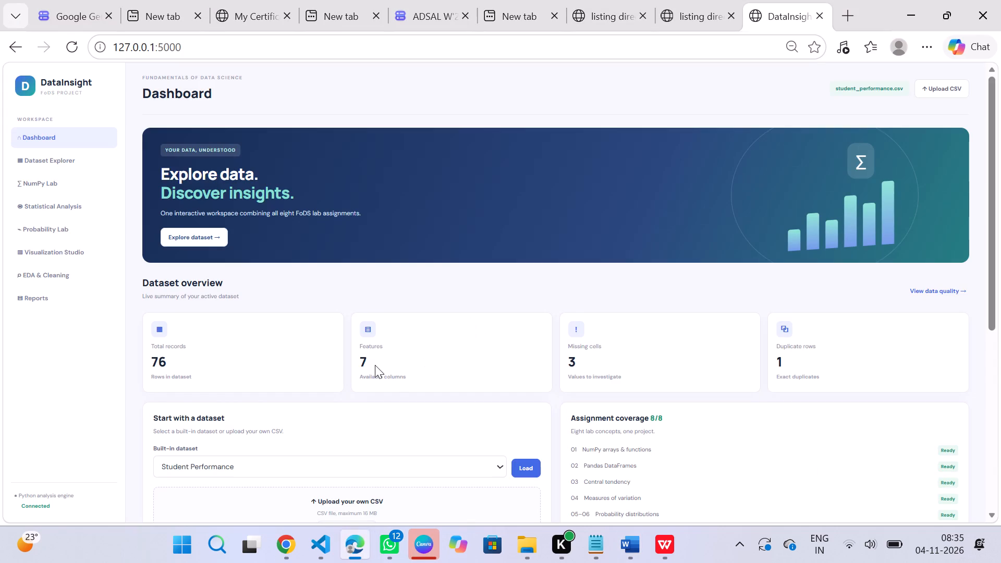
scroll(375, 365, down, 2)
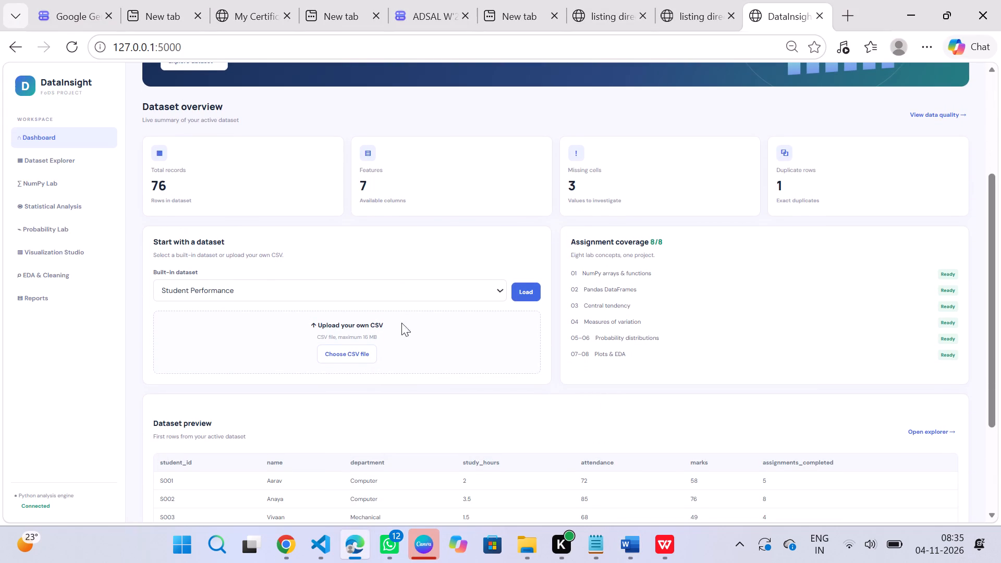
click(498, 281)
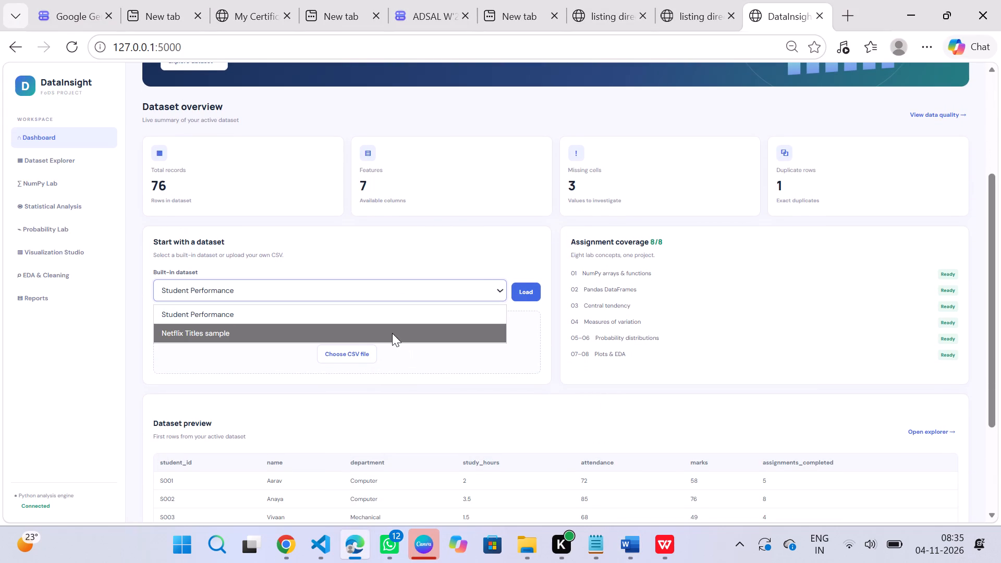
click(392, 333)
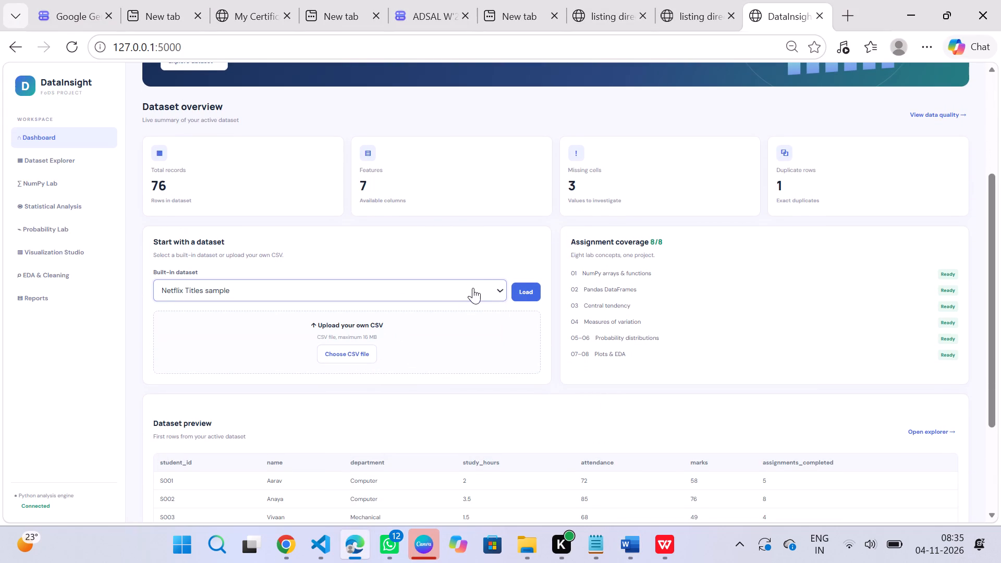
click(502, 288)
click(399, 315)
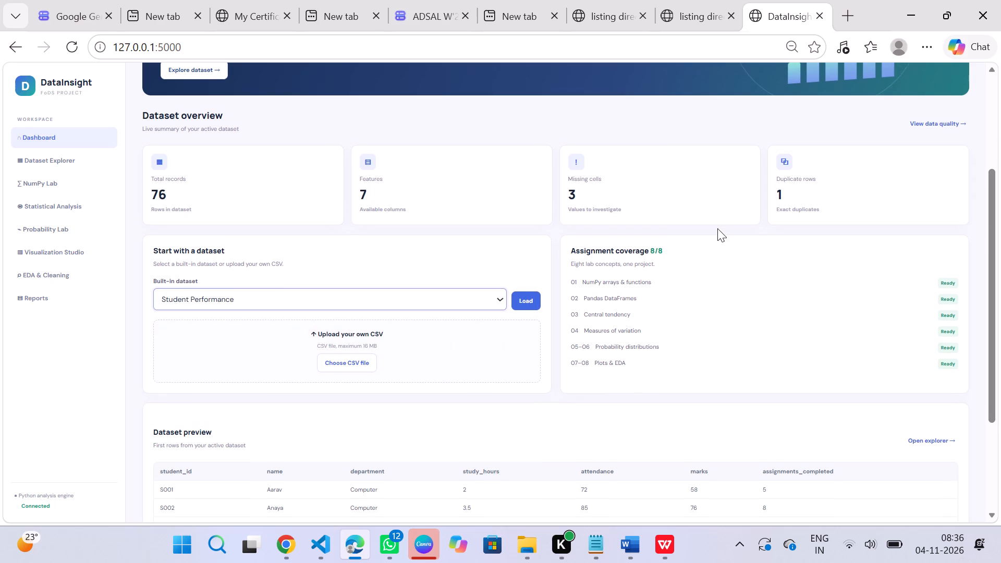
Capture a rectangular screenshot covering only the Start with a dataset and Assignment coverage cards on the Dashboard.
key(Print)
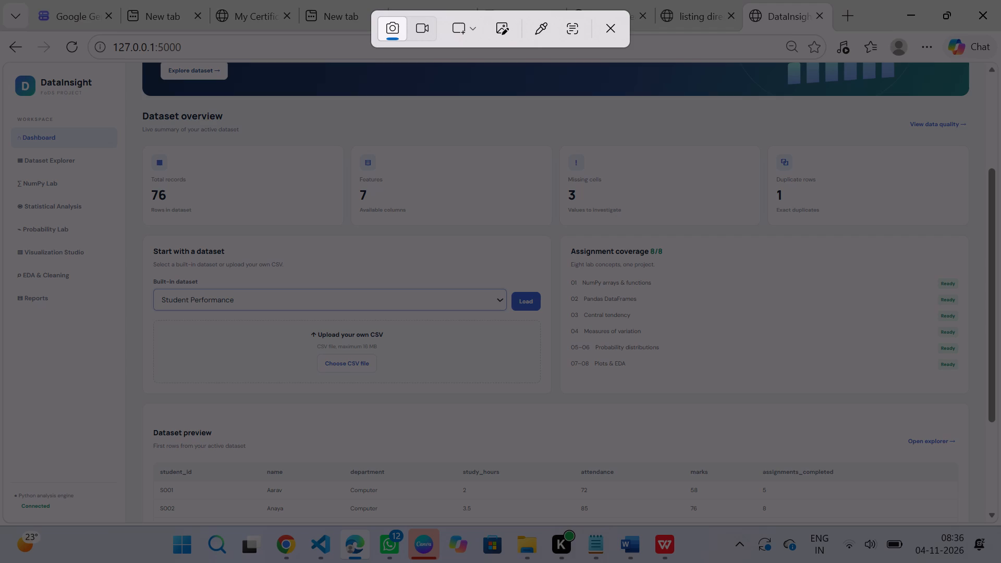
drag(136, 229, 613, 252)
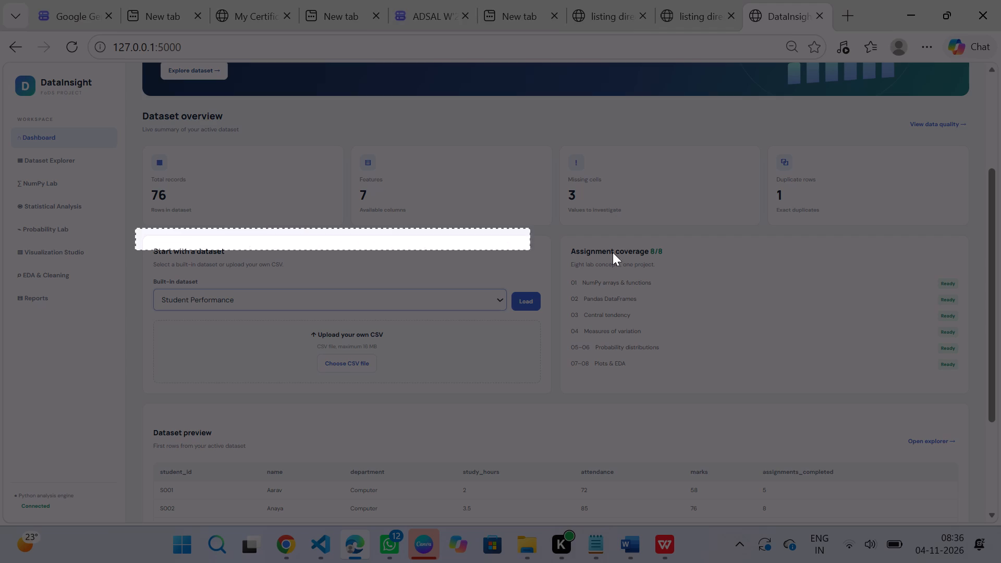
drag(613, 252, 969, 272)
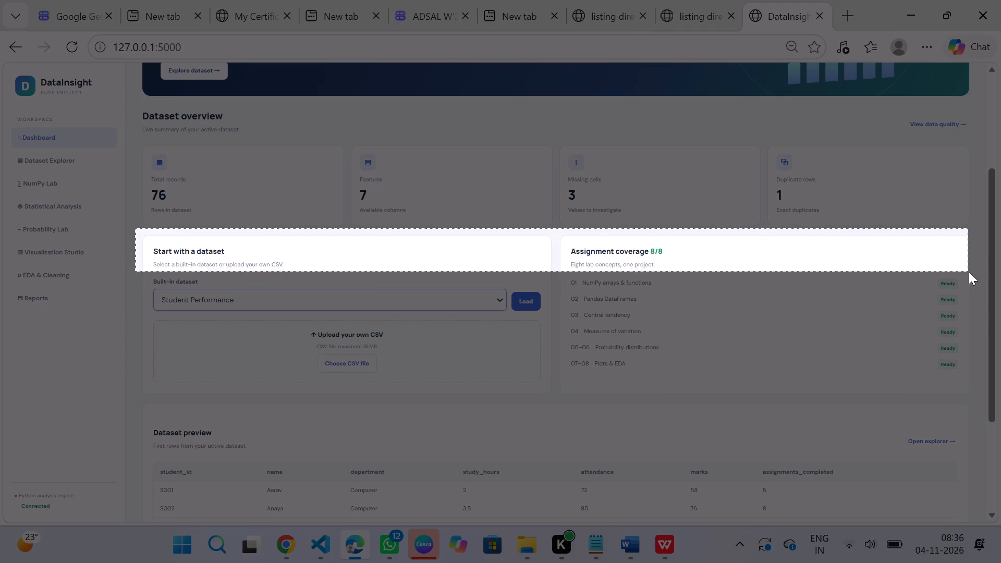
drag(969, 272, 973, 369)
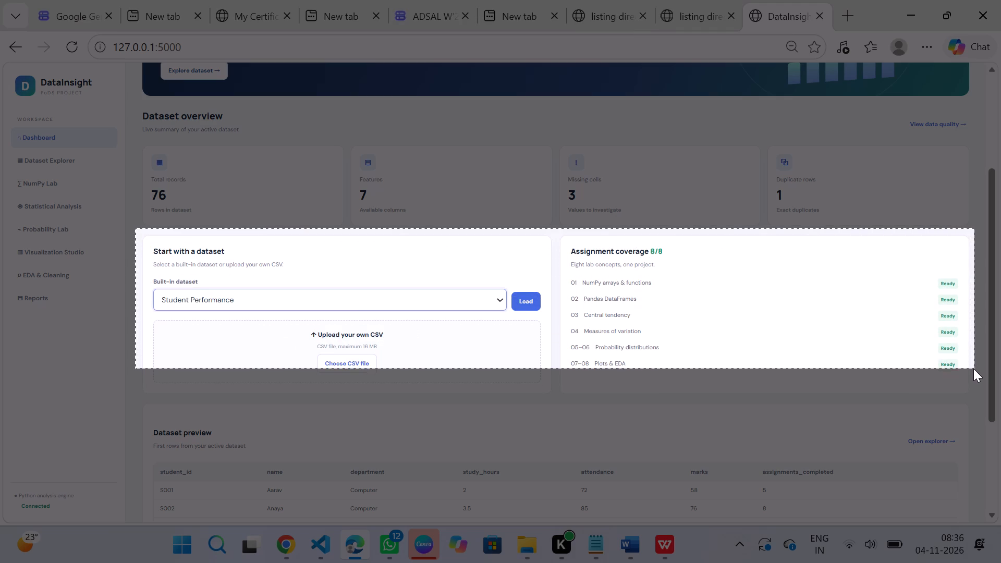
drag(973, 369, 979, 398)
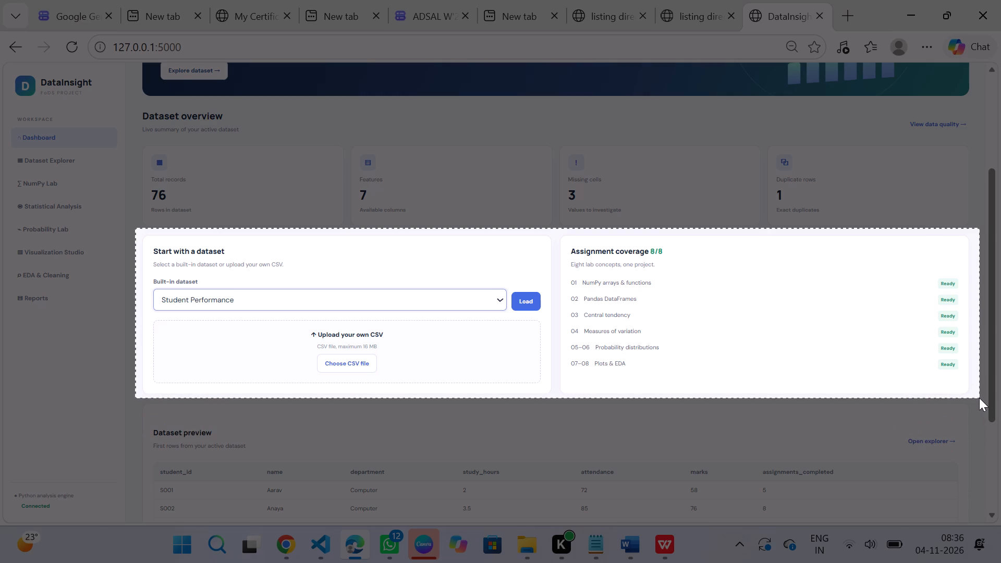
drag(979, 398, 981, 399)
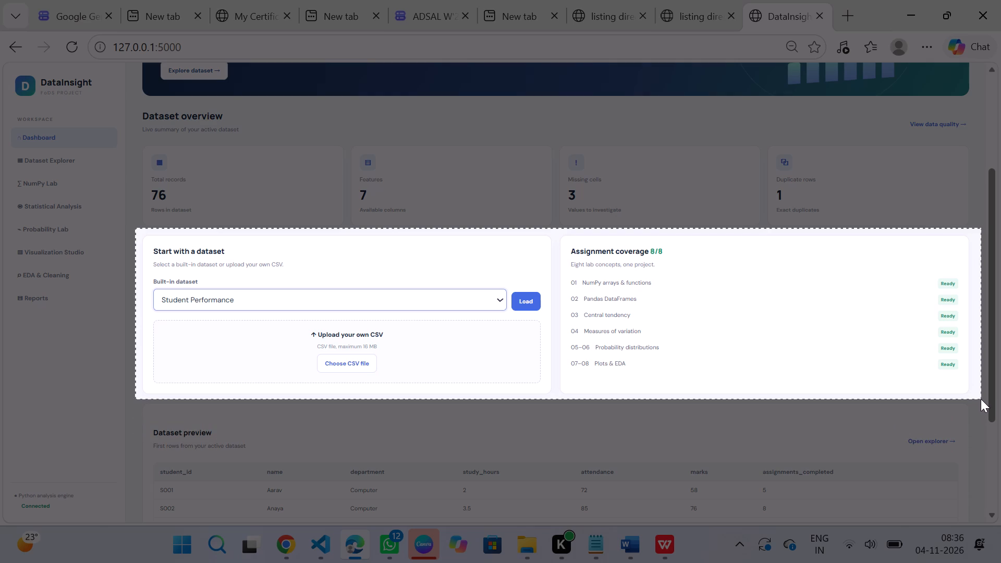
drag(981, 399, 980, 399)
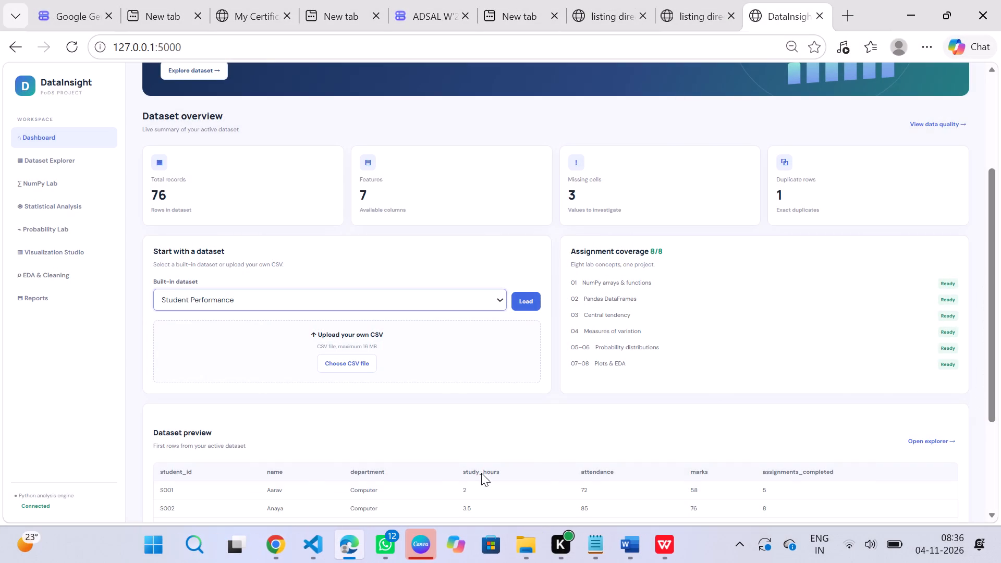
In the corrected report in Word, replace the screenshot placeholder under Figure 5.2 with the captured dataset selection screenshot.
click(636, 540)
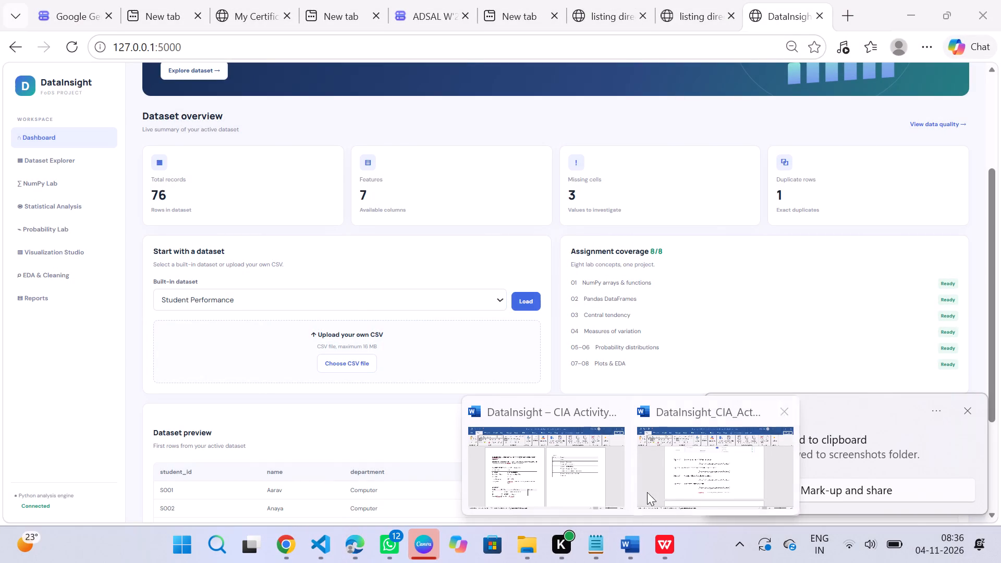
click(679, 478)
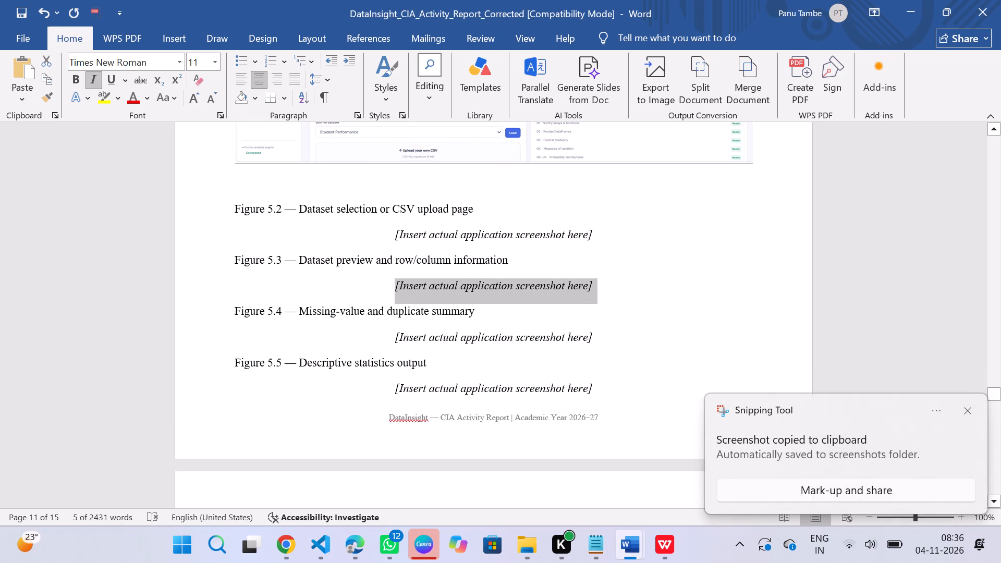
drag(388, 226, 594, 231)
click(594, 231)
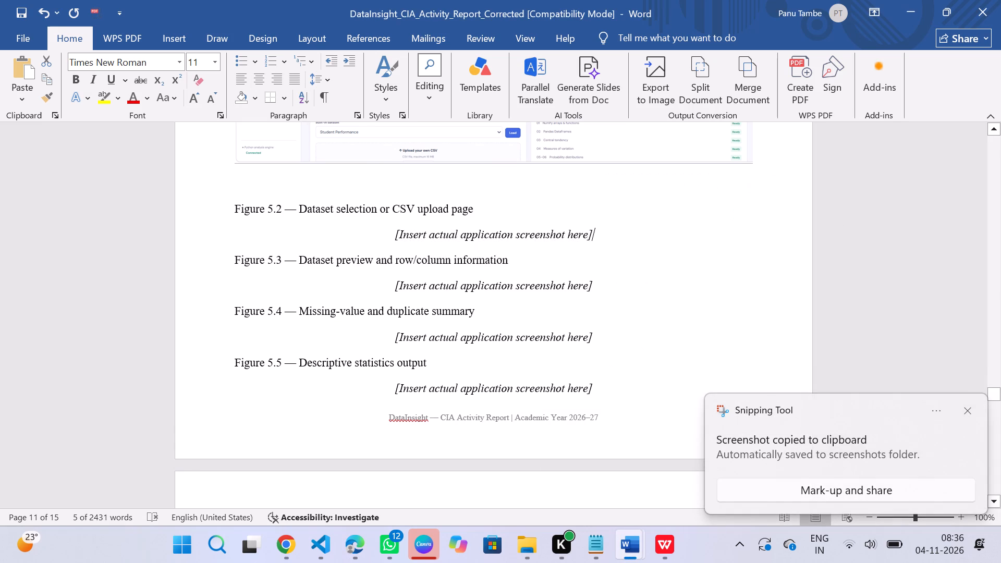
drag(594, 231, 395, 235)
key(ctrl+v)
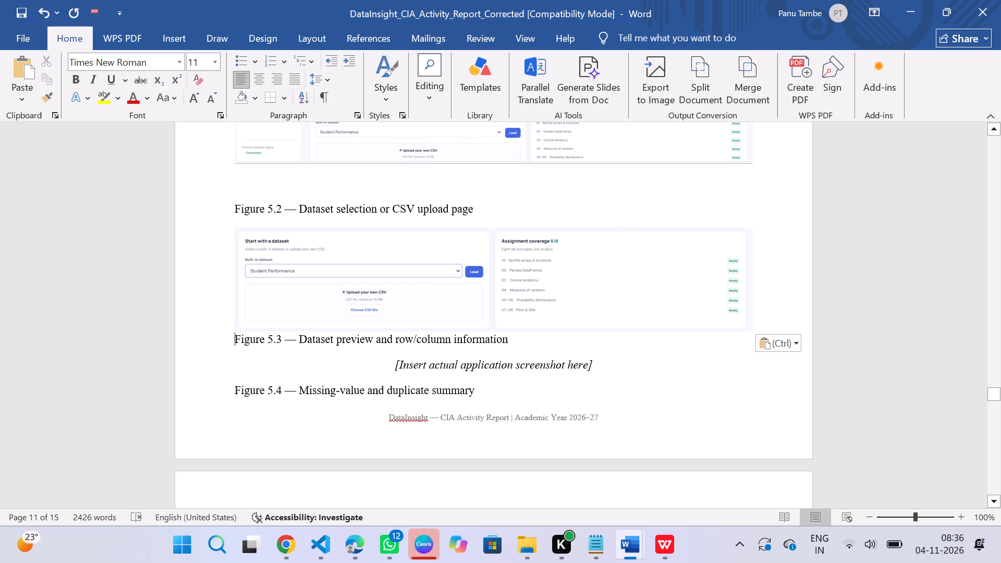
Insert three paragraph breaks between the Figure 5.2 screenshot and the Figure 5.3 — Dataset preview and row/column information caption.
click(763, 317)
key(Return)
key(Return)
key(Return)
Switch to the DataInsight web app in Edge and open its Dataset Explorer page, viewed from the top.
scroll(763, 317, down, 2)
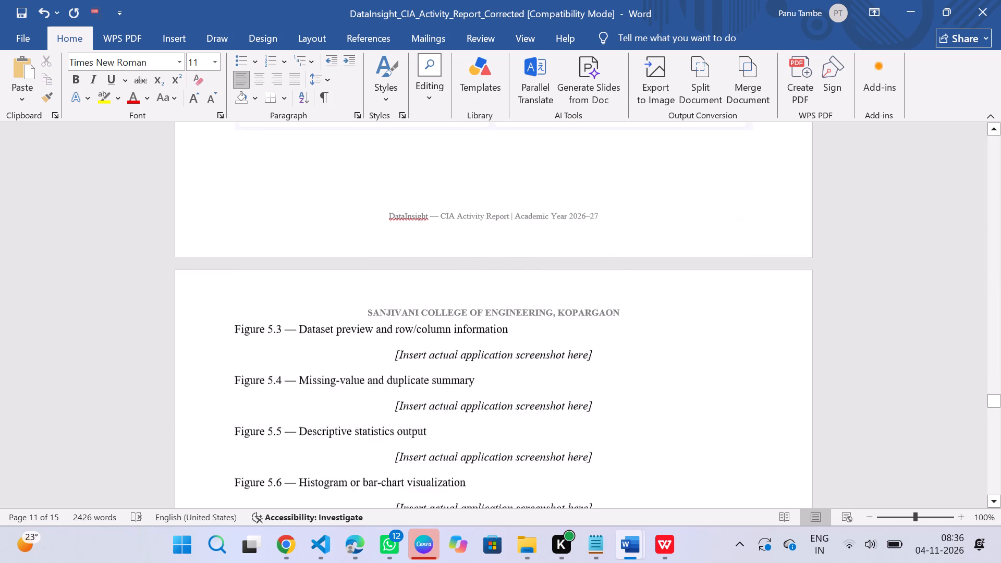
scroll(763, 317, down, 1)
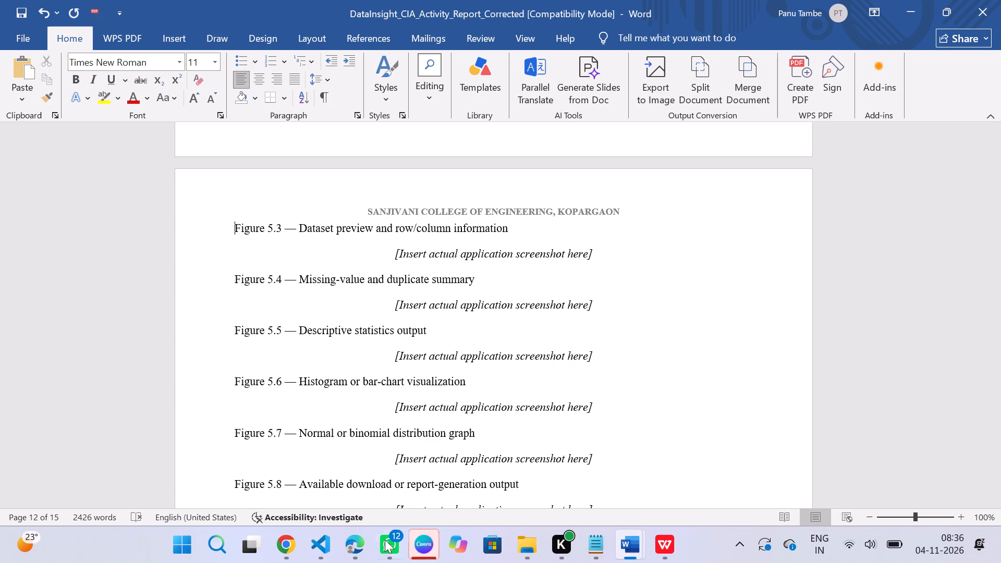
click(362, 546)
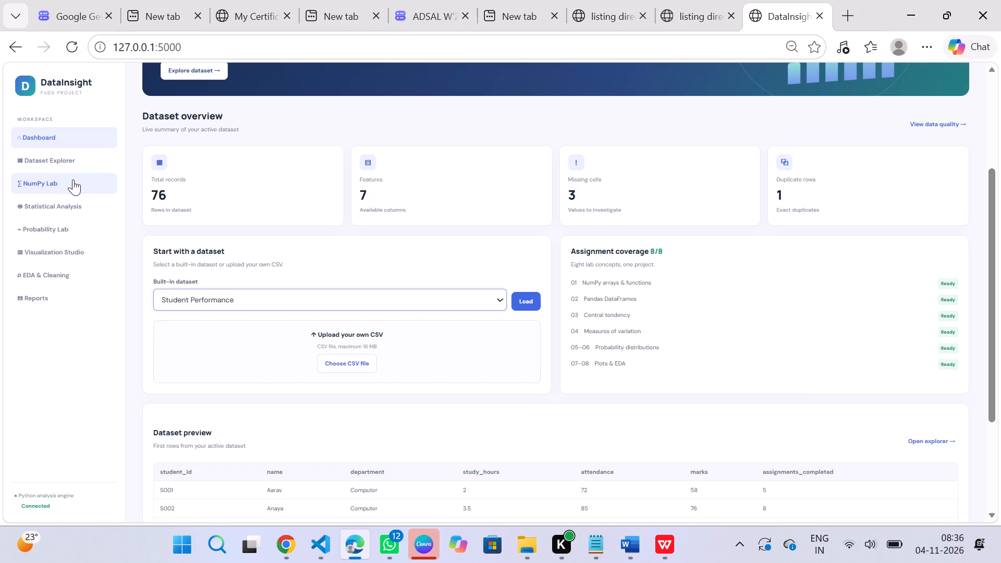
click(59, 162)
scroll(291, 216, up, 9)
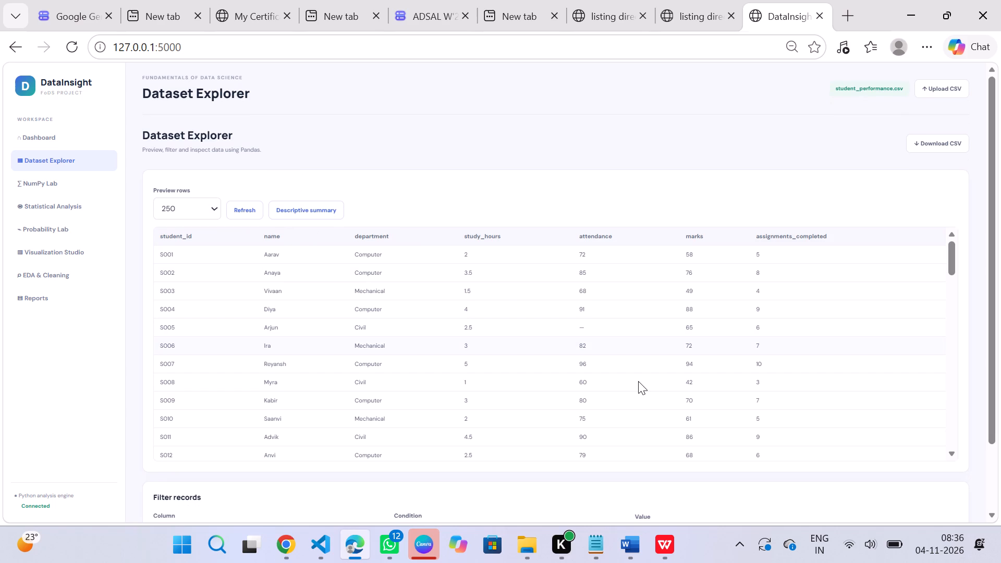
Capture a rectangular screenshot covering the Dataset Explorer heading and the data preview table, excluding the sidebar and the Filter records card.
key(Print)
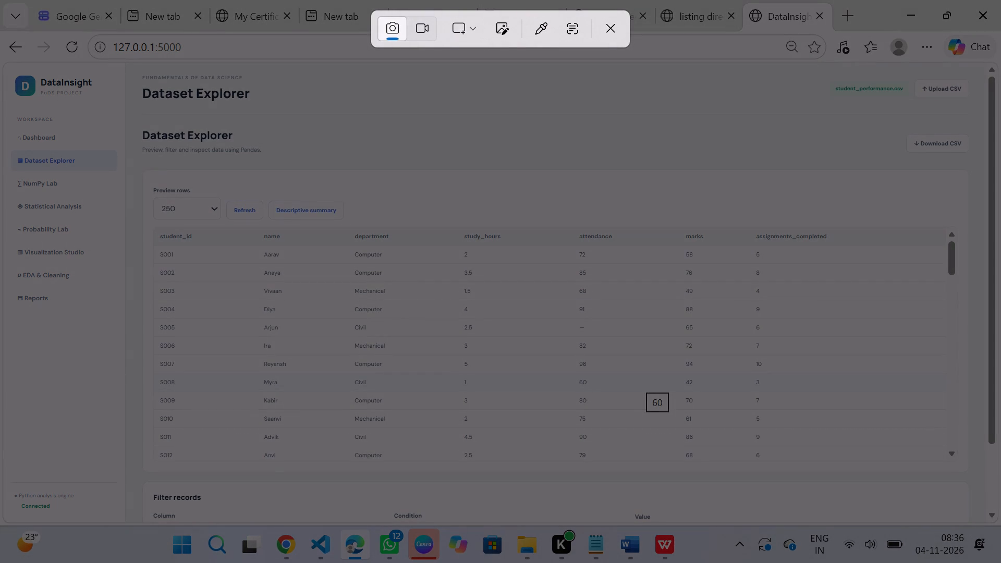
drag(127, 119, 964, 348)
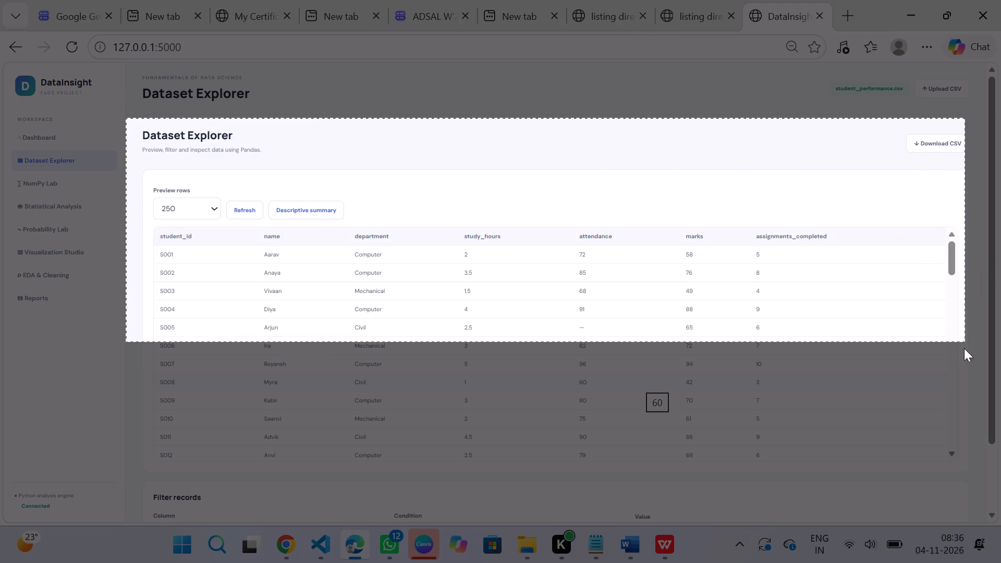
drag(964, 348, 968, 545)
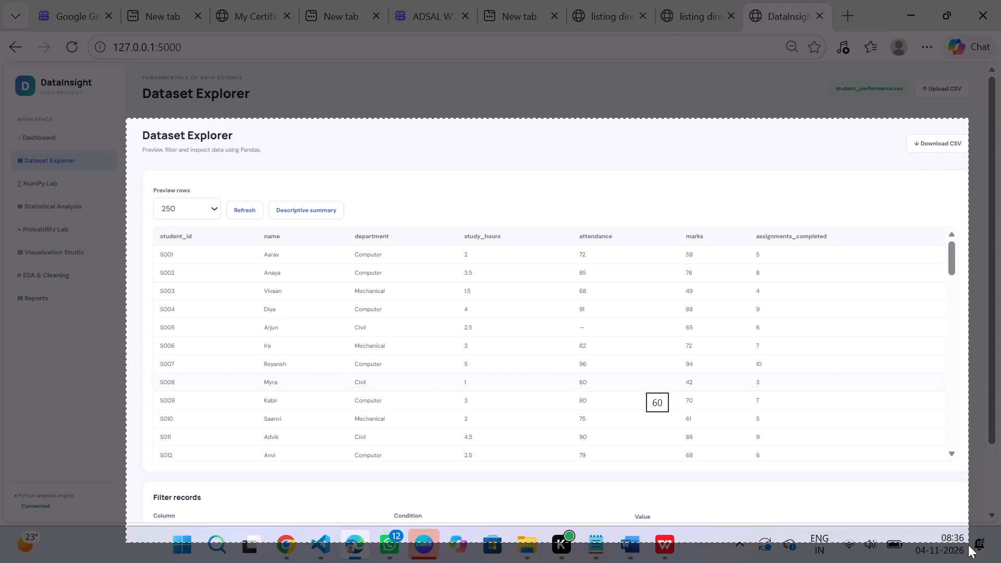
drag(968, 545, 983, 479)
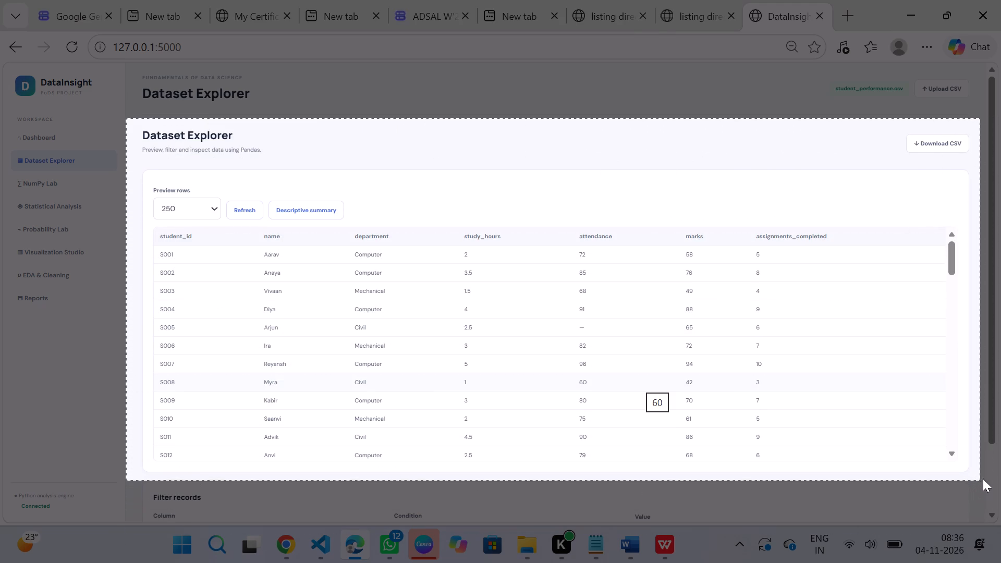
drag(983, 479, 981, 481)
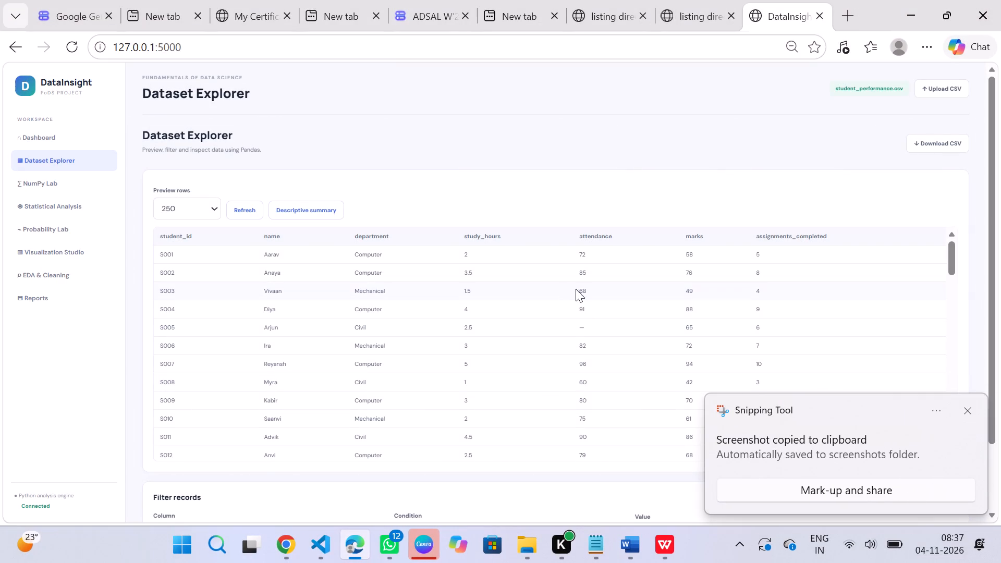
In the corrected report in Word, replace the screenshot placeholder under Figure 5.3 with the captured Dataset Explorer screenshot.
click(638, 556)
double_click(669, 497)
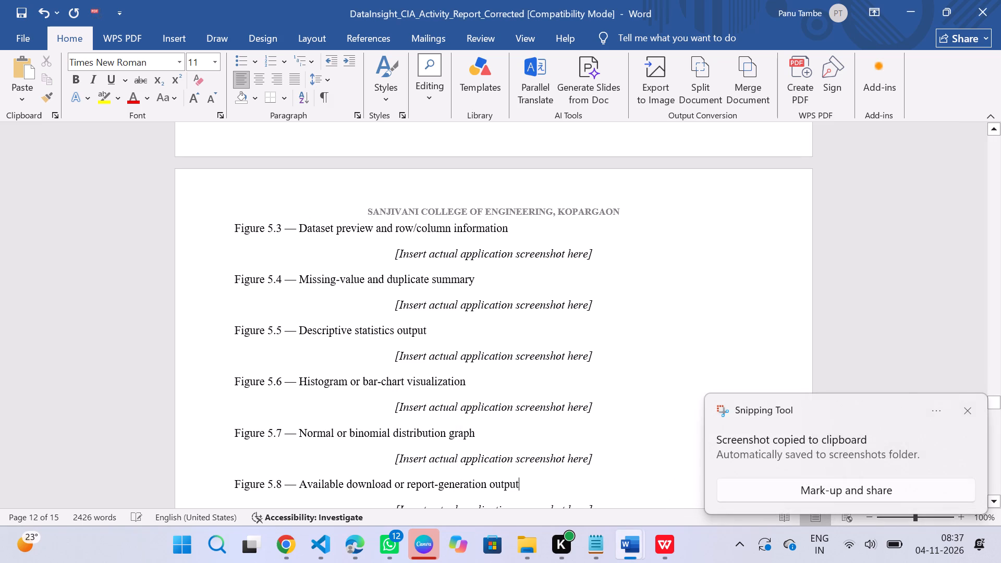
drag(407, 248, 362, 259)
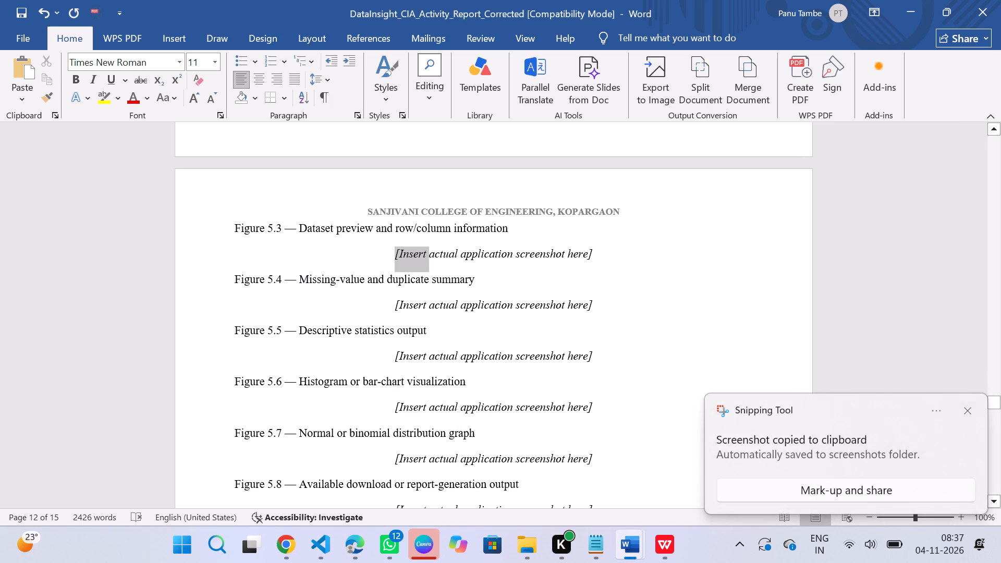
drag(362, 259, 366, 259)
click(366, 259)
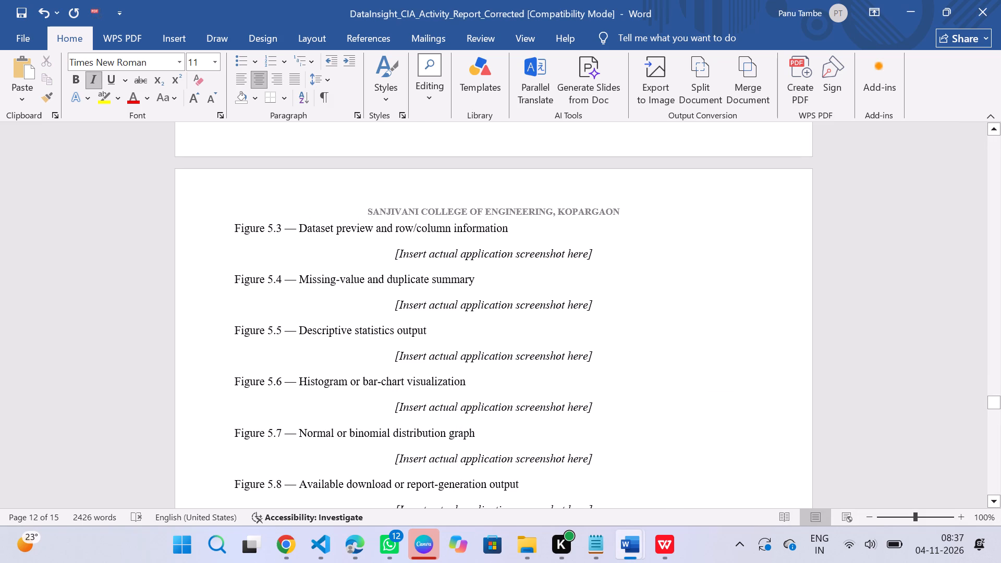
drag(394, 258, 620, 268)
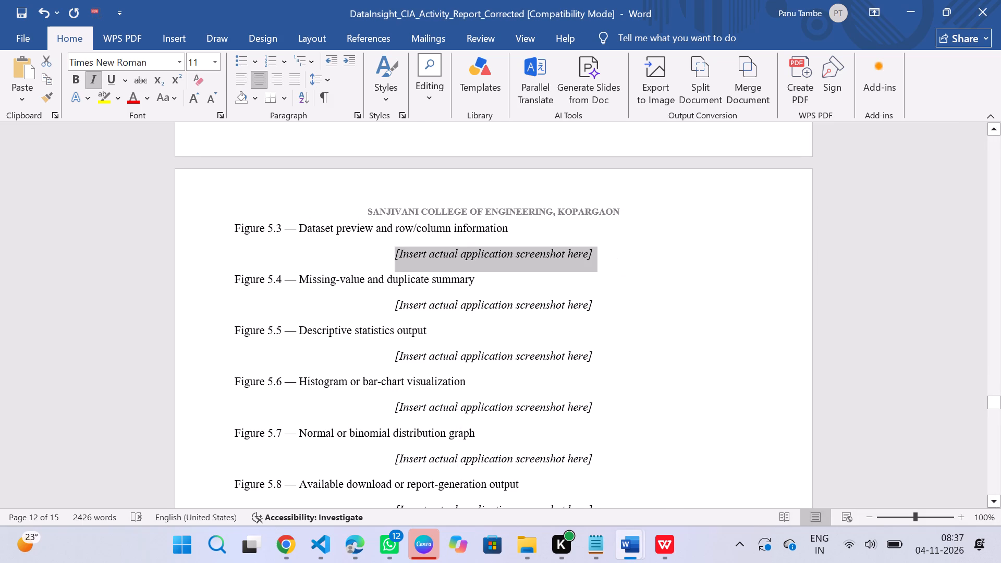
key(ctrl+v)
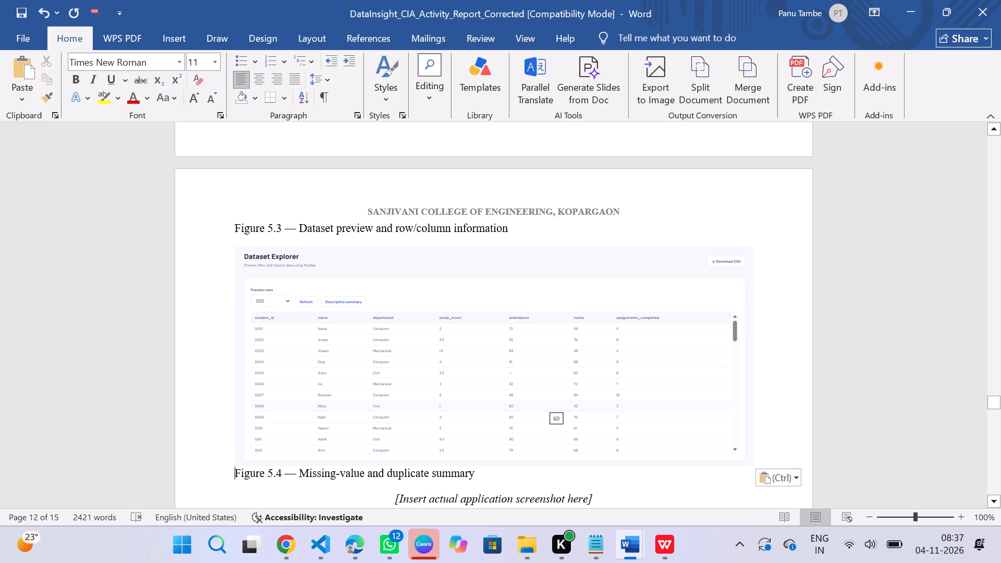
Insert two paragraph breaks between the Figure 5.3 screenshot and the Figure 5.4 — Missing-value and duplicate summary caption.
scroll(670, 328, up, 2)
scroll(670, 328, down, 1)
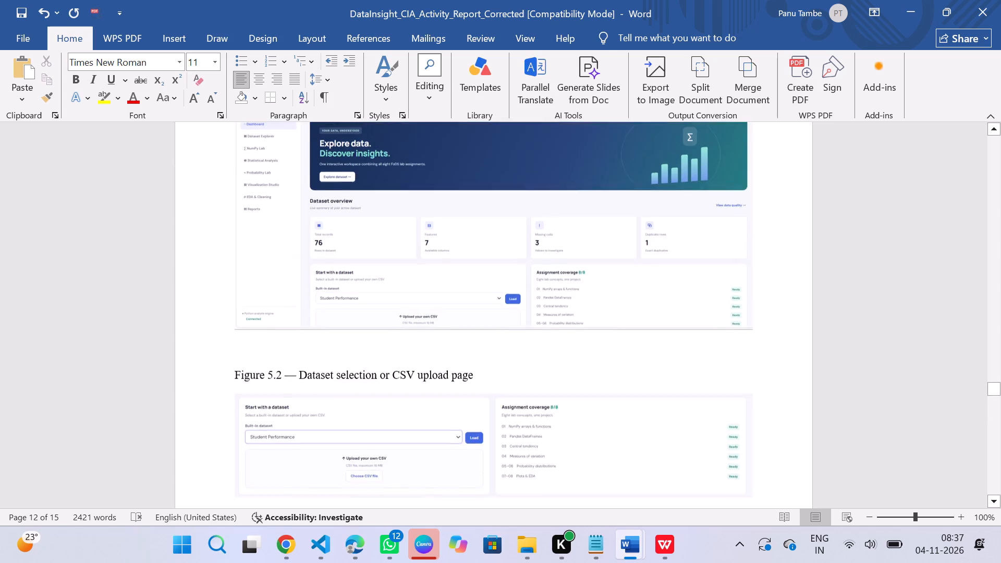
scroll(670, 328, down, 1)
click(670, 328)
scroll(670, 328, down, 1)
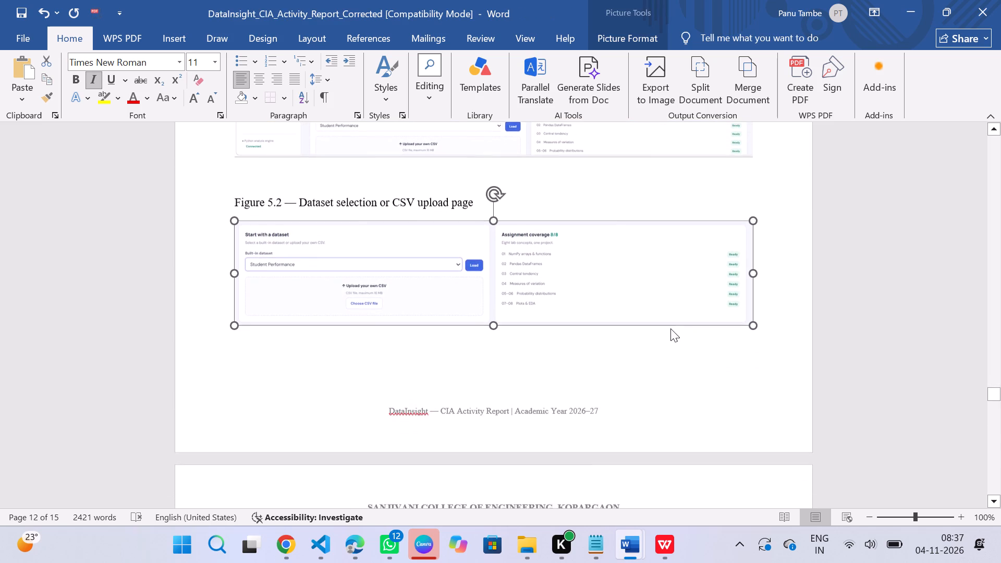
scroll(670, 328, down, 3)
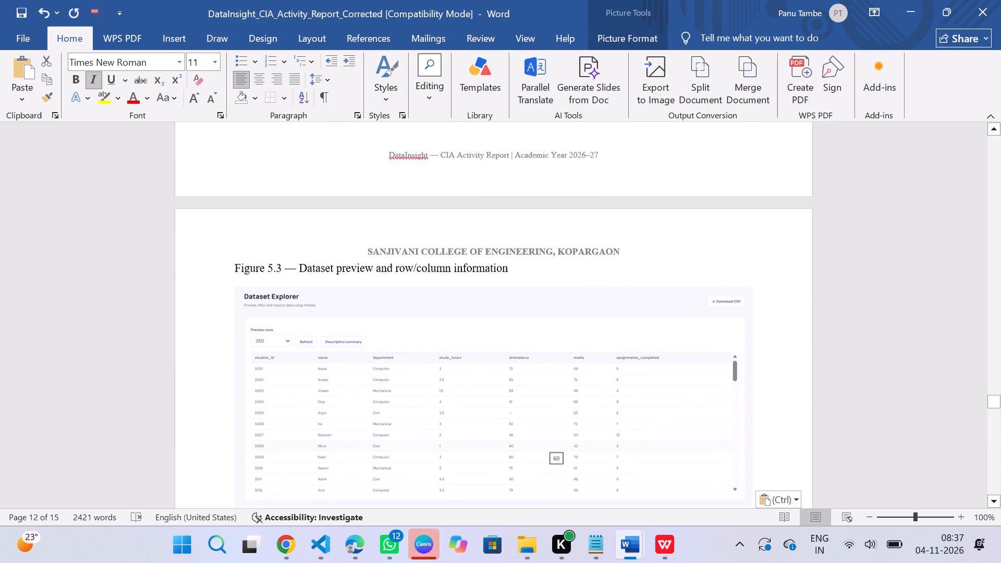
scroll(698, 358, down, 2)
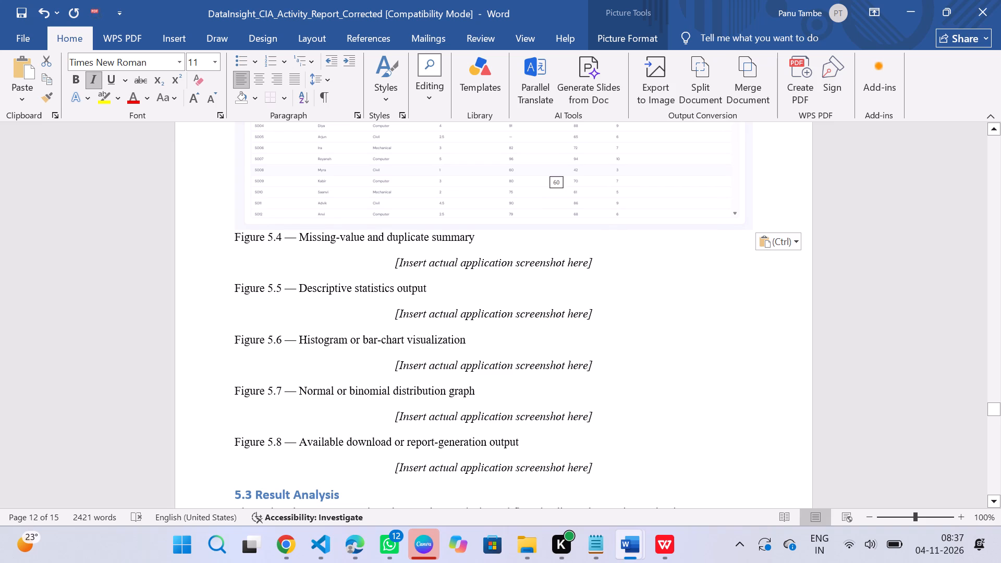
click(235, 235)
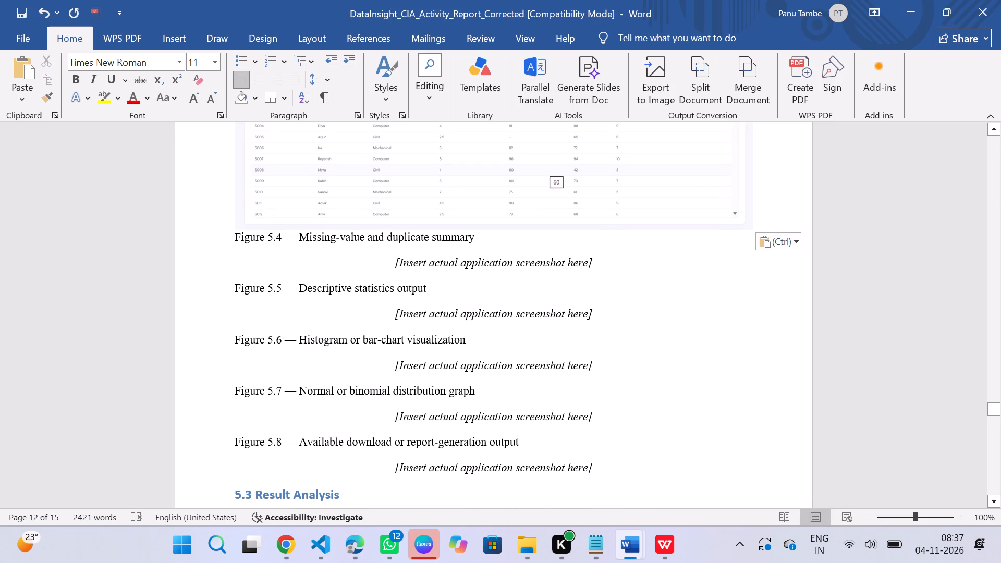
key(Return)
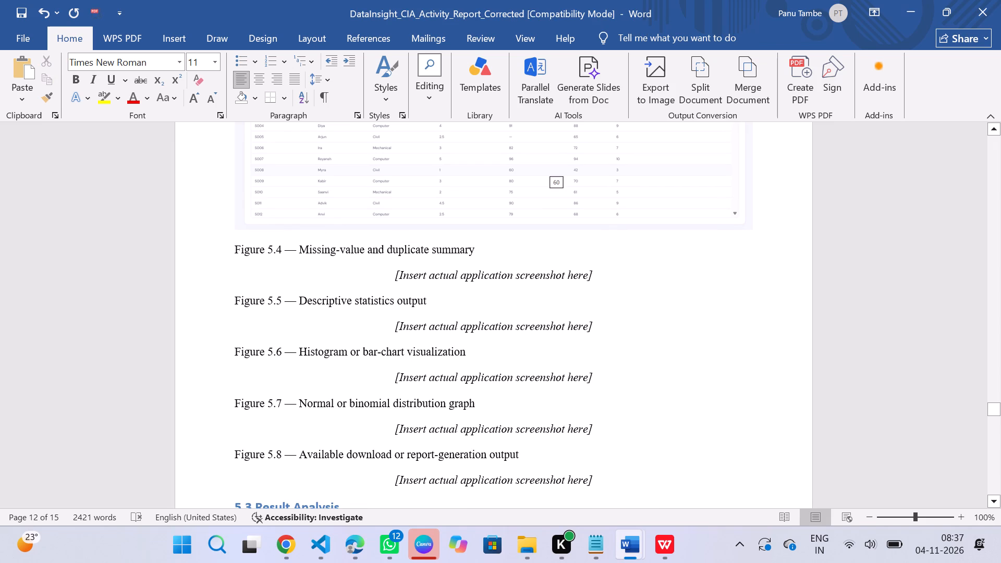
key(Return)
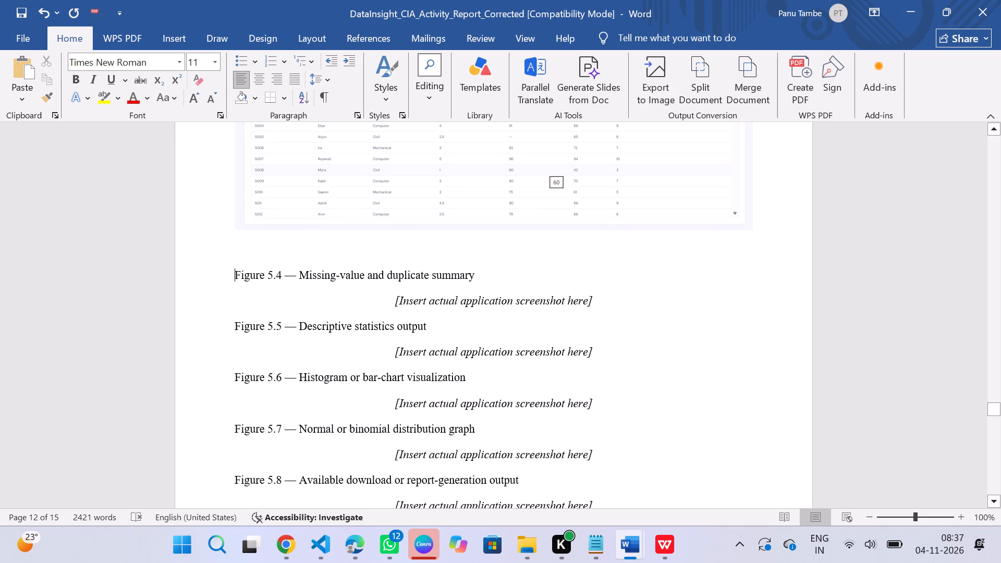
Select the screenshot placeholder under Figure 5.4 and look back over the Chapter 5 figures already inserted.
drag(386, 297, 610, 310)
scroll(610, 310, up, 1)
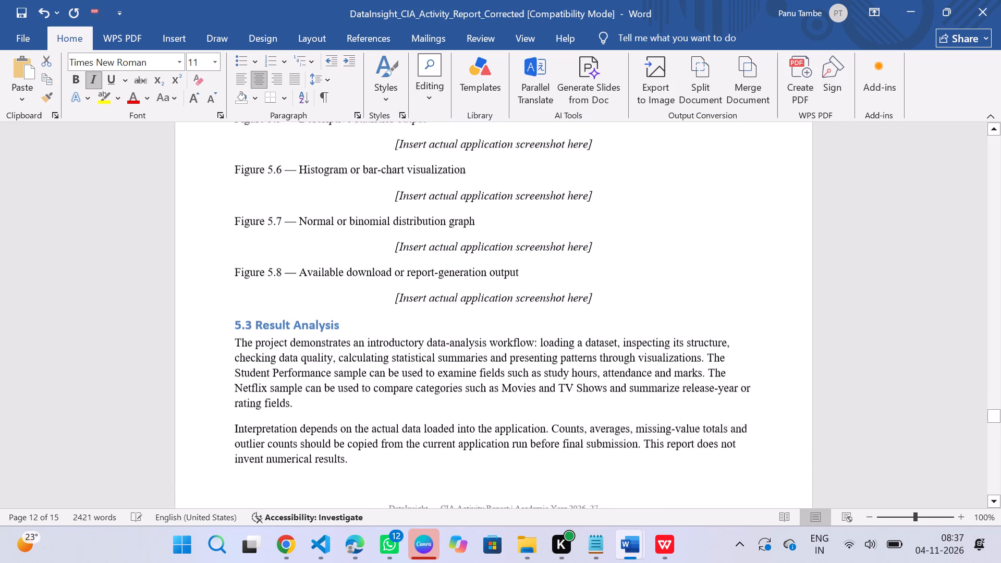
scroll(610, 310, up, 1)
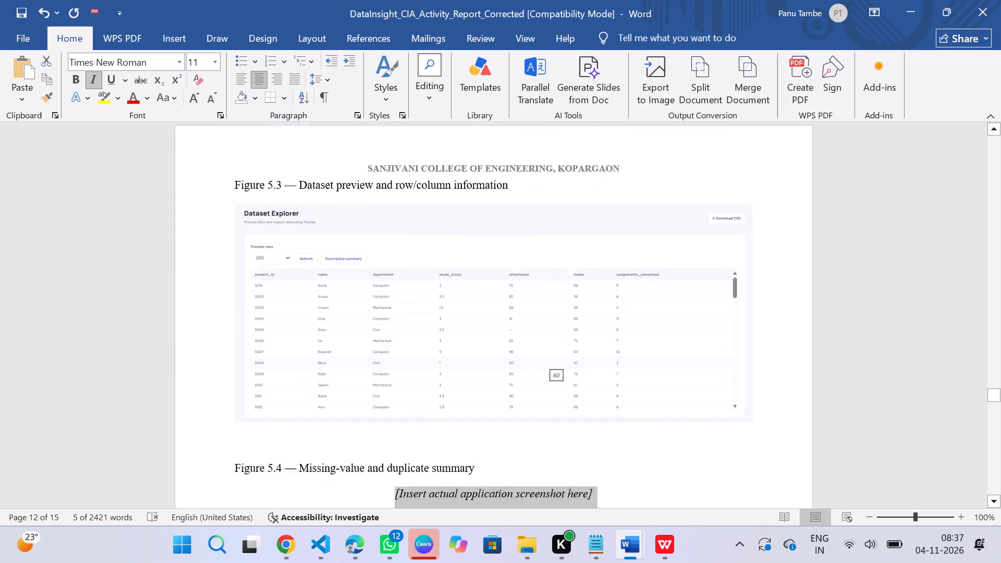
scroll(610, 310, up, 2)
scroll(610, 310, down, 2)
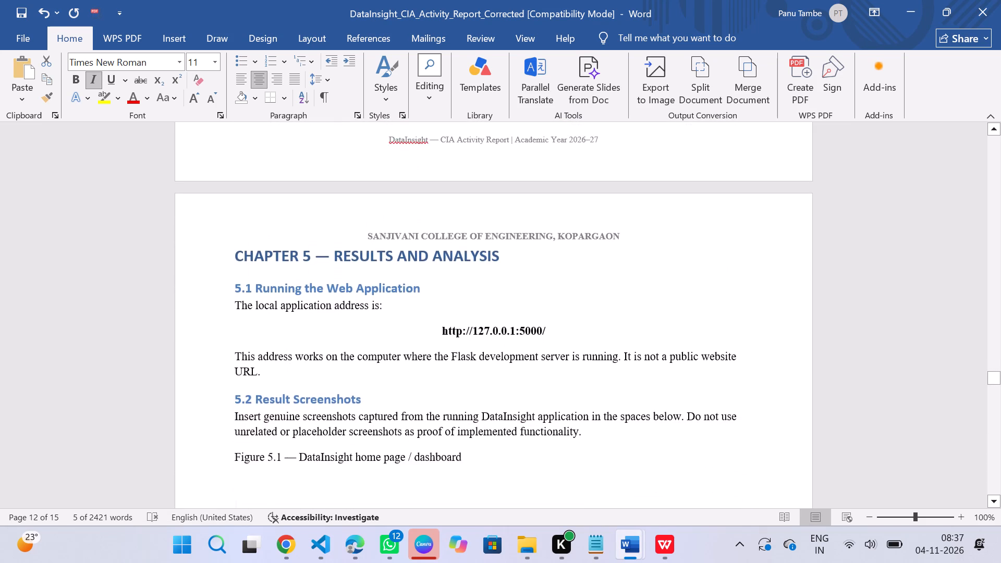
scroll(610, 310, down, 3)
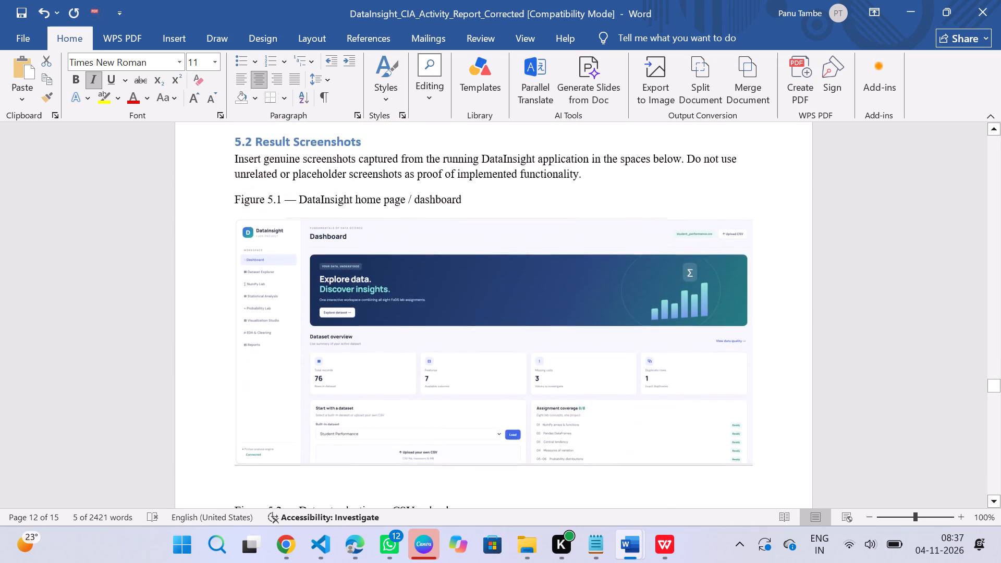
scroll(610, 310, down, 2)
scroll(610, 310, up, 1)
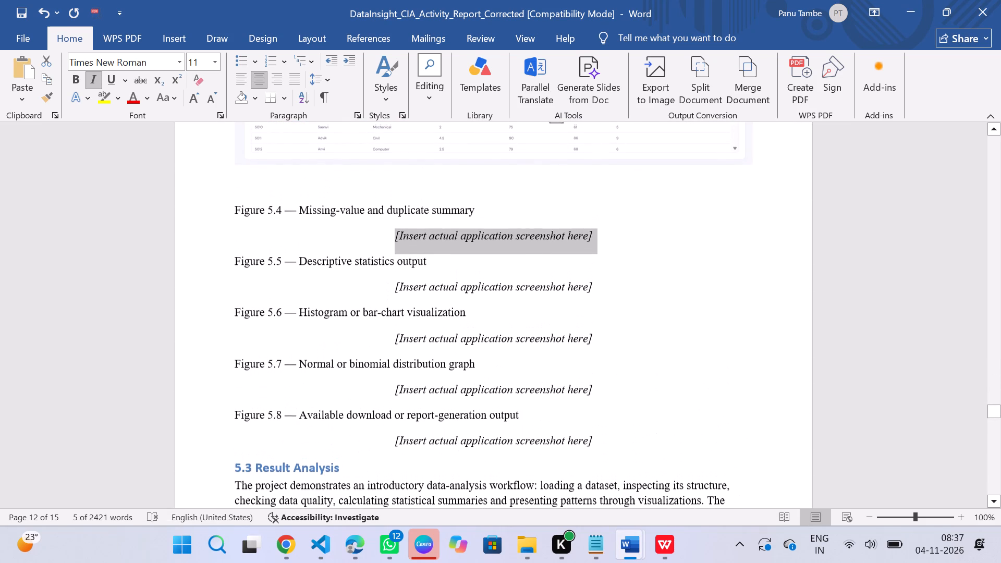
Switch to DataInsight in Edge, look through the Dataset Explorer page, and open the NumPy Lab page at 75% zoom.
click(346, 557)
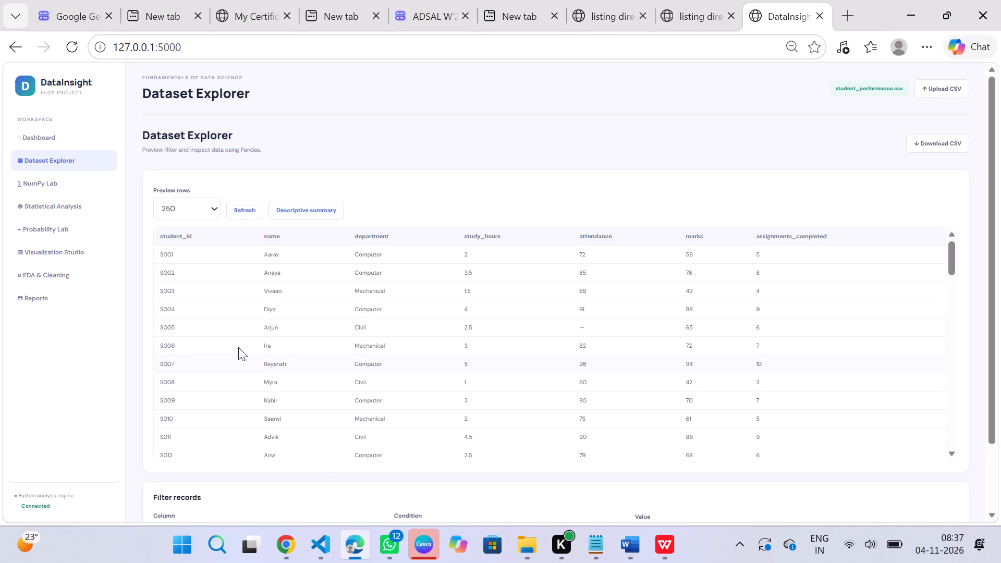
scroll(238, 347, down, 6)
scroll(291, 410, down, 1)
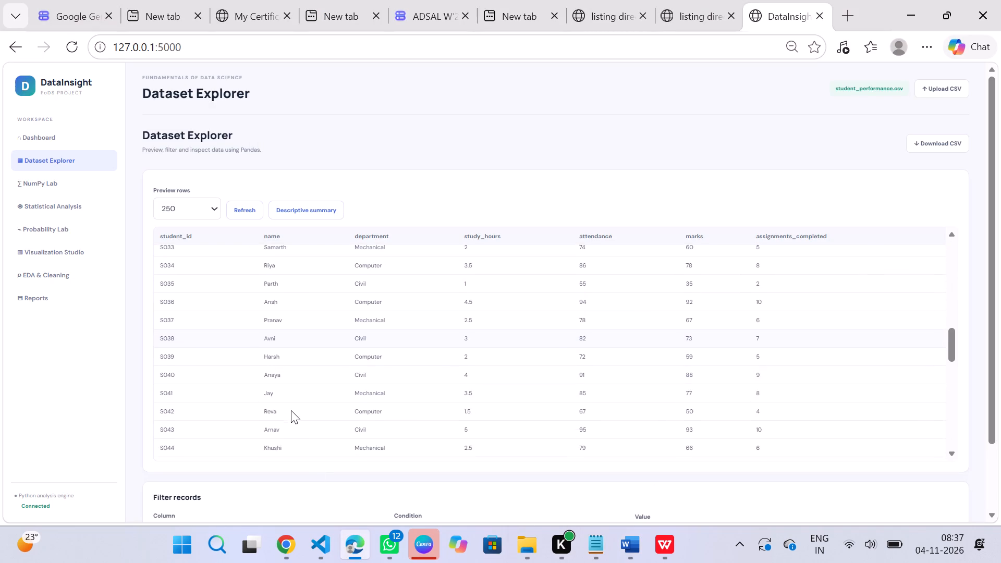
scroll(306, 486, down, 3)
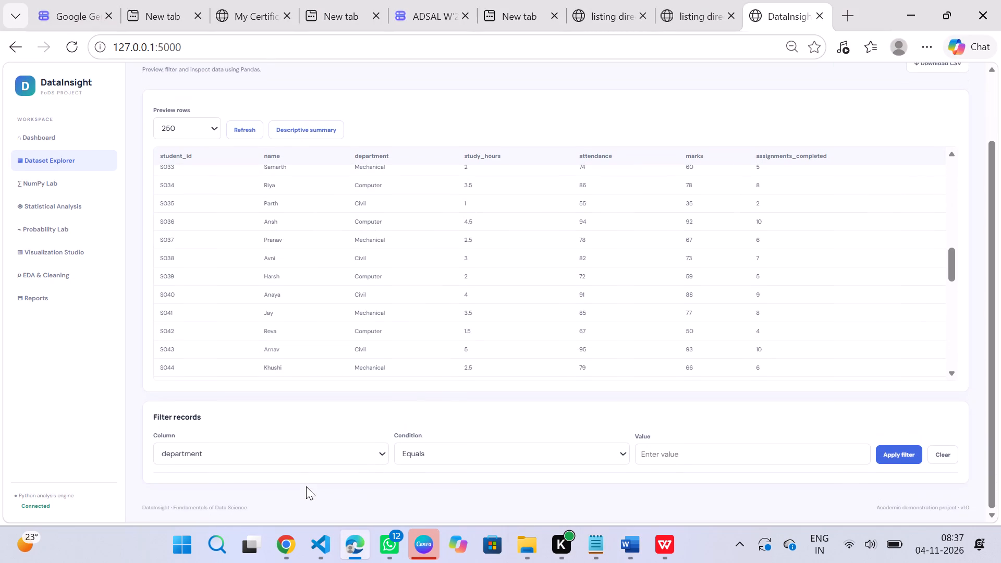
scroll(306, 486, up, 1)
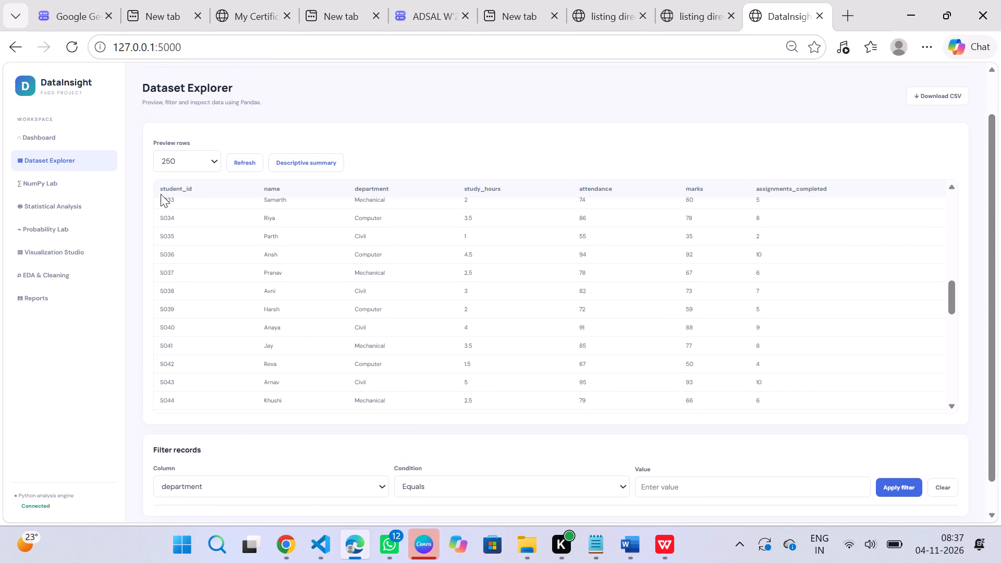
key(ctrl+equal)
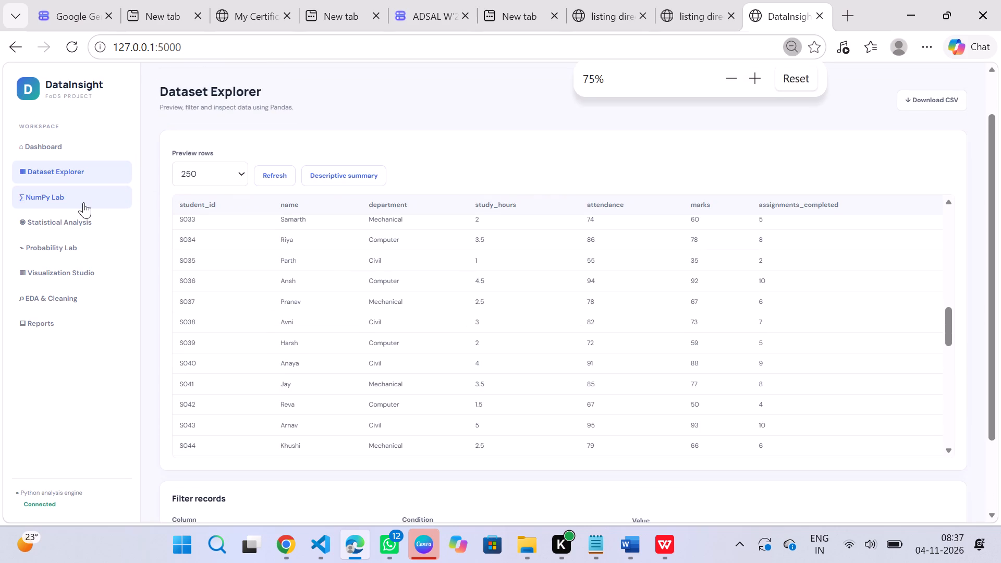
click(83, 202)
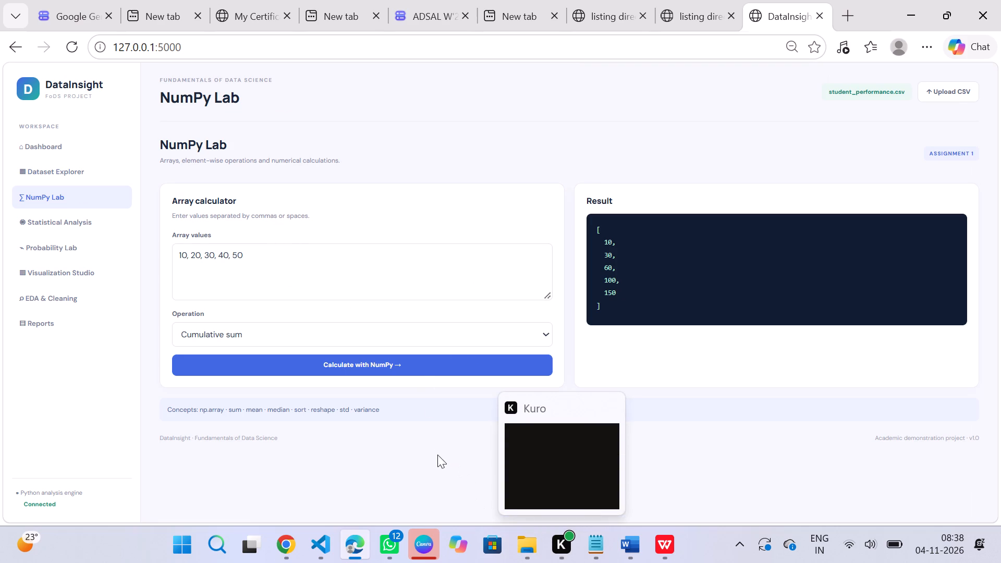
Switch to the Downloads window in File Explorer, open the Screenshots folder inside Pictures, and browse to the most recent captures.
click(535, 548)
drag(251, 422, 251, 430)
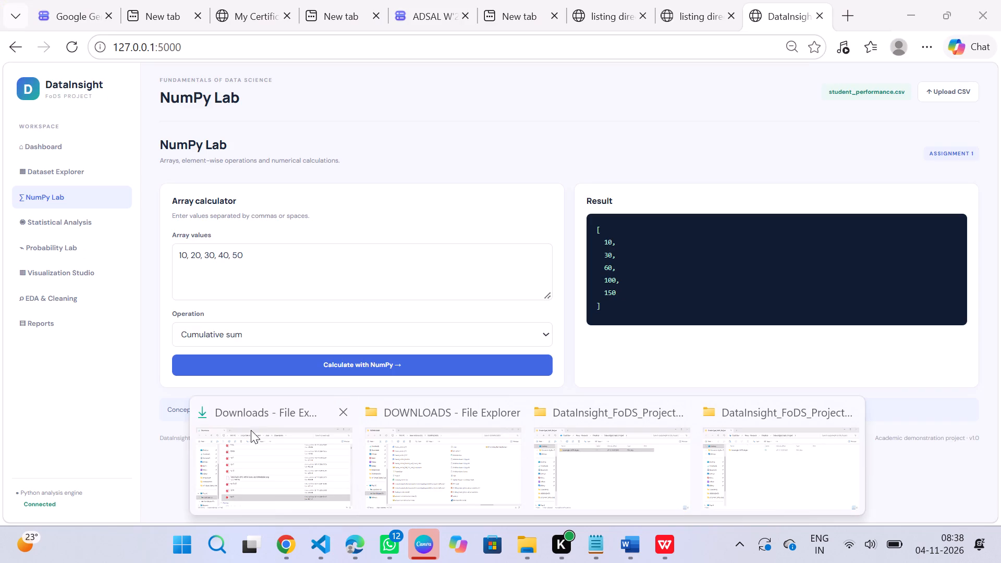
drag(251, 430, 251, 440)
click(251, 440)
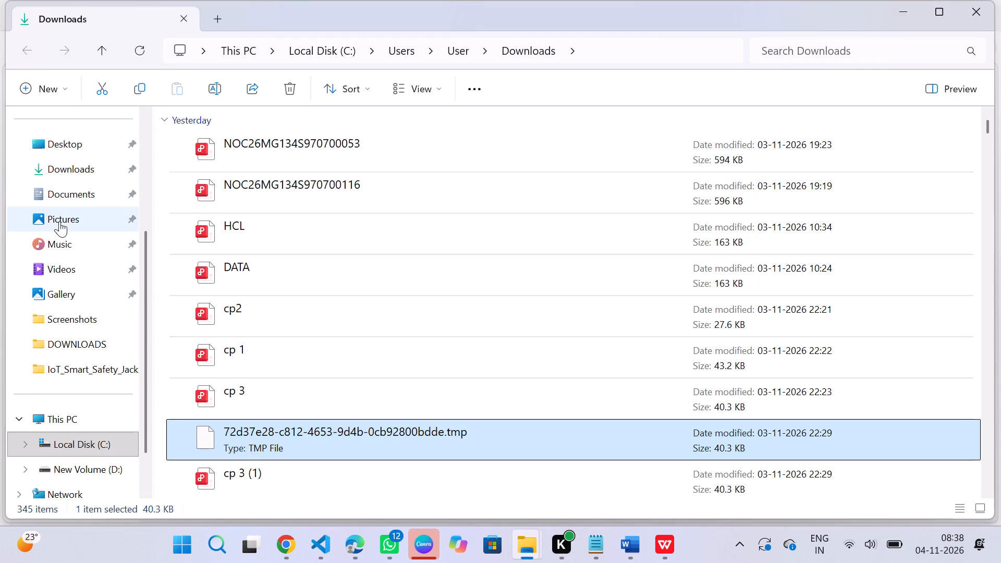
click(59, 220)
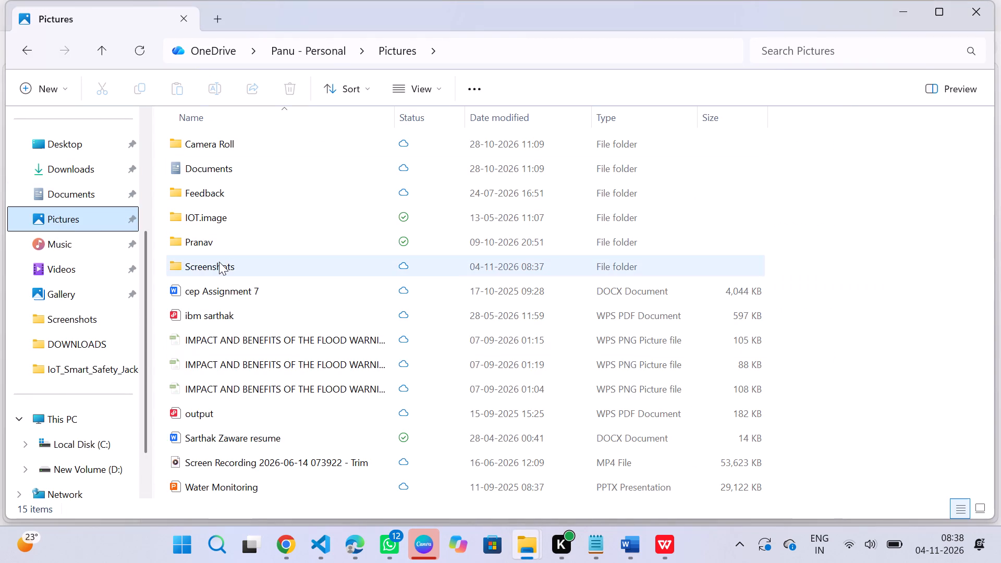
double_click(219, 262)
scroll(412, 240, down, 7)
scroll(492, 6, down, 2)
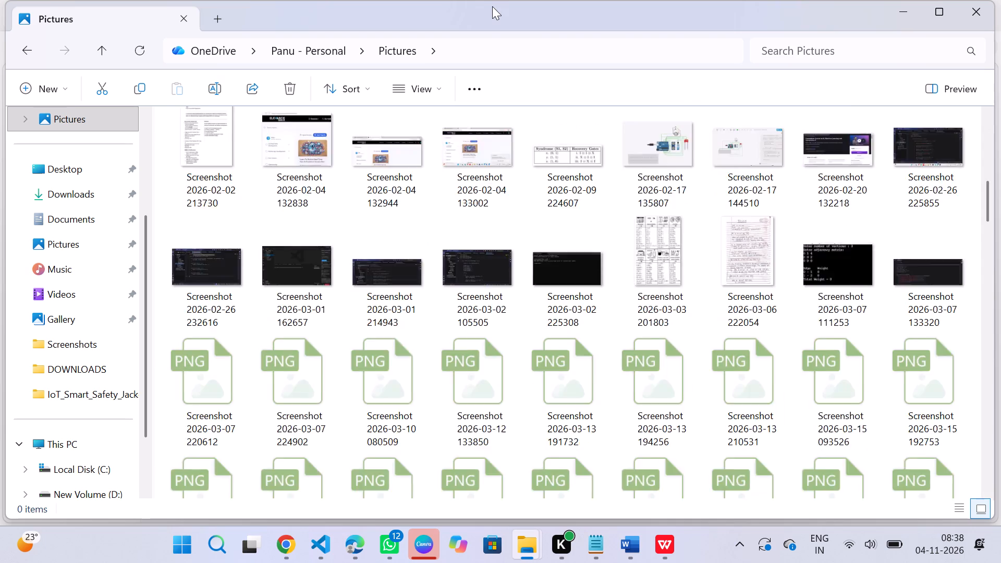
scroll(492, 6, down, 20)
scroll(753, 37, down, 3)
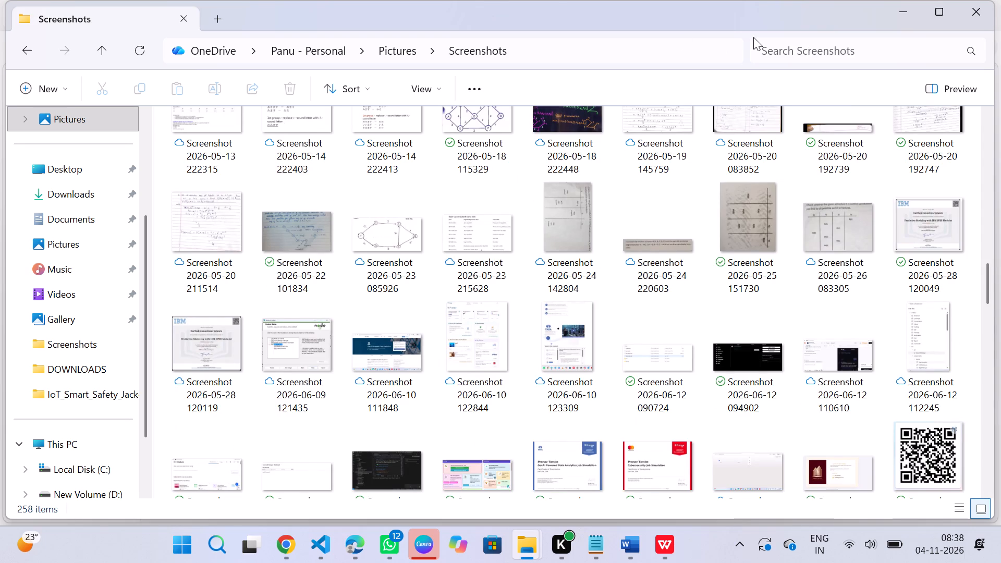
scroll(750, 254, down, 19)
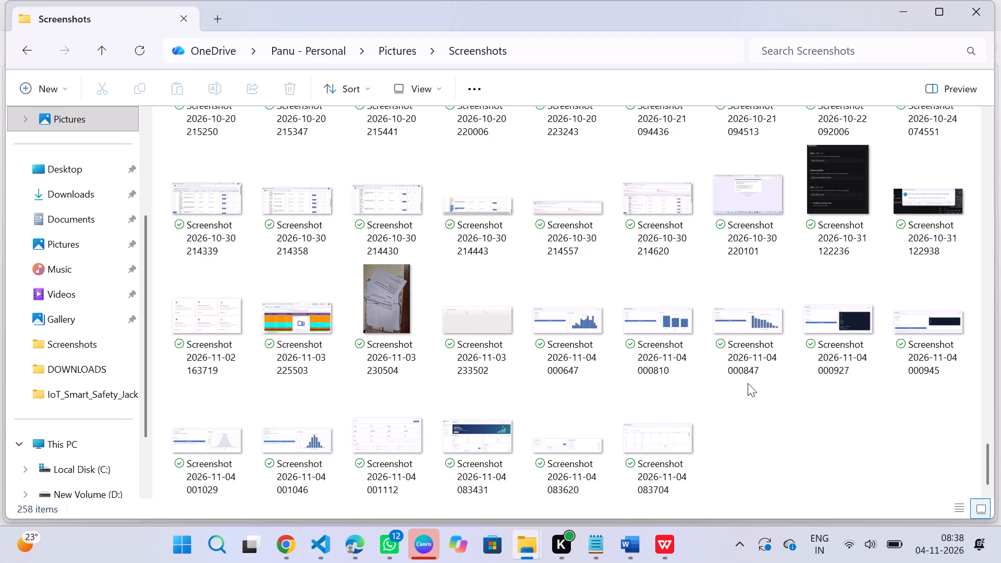
click(837, 338)
right_click(837, 338)
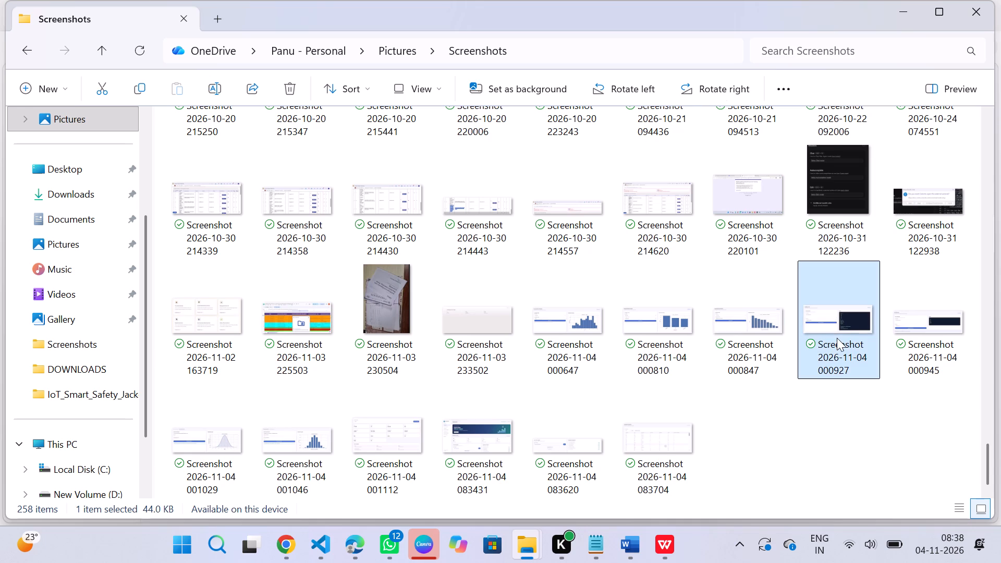
click(653, 23)
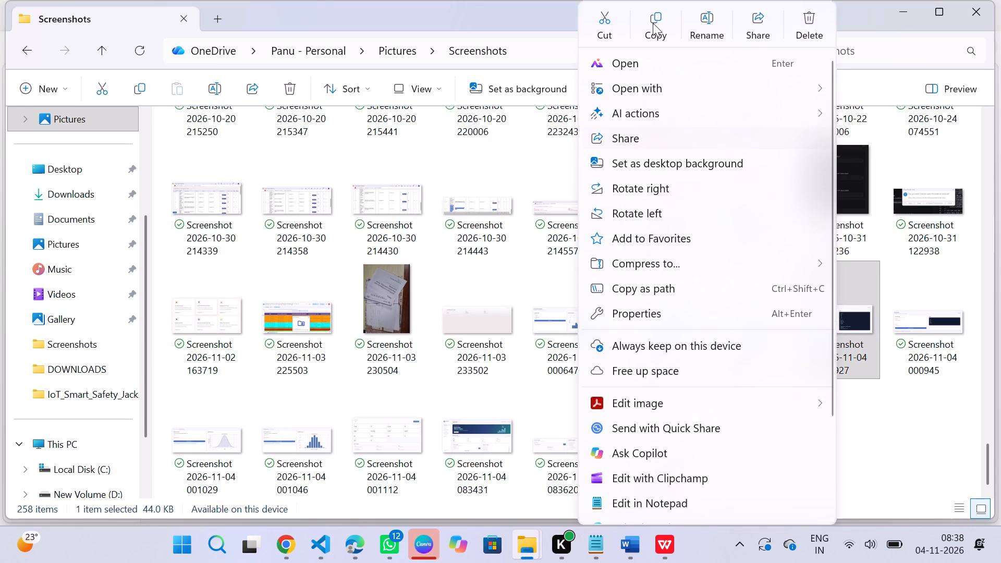
click(627, 539)
click(678, 462)
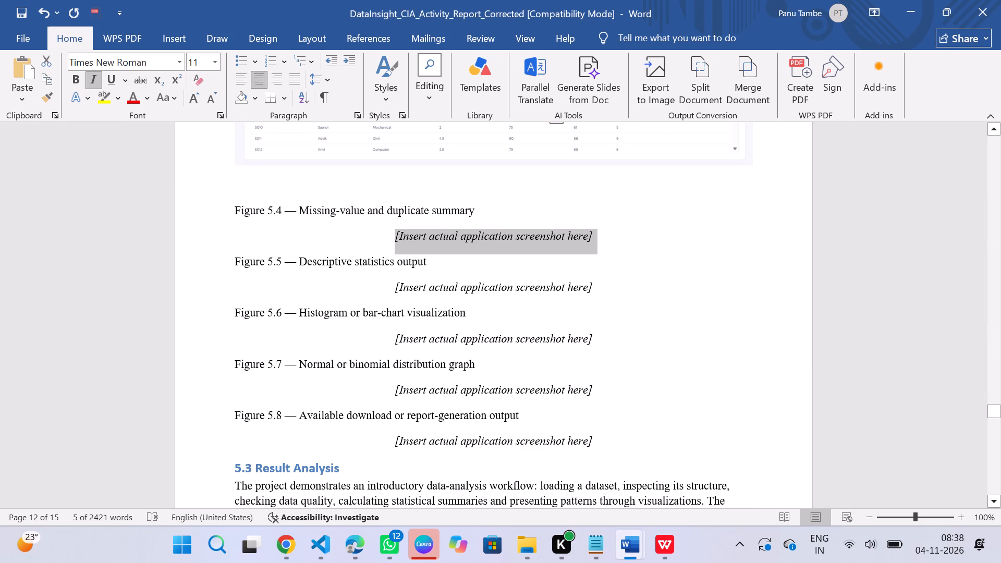
Replace "Missing-value and duplicate" in the Figure 5.4 caption with "Numpy array", keeping the word "summary".
drag(429, 211, 319, 200)
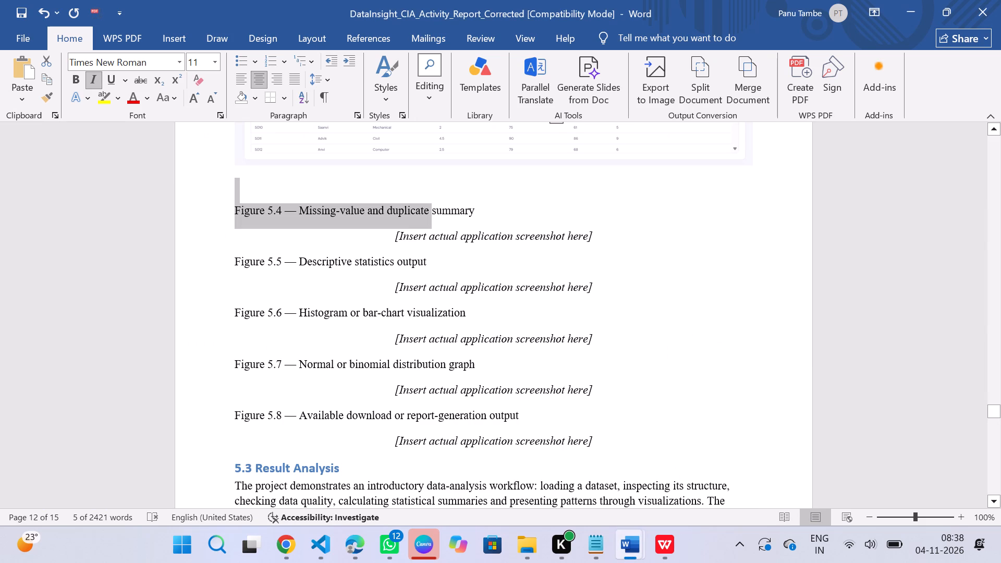
drag(319, 200, 304, 216)
key(BackSpace)
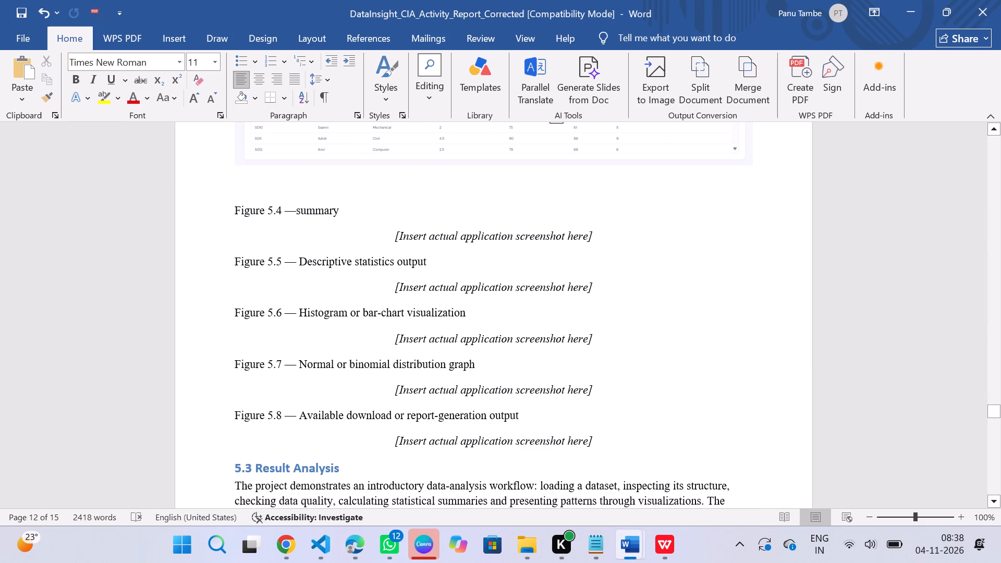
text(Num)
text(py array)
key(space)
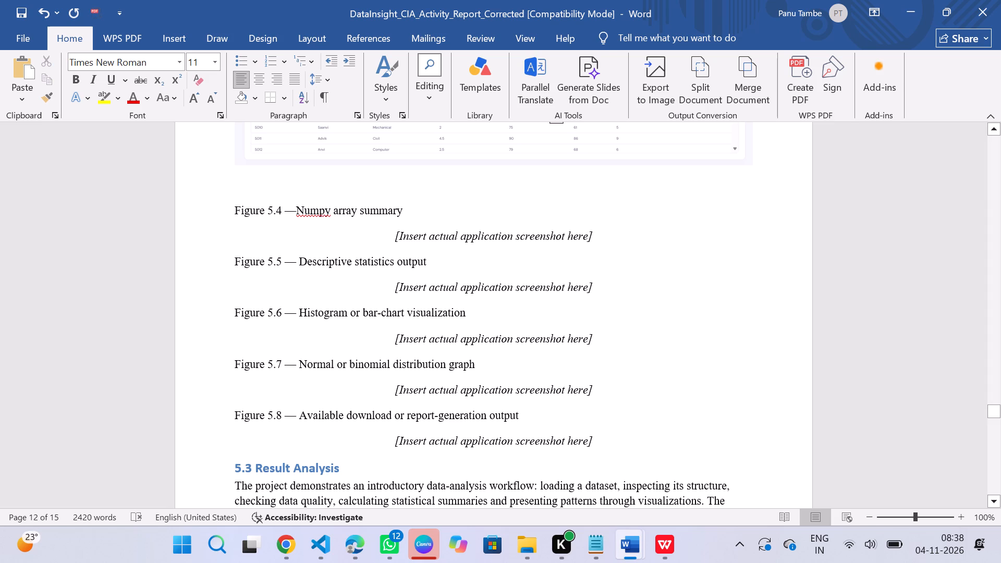
Replace the placeholder under Figure 5.4 with the copied NumPy Lab screenshot and leave one paragraph break before the Figure 5.5 caption.
drag(394, 231, 618, 235)
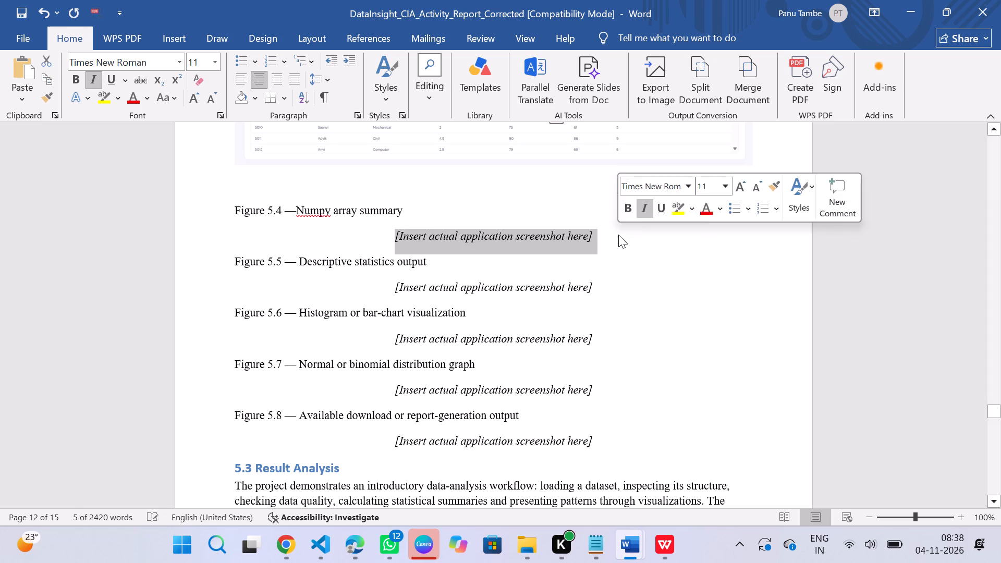
key(ctrl+v)
scroll(614, 267, down, 1)
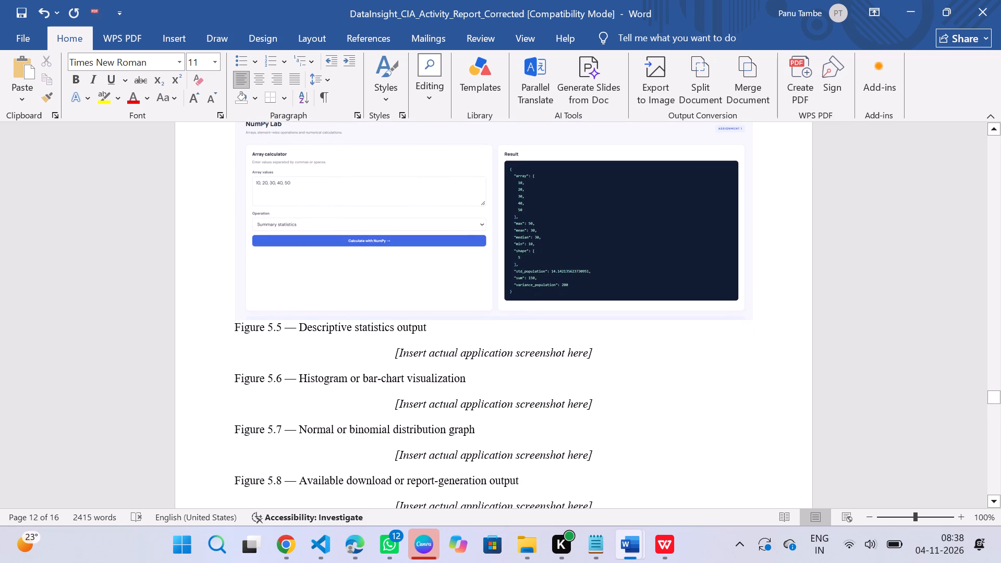
key(Return)
key(Return)
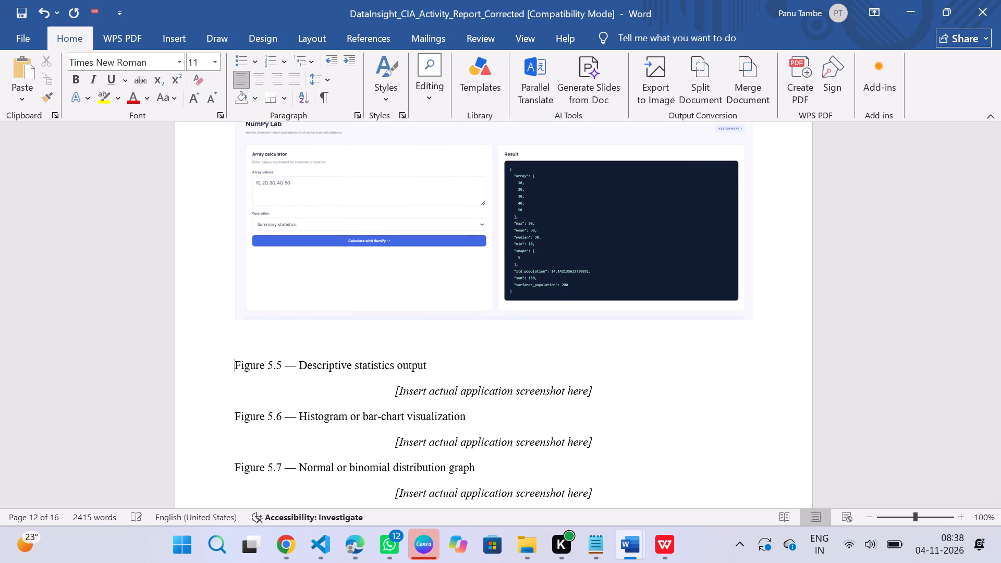
scroll(330, 364, down, 1)
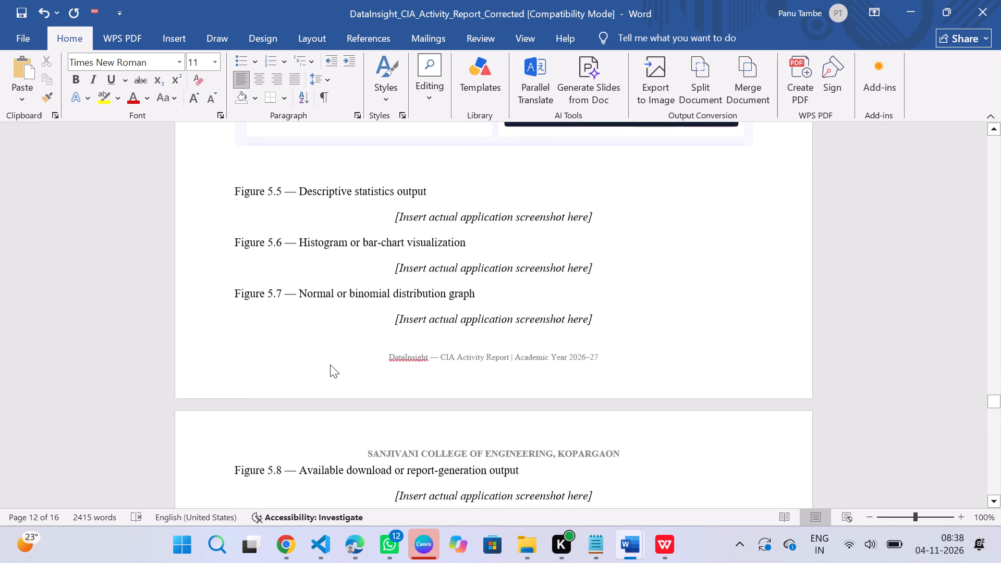
key(BackSpace)
Look back over the Chapter 5 figures, from the Figure 5.1 dashboard to the placeholders still left under Figures 5.5 to 5.8.
scroll(404, 398, up, 2)
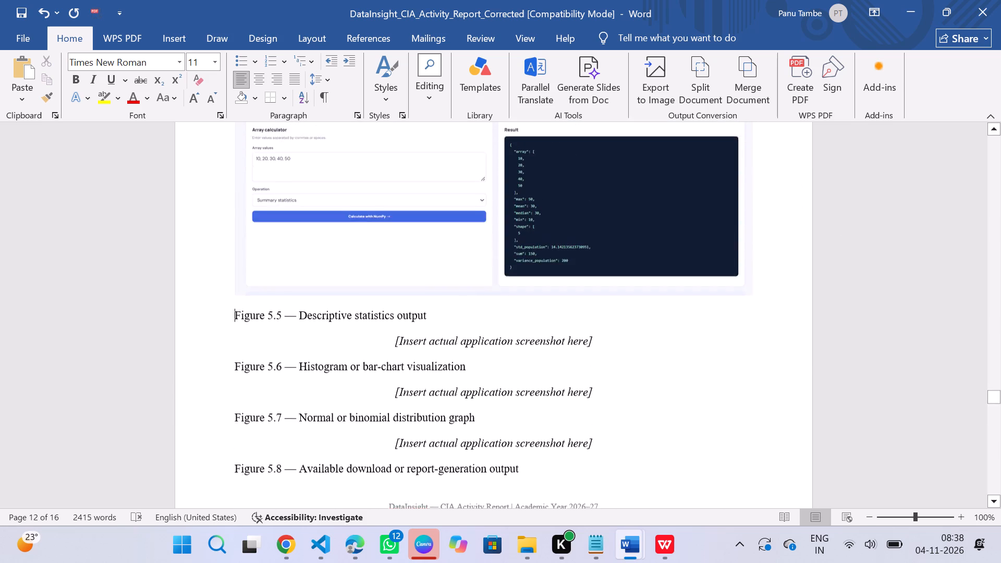
scroll(404, 398, up, 3)
scroll(404, 398, down, 1)
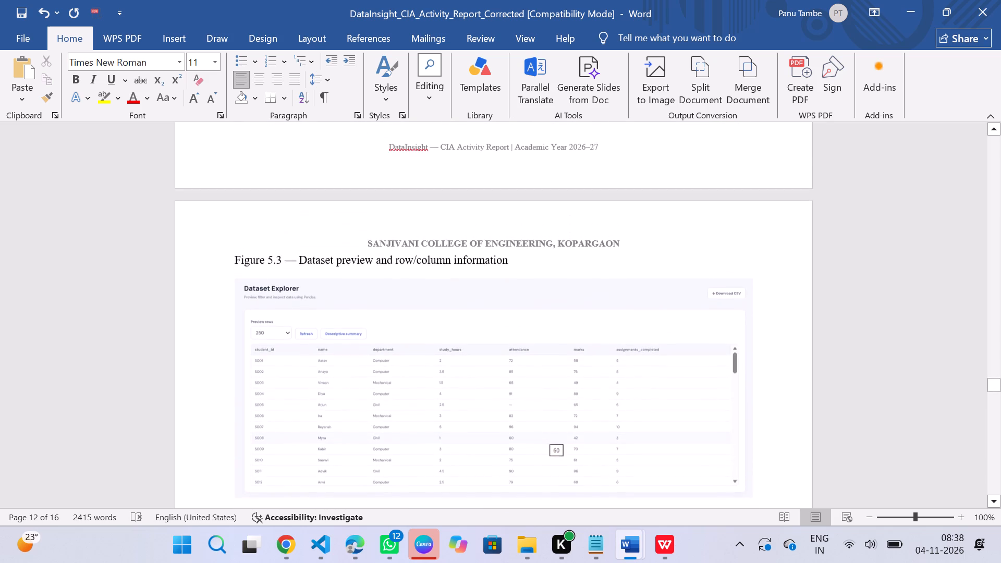
scroll(404, 398, down, 1)
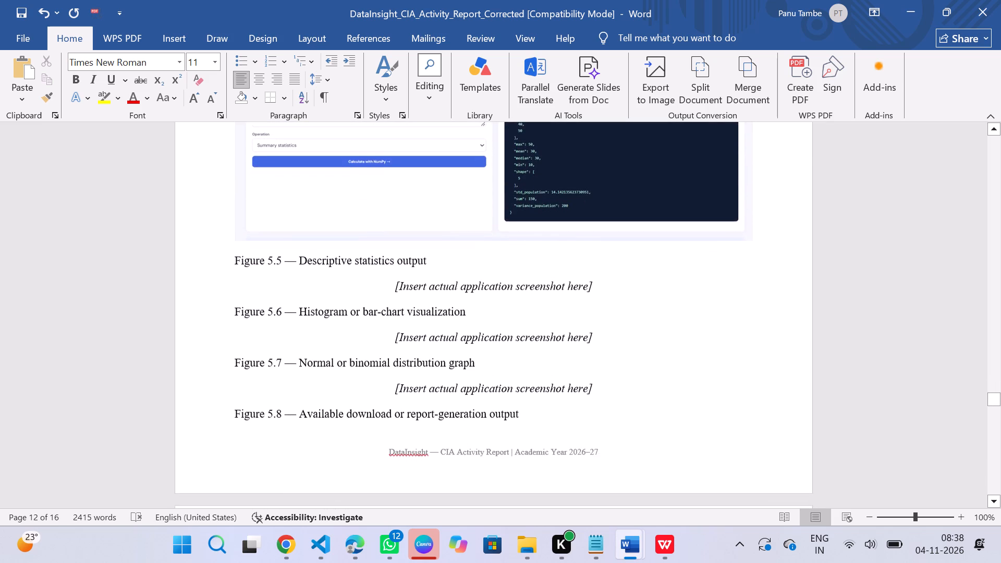
scroll(404, 398, down, 1)
scroll(334, 321, up, 1)
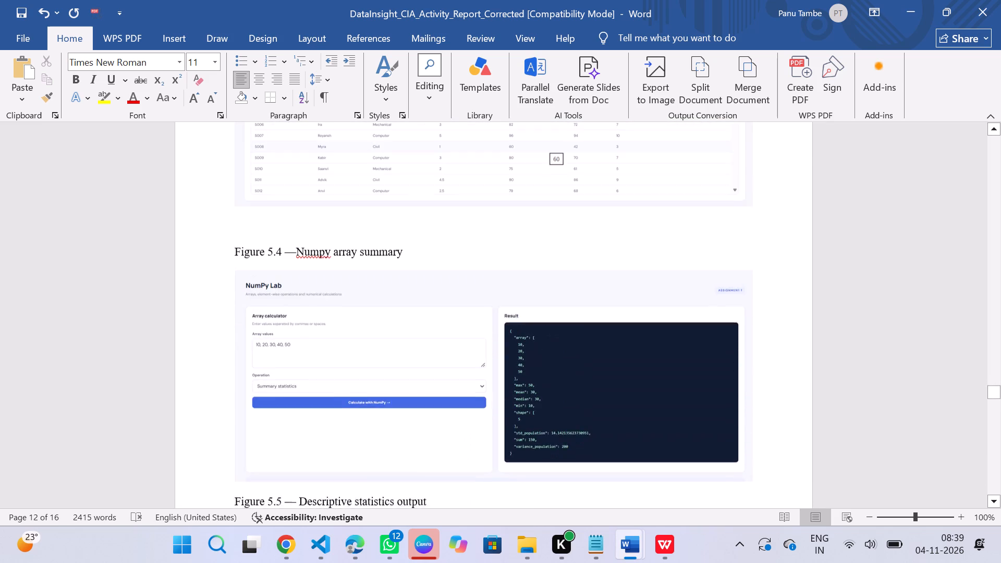
scroll(295, 243, up, 2)
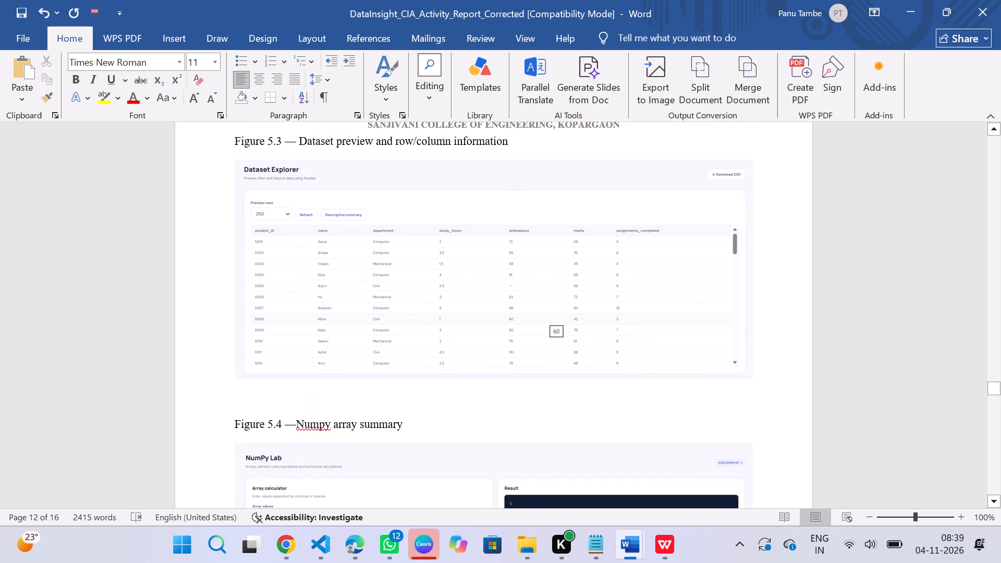
scroll(295, 243, up, 2)
scroll(295, 243, down, 1)
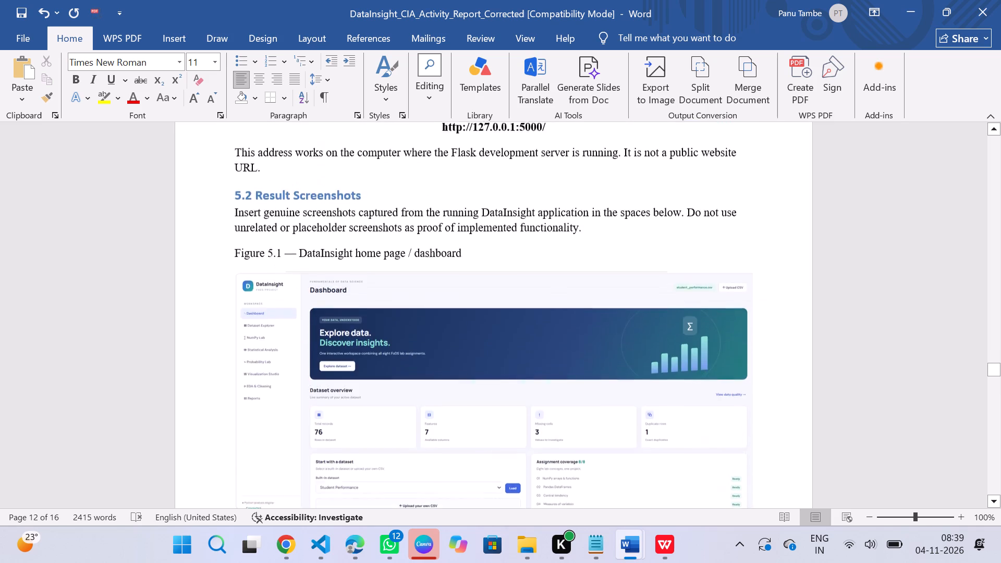
scroll(295, 243, down, 2)
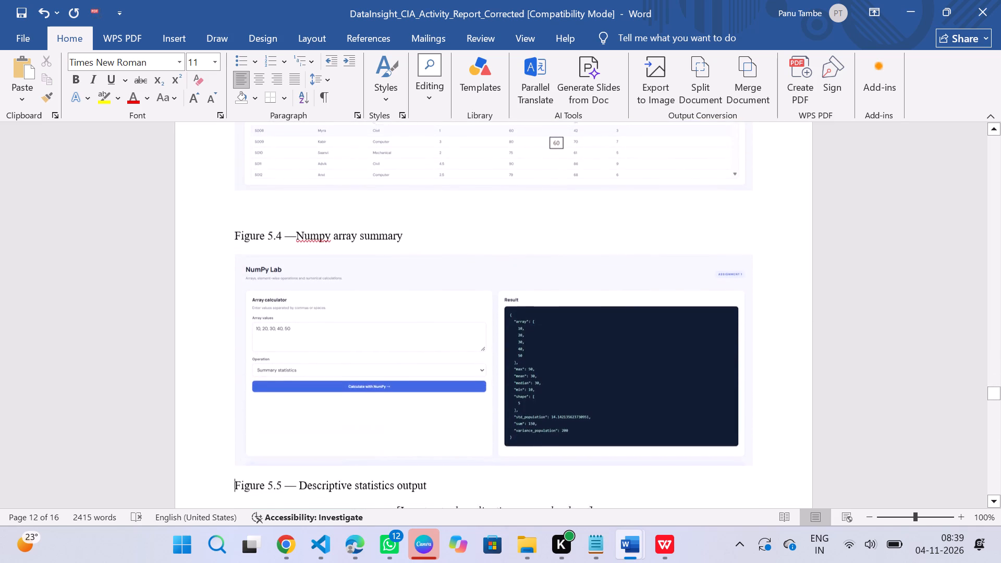
scroll(295, 243, down, 2)
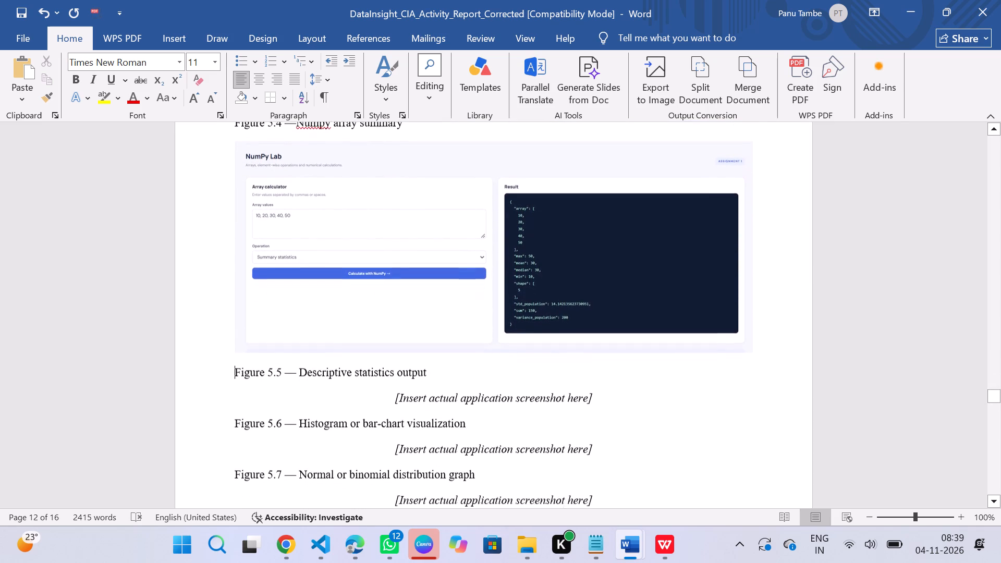
scroll(295, 243, down, 2)
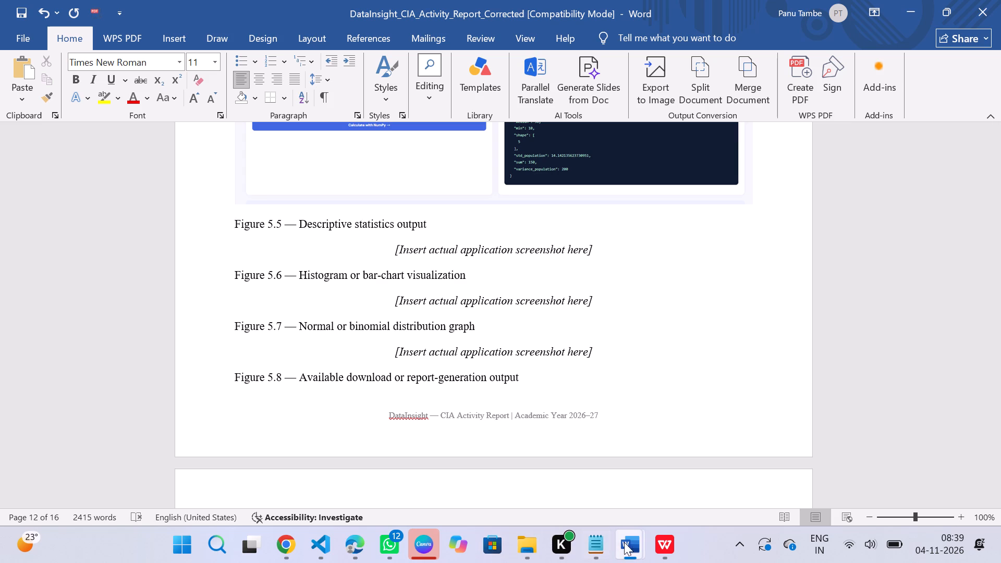
Switch to DataInsight in Edge, open the Statistical Analysis page, and look through its results.
click(350, 536)
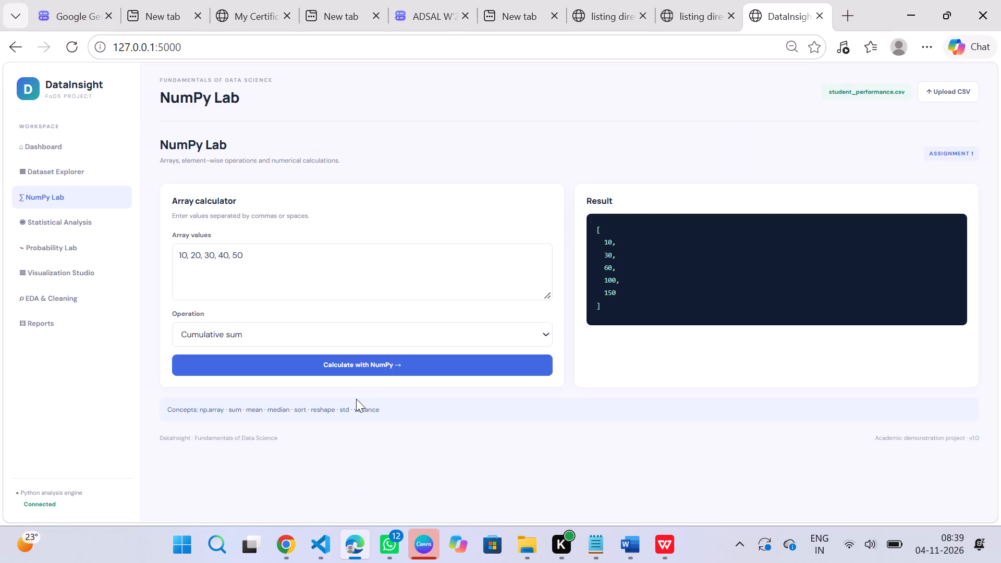
click(113, 223)
scroll(250, 287, down, 1)
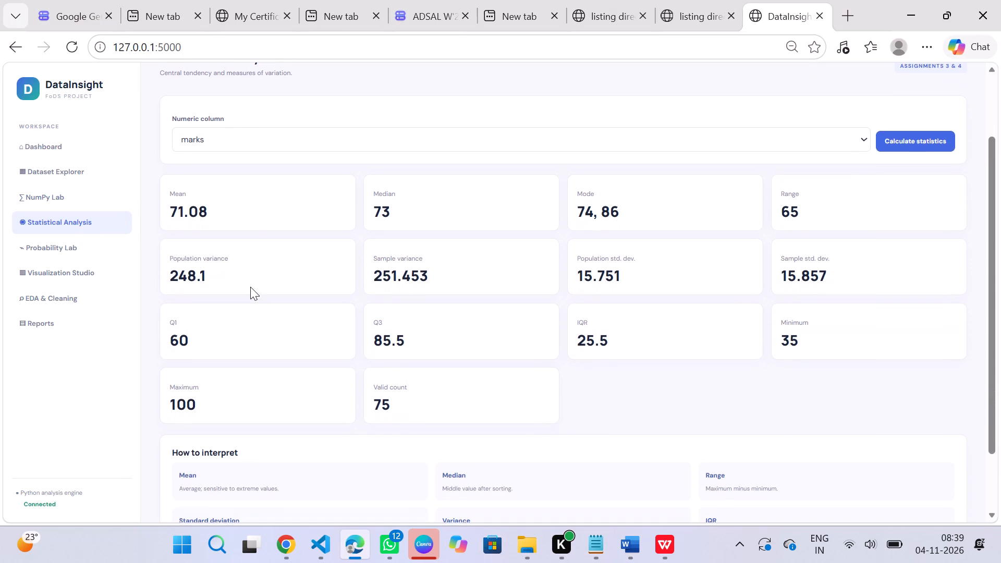
scroll(250, 287, down, 1)
scroll(250, 287, up, 1)
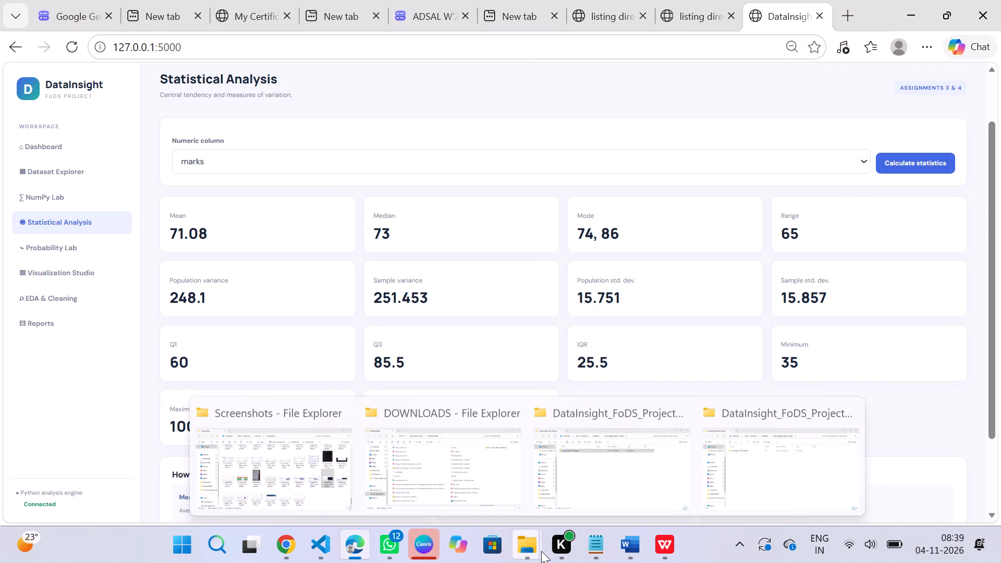
click(294, 445)
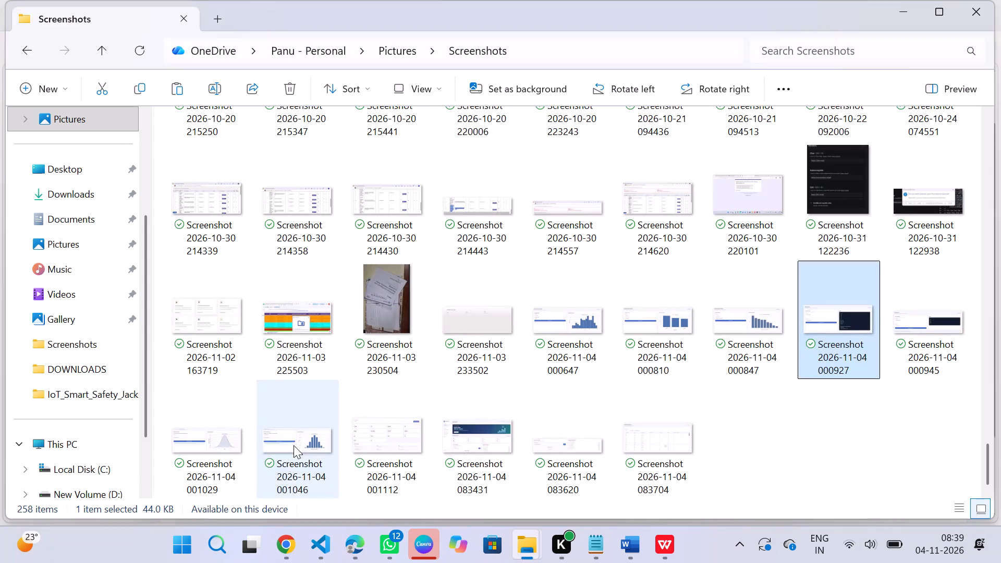
click(399, 435)
right_click(399, 435)
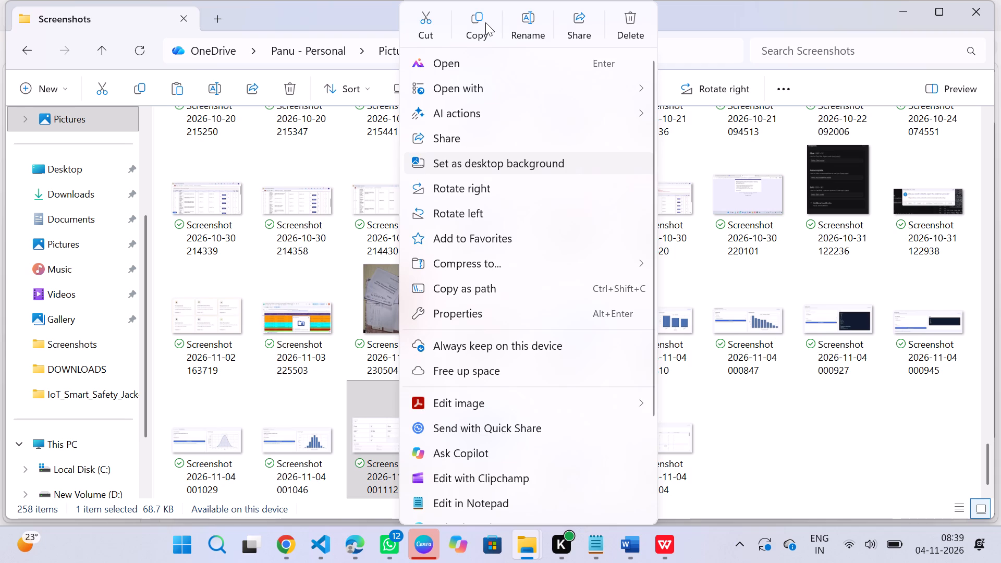
click(481, 26)
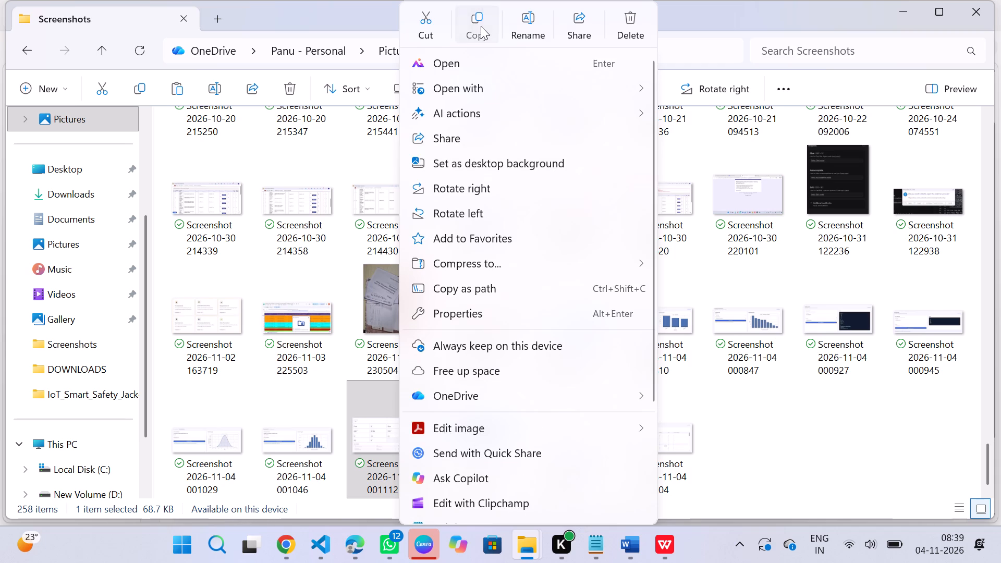
click(642, 552)
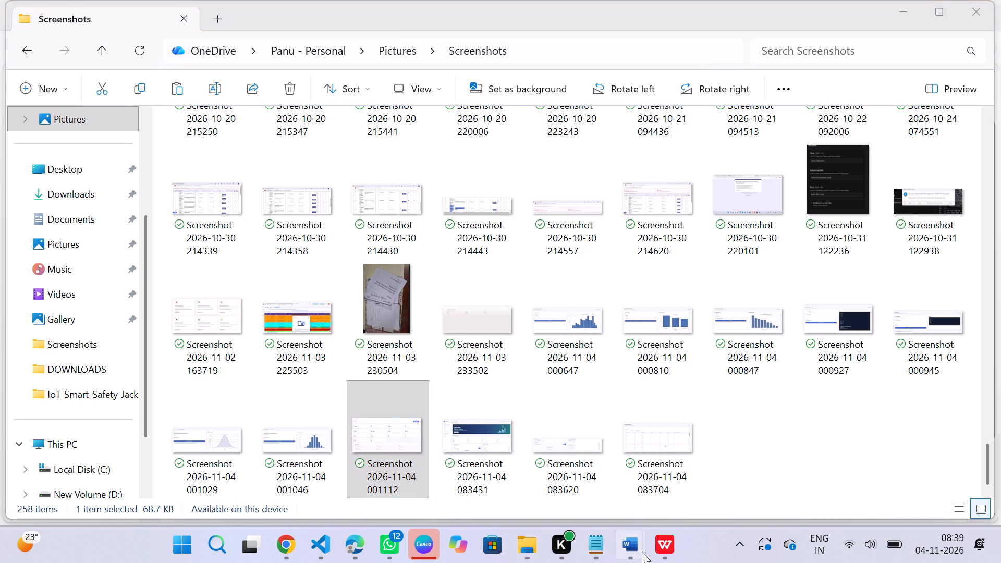
click(699, 457)
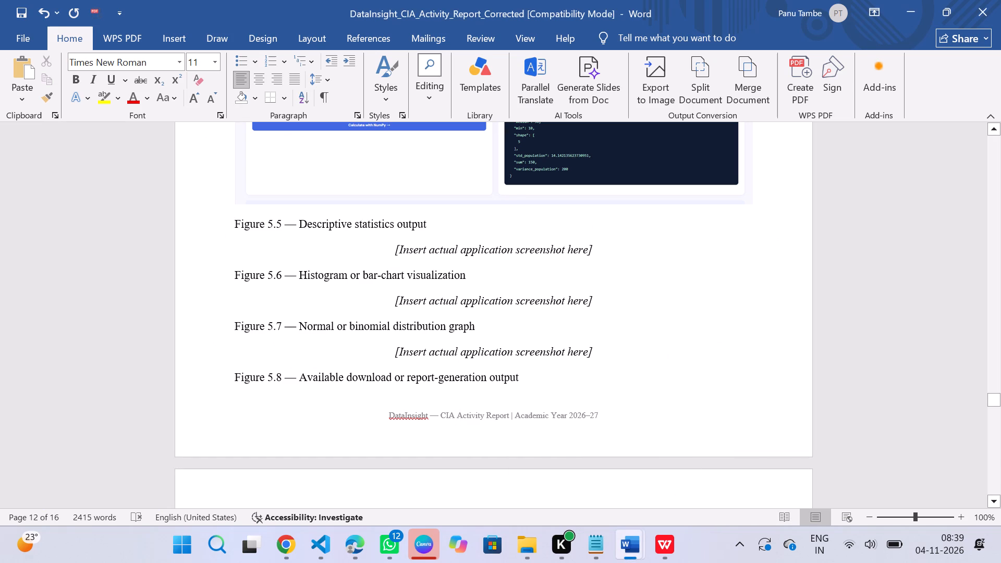
Replace the screenshot placeholder under Figure 5.5 — Descriptive statistics output with the copied capture.
drag(392, 251, 601, 256)
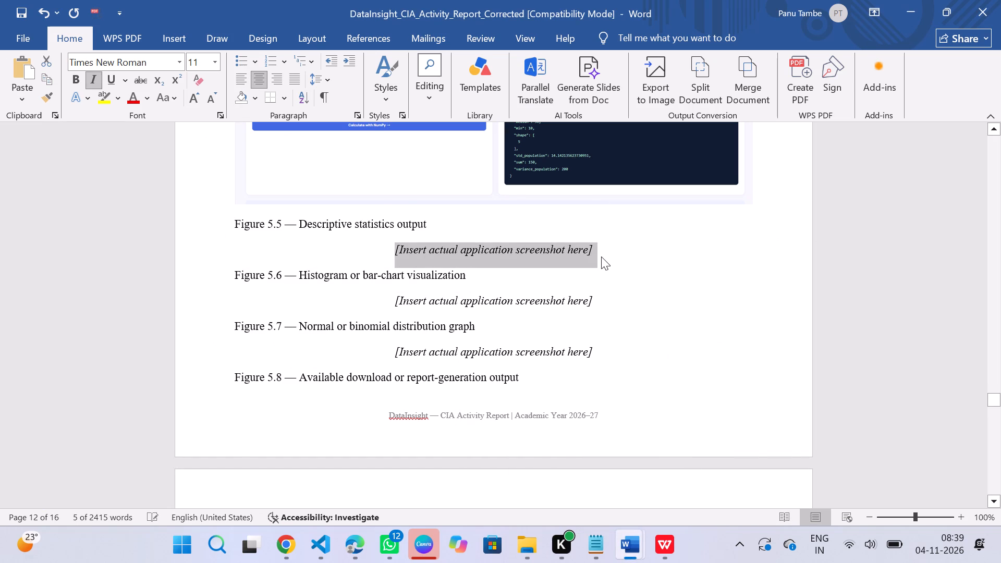
key(ctrl+v)
scroll(601, 256, up, 3)
Insert seven paragraph breaks before the Figure 5.5 caption to move it onto the next page with its screenshot.
right_click(601, 256)
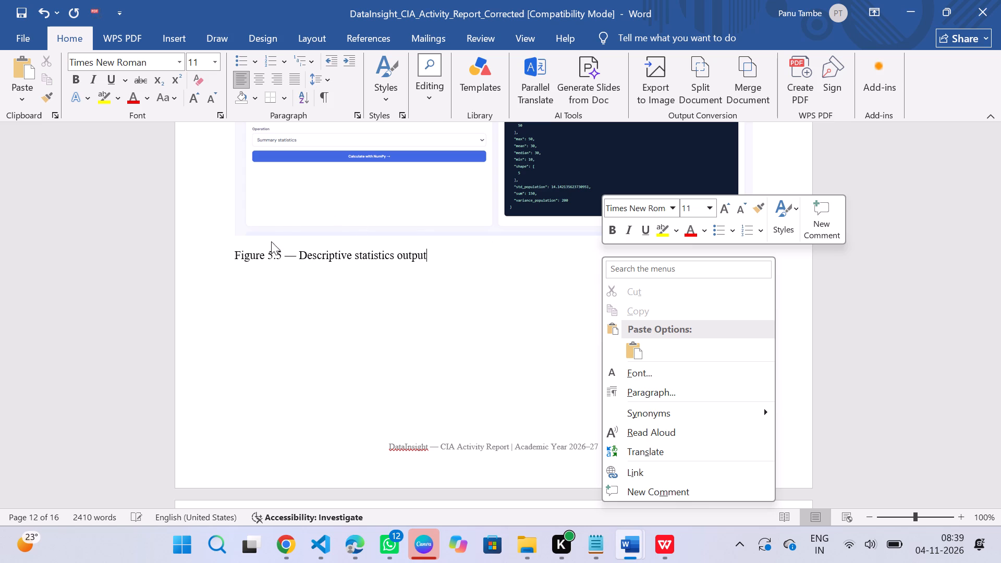
click(237, 252)
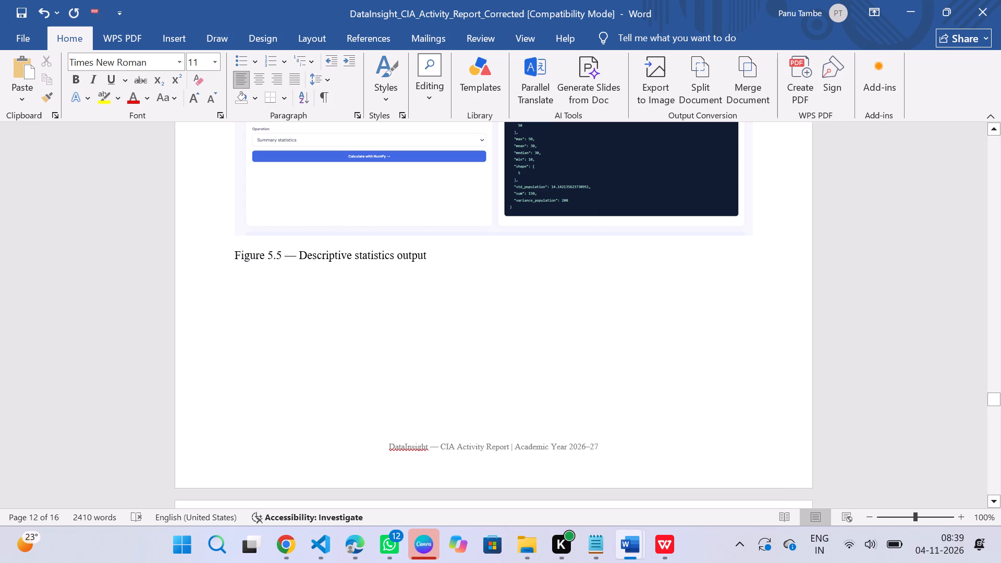
click(235, 253)
key(Return)
key(Return)
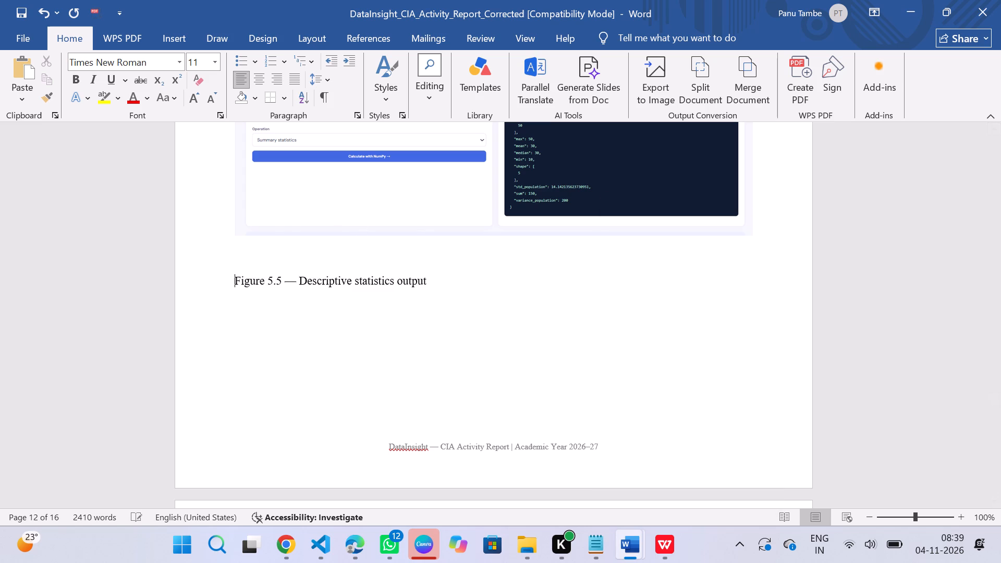
key(Return)
key(Return)
key(Return)
key(Return)
key(Return)
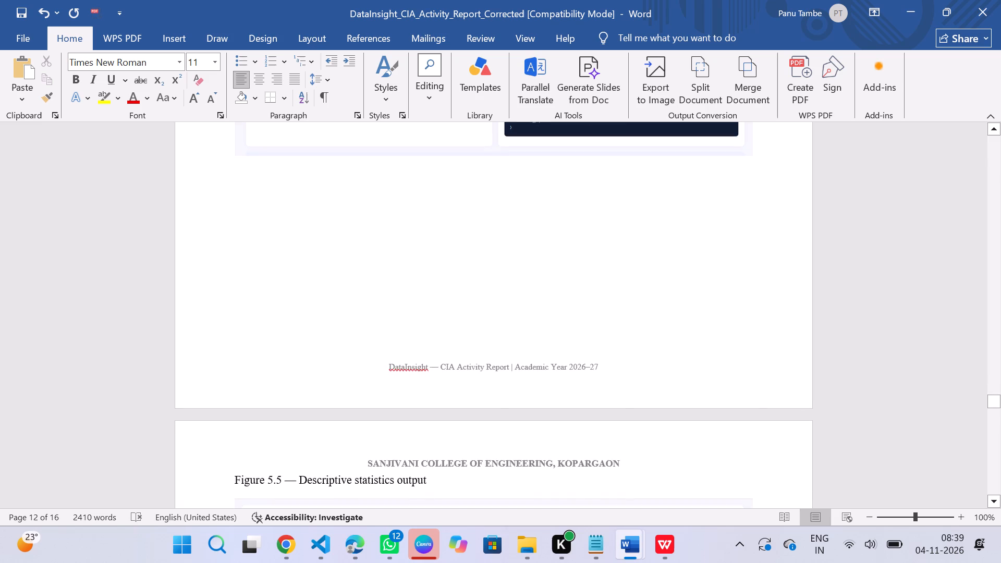
scroll(235, 253, down, 1)
Insert a blank paragraph above the Figure 5.4 —Numpy array summary caption to widen the gap after the Figure 5.3 screenshot.
scroll(235, 253, up, 1)
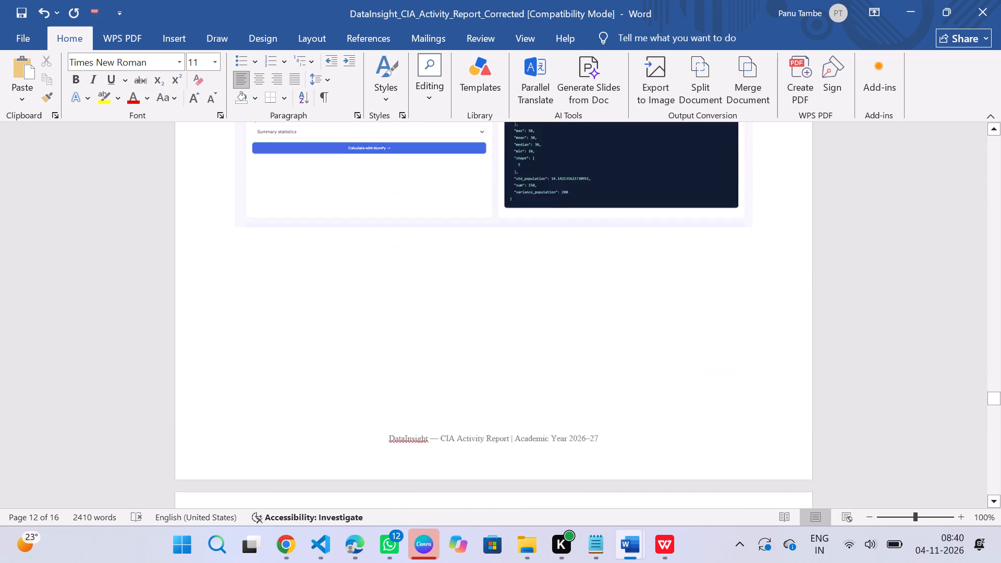
scroll(235, 253, up, 1)
click(234, 190)
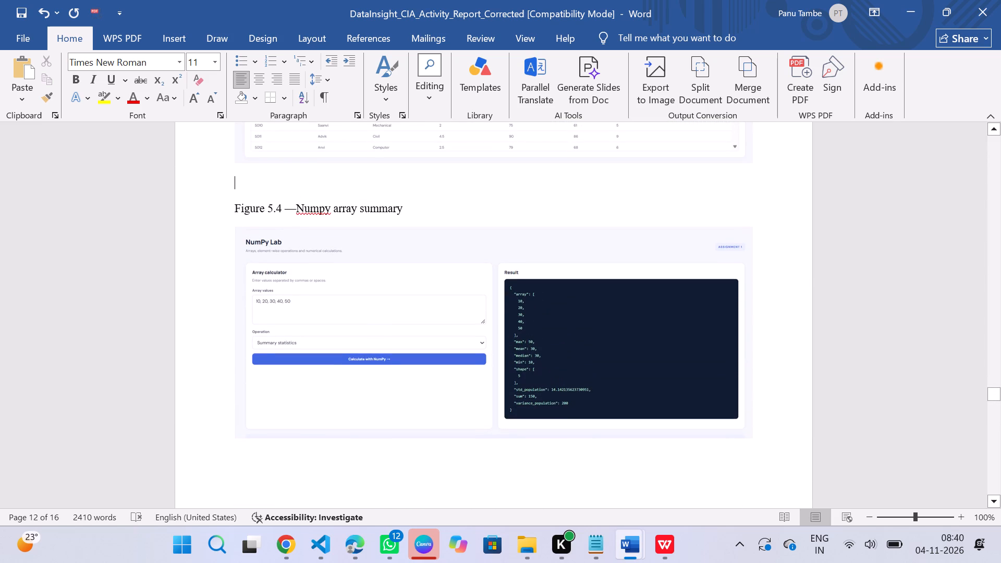
click(230, 204)
key(Return)
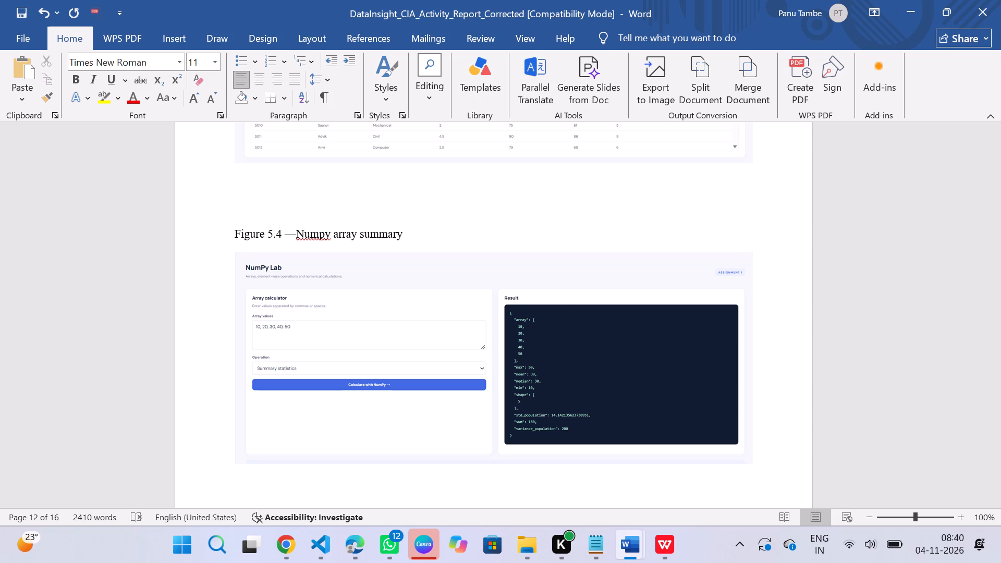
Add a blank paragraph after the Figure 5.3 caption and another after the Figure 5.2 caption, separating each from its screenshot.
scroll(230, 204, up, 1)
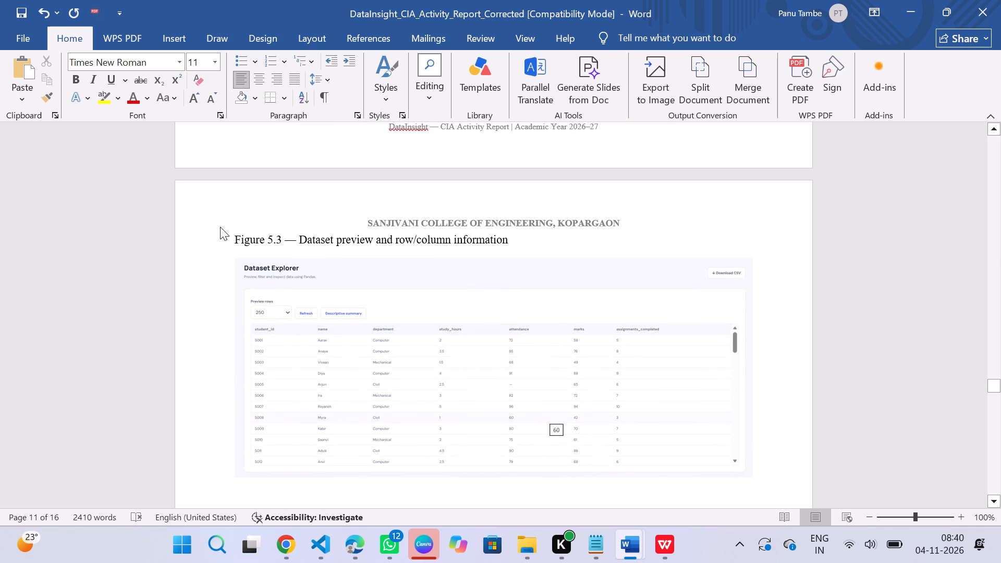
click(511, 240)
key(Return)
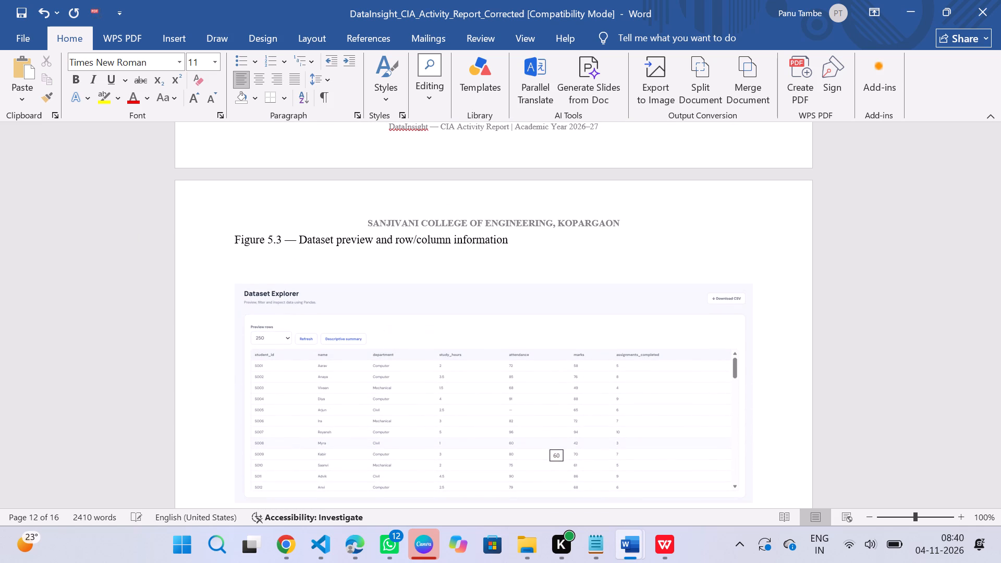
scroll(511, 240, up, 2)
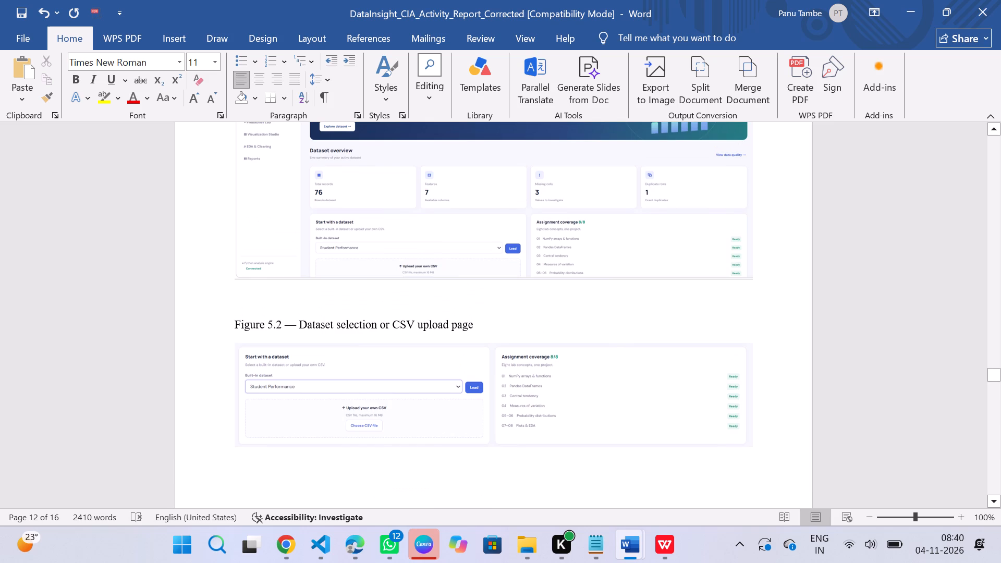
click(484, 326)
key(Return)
Insert a blank paragraph above the Figure 5.1 — DataInsight home page / dashboard caption.
scroll(484, 326, up, 2)
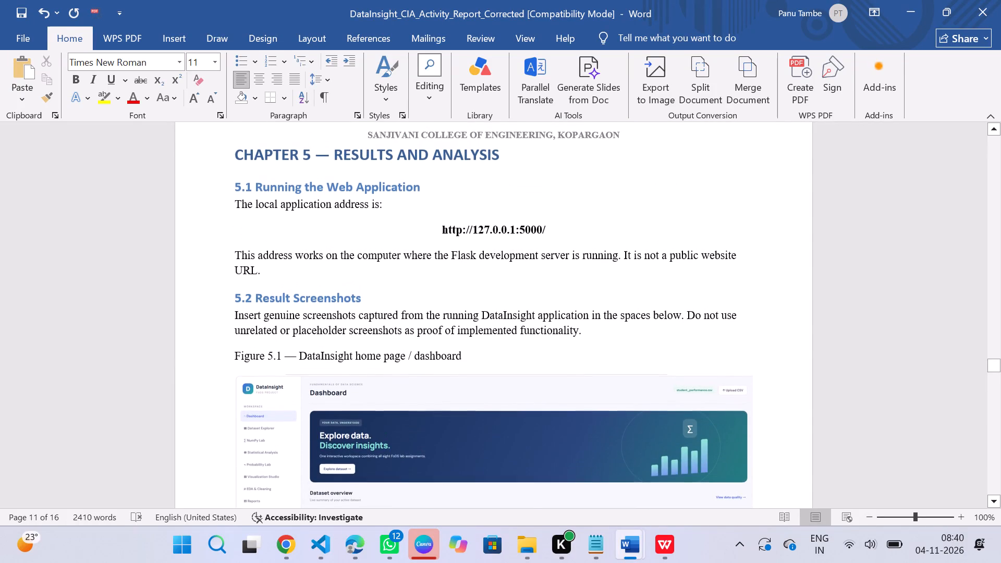
click(237, 356)
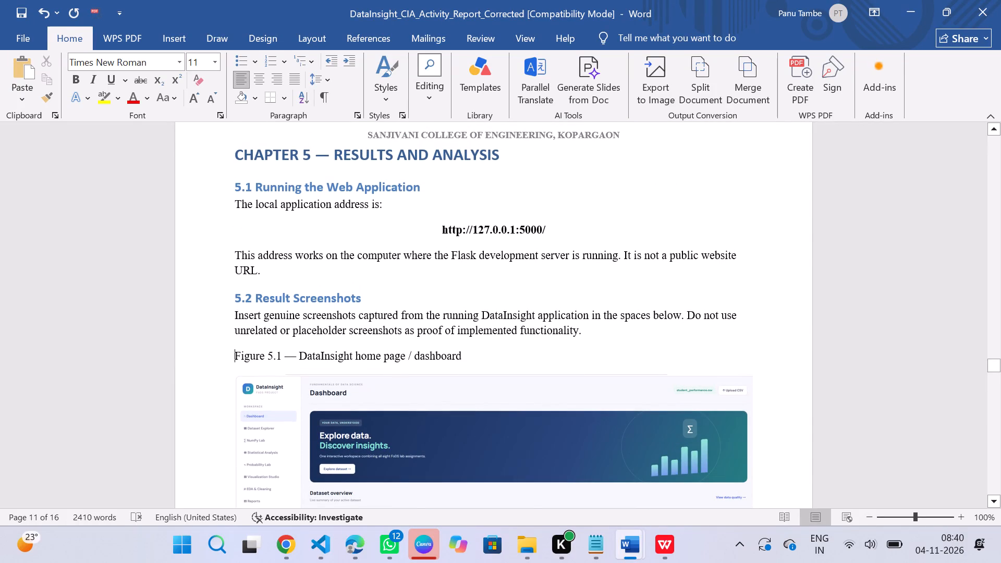
key(Return)
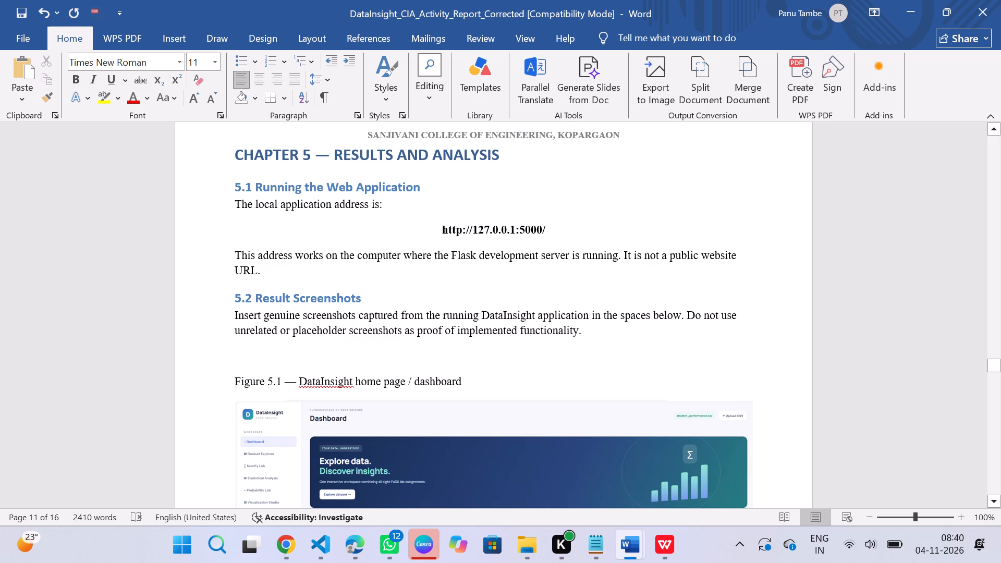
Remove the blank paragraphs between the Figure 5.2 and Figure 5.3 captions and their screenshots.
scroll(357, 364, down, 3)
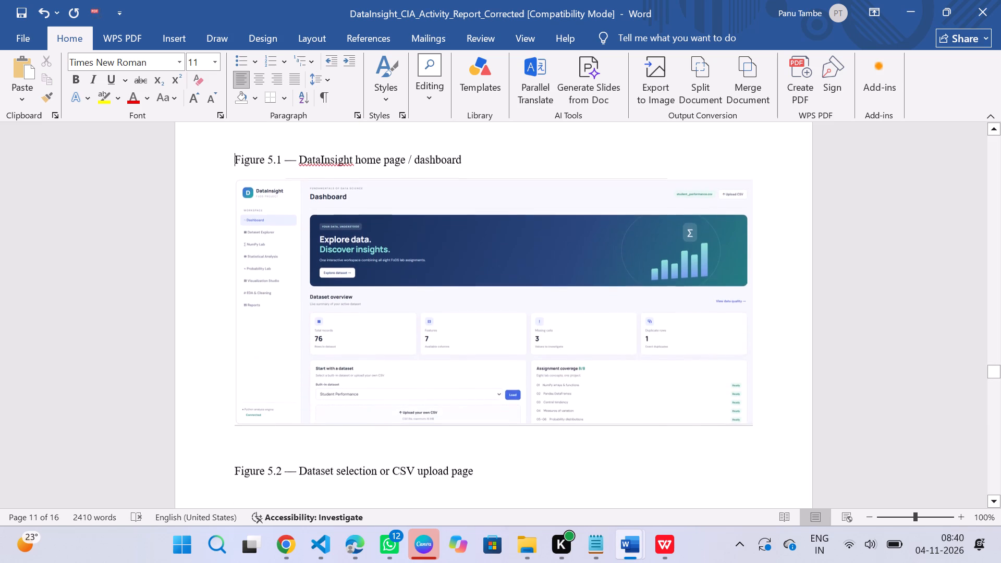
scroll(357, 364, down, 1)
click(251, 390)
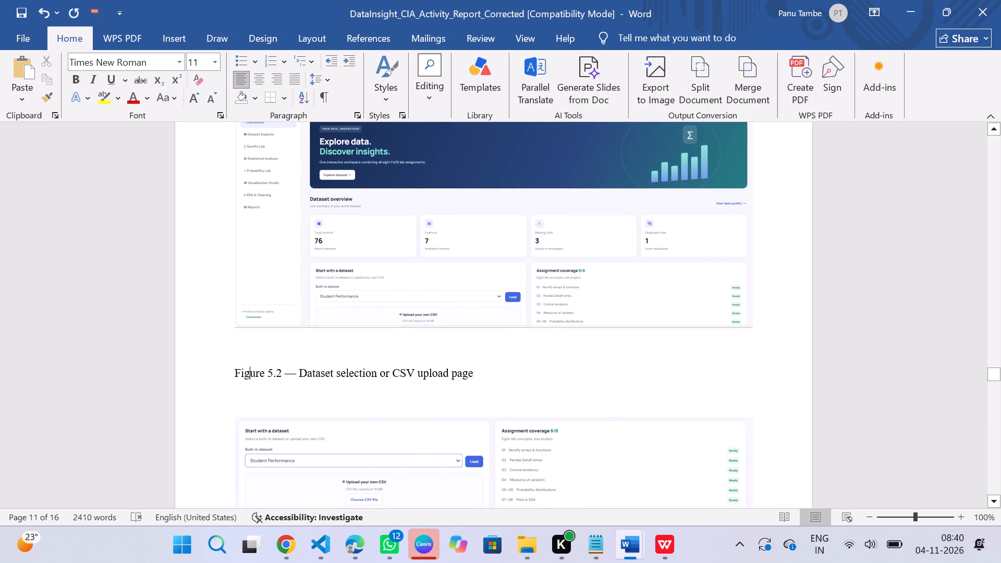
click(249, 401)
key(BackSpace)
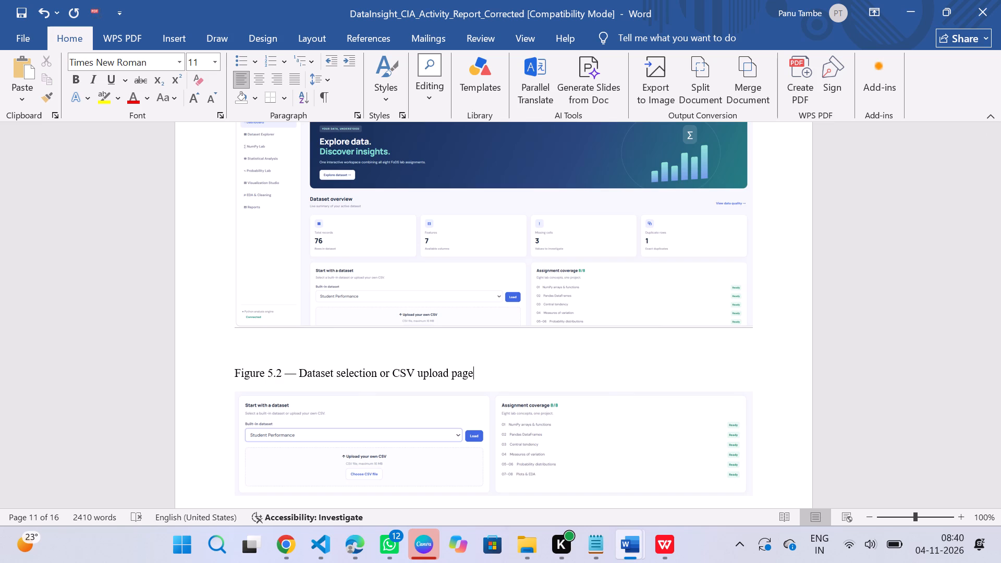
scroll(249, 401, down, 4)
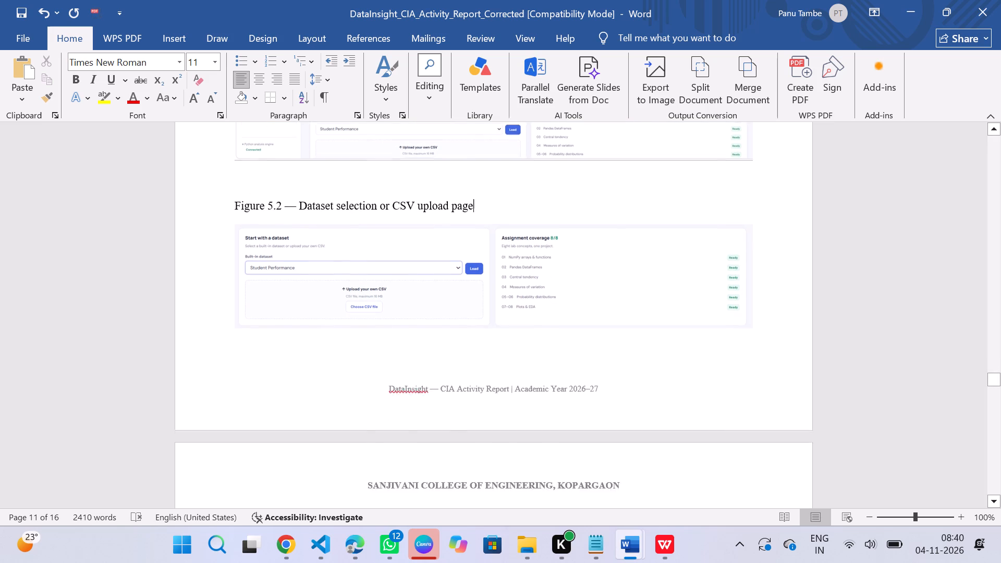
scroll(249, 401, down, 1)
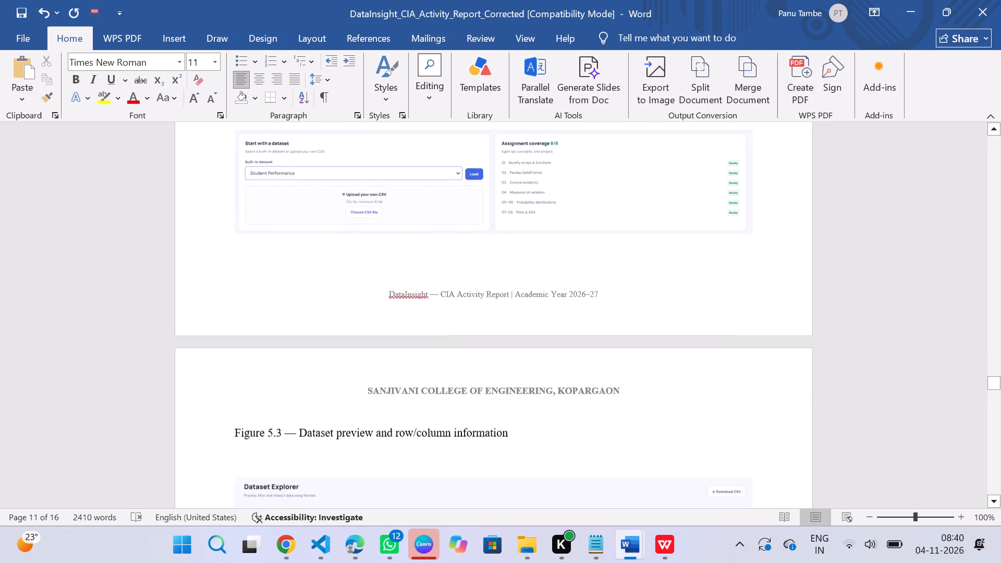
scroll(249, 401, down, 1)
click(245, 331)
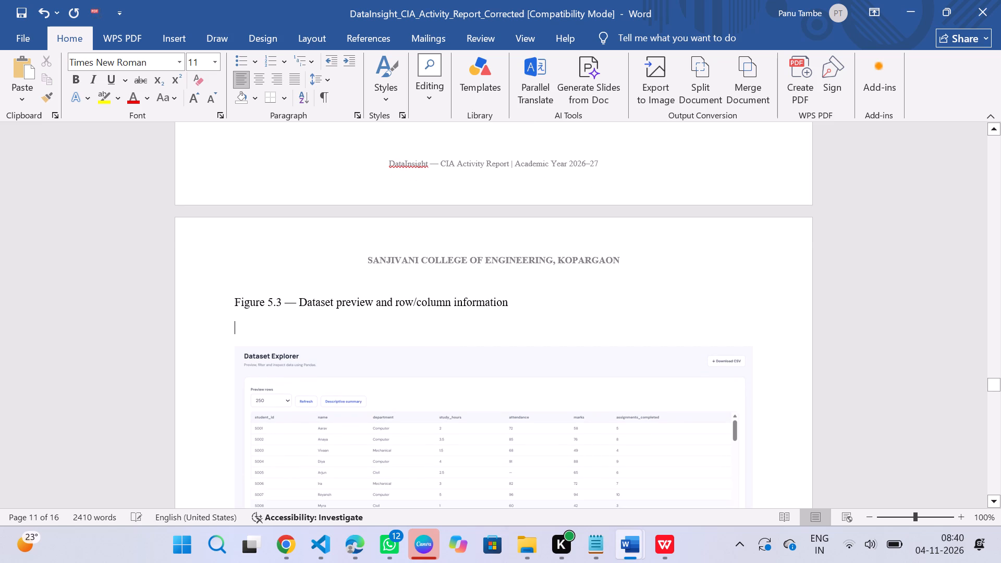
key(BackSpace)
Insert two paragraph breaks before the Figure 5.6 — Histogram or bar-chart visualization caption to separate it from the statistics screenshot.
scroll(245, 331, down, 3)
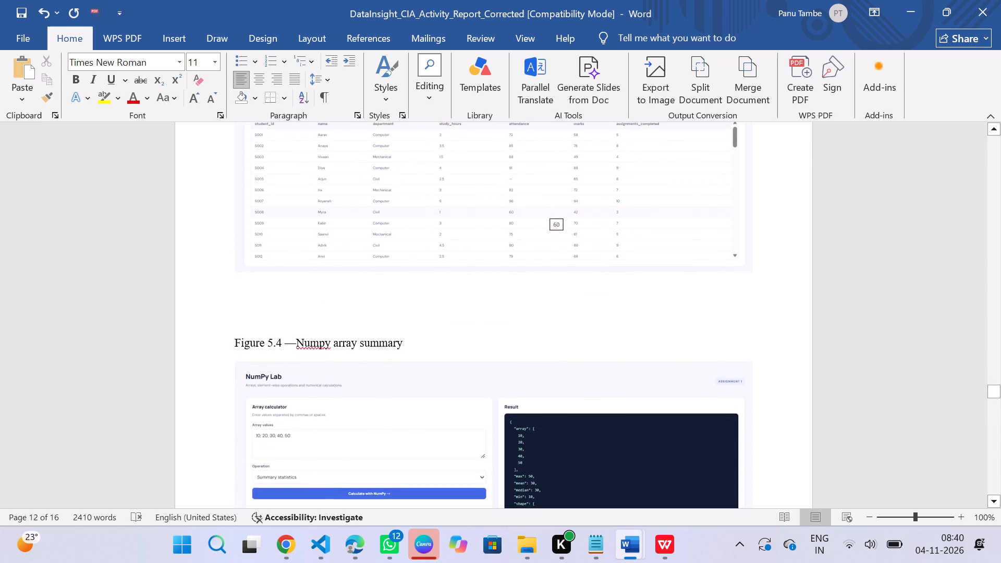
scroll(263, 325, down, 3)
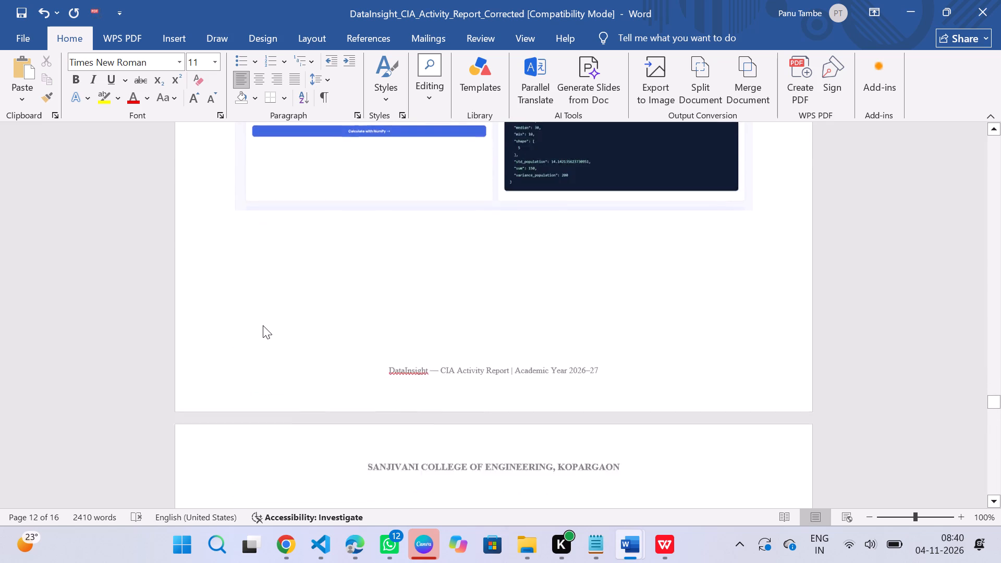
scroll(263, 325, down, 4)
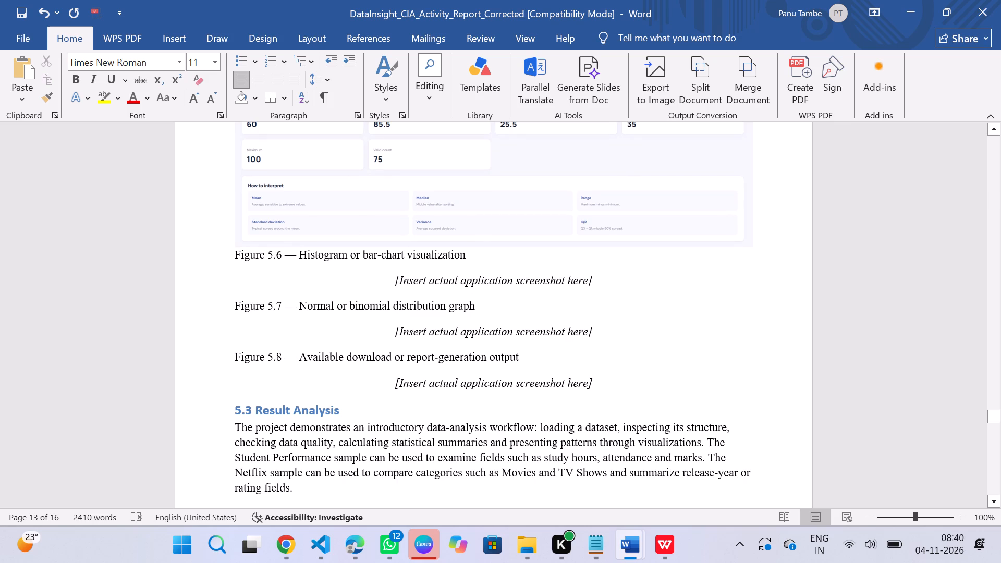
click(234, 254)
key(Return)
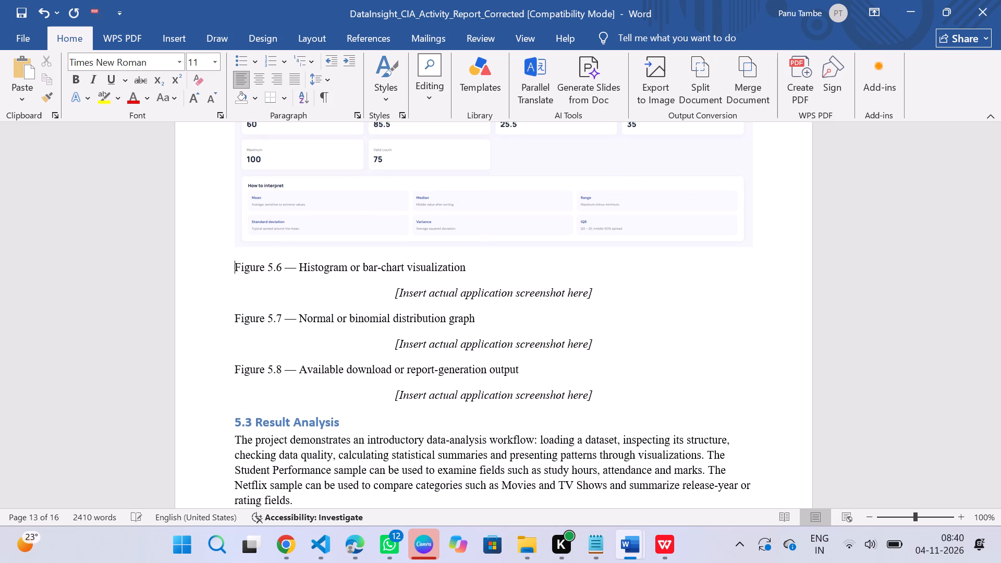
key(Return)
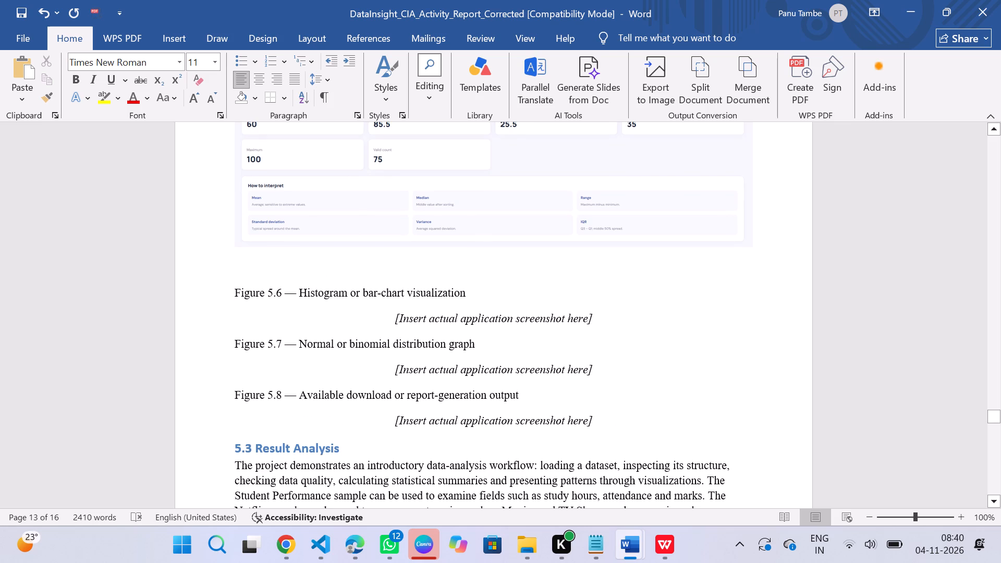
Select the screenshot placeholder text under Figure 5.6 — Histogram or bar-chart visualization.
drag(399, 319, 612, 322)
click(612, 322)
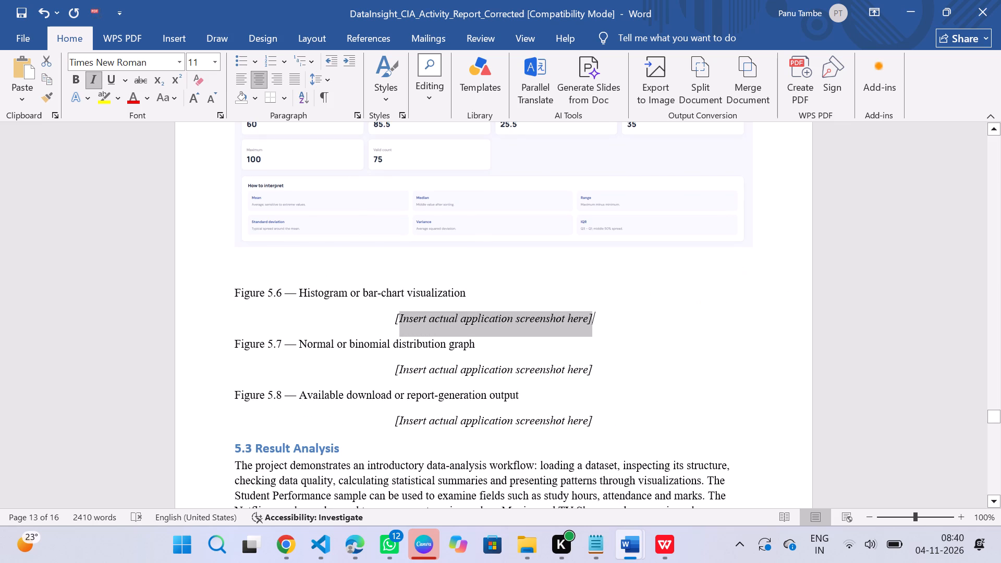
drag(612, 322, 390, 329)
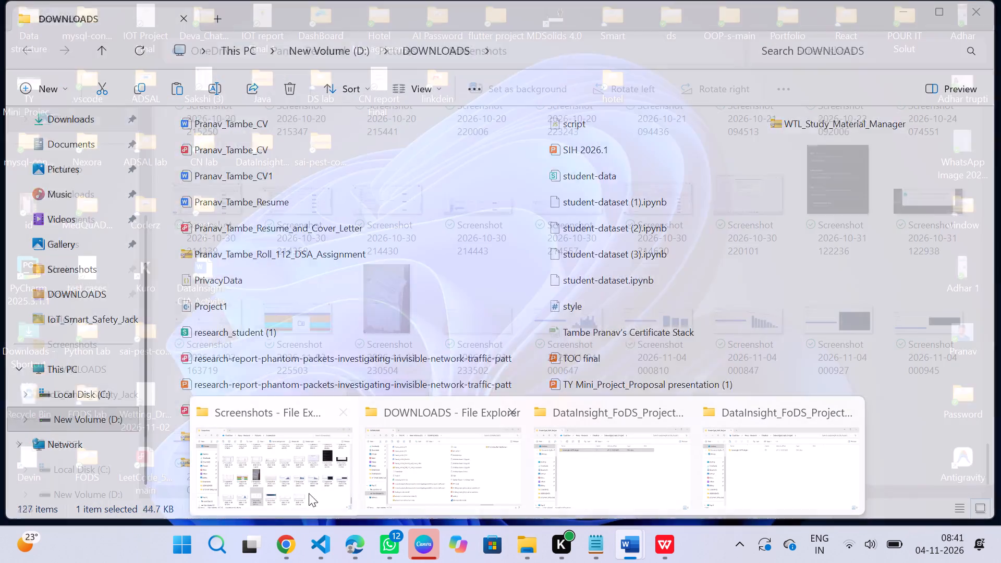
Switch to DataInsight in Edge and generate a Histogram of assignments_completed in Visualization Studio.
click(299, 491)
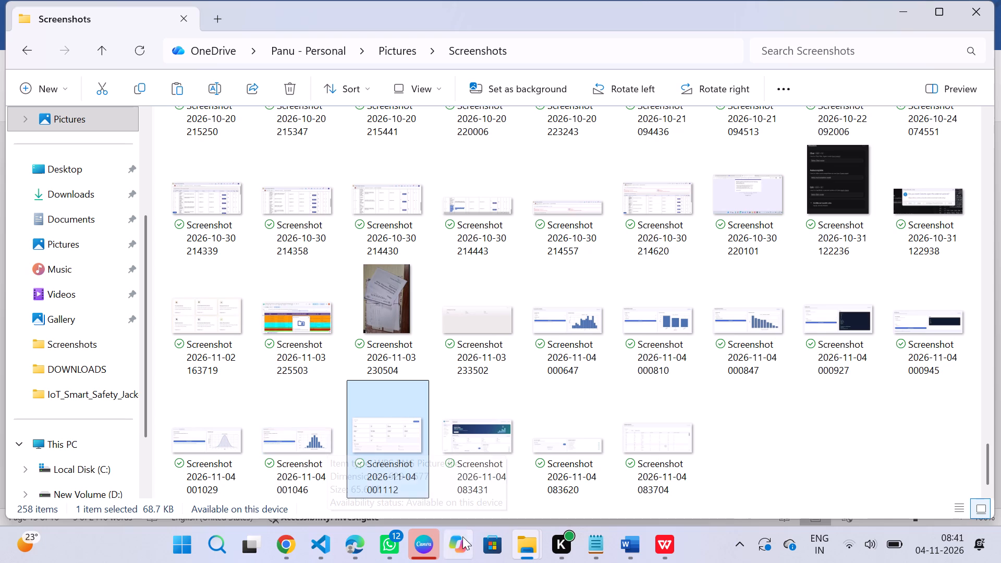
click(352, 543)
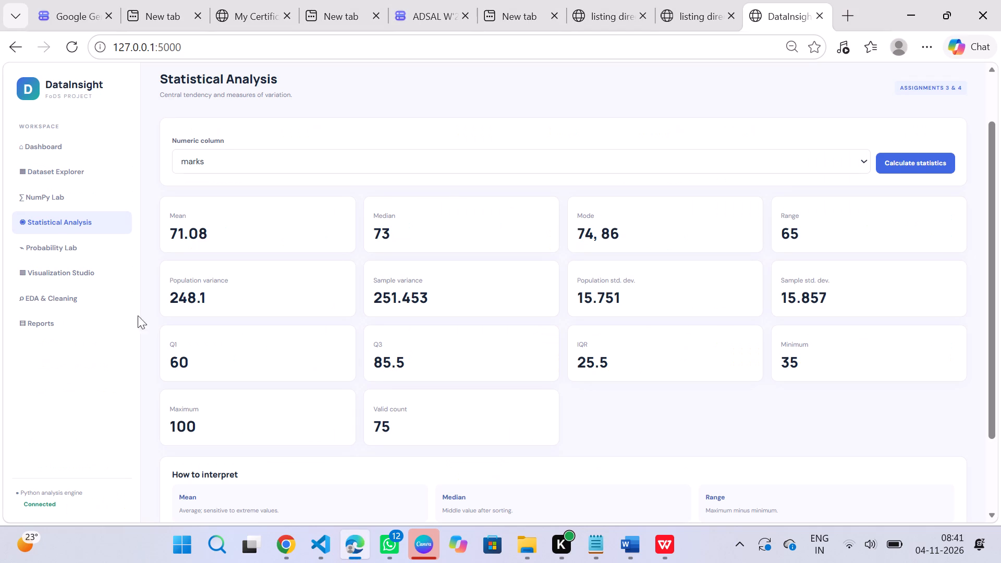
click(30, 254)
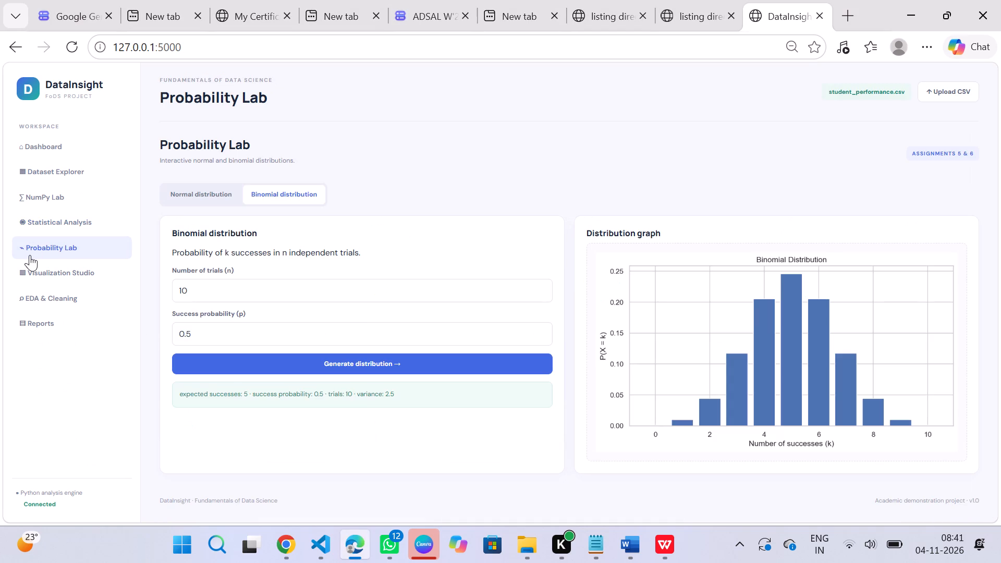
click(30, 255)
click(40, 274)
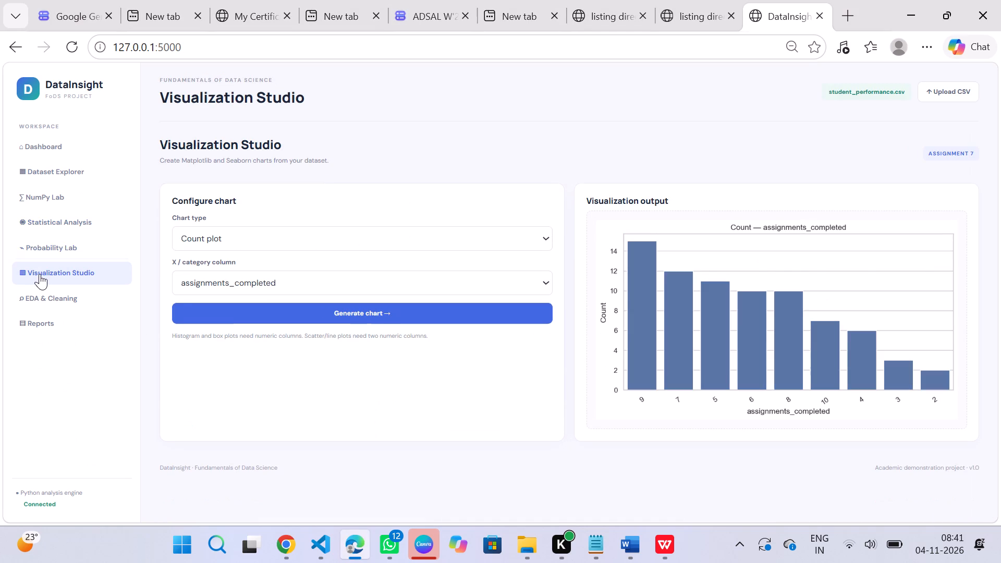
click(352, 232)
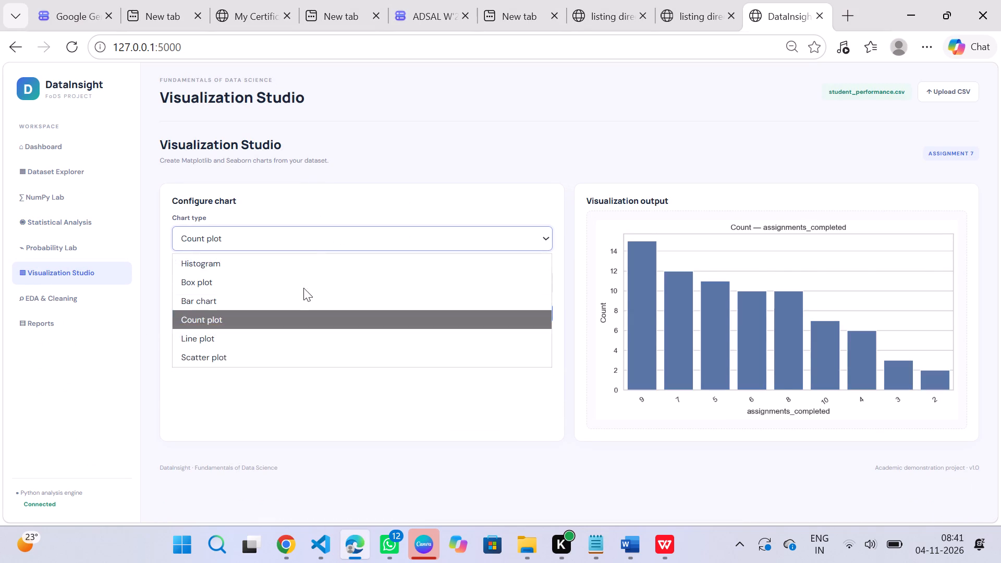
click(274, 268)
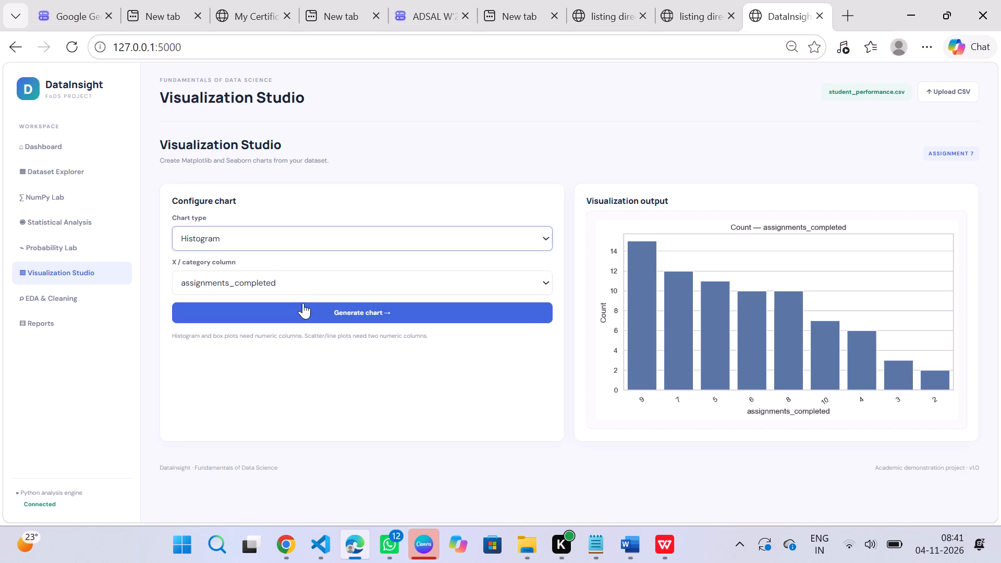
click(301, 305)
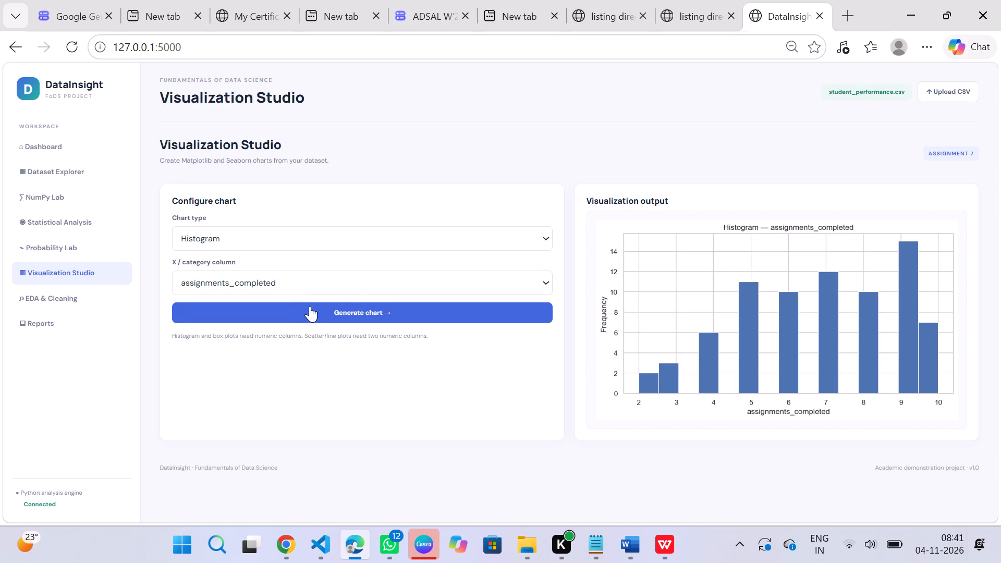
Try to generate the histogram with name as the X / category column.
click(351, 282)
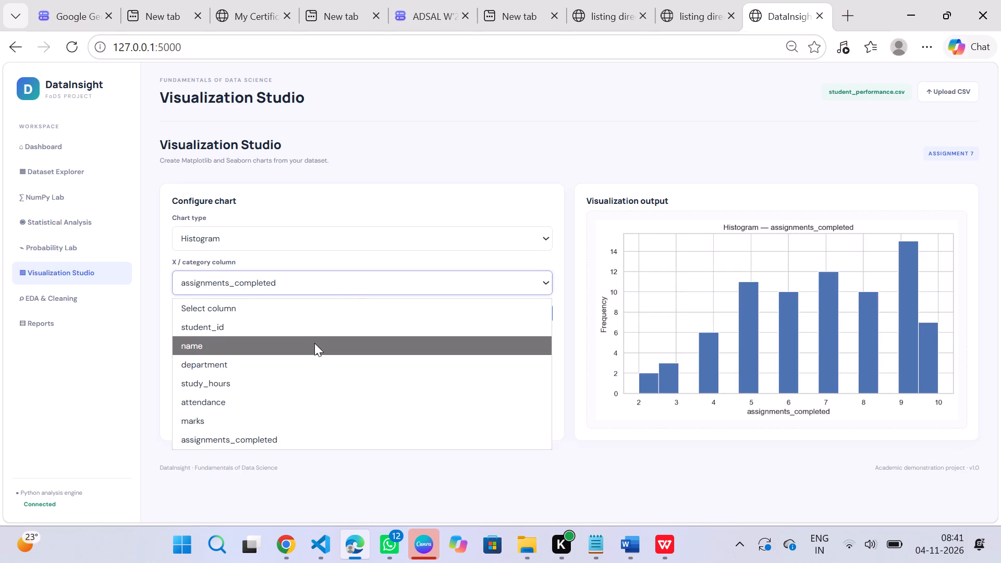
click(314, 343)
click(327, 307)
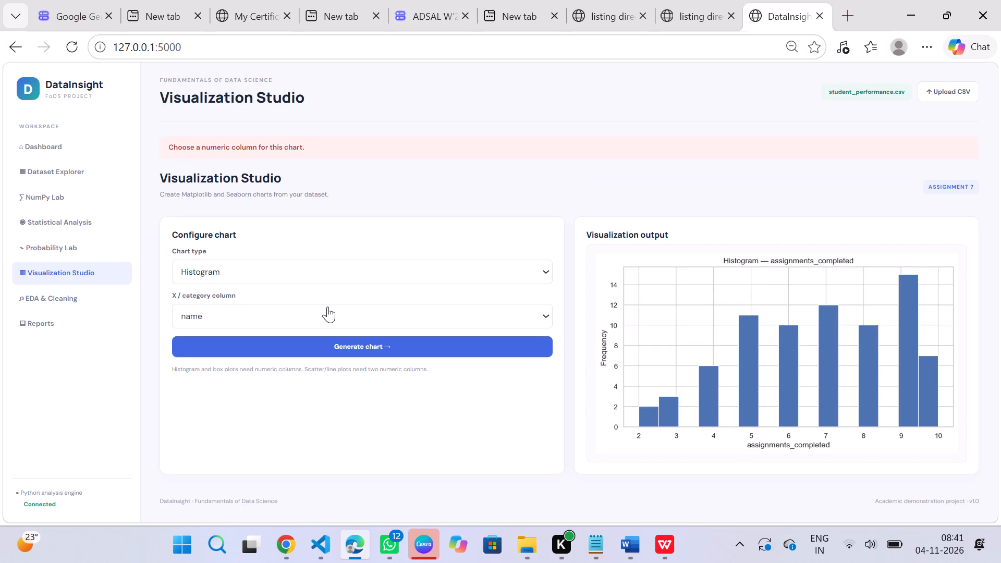
Generate the Visualization Studio histogram with marks as the X / category column.
drag(315, 313, 245, 449)
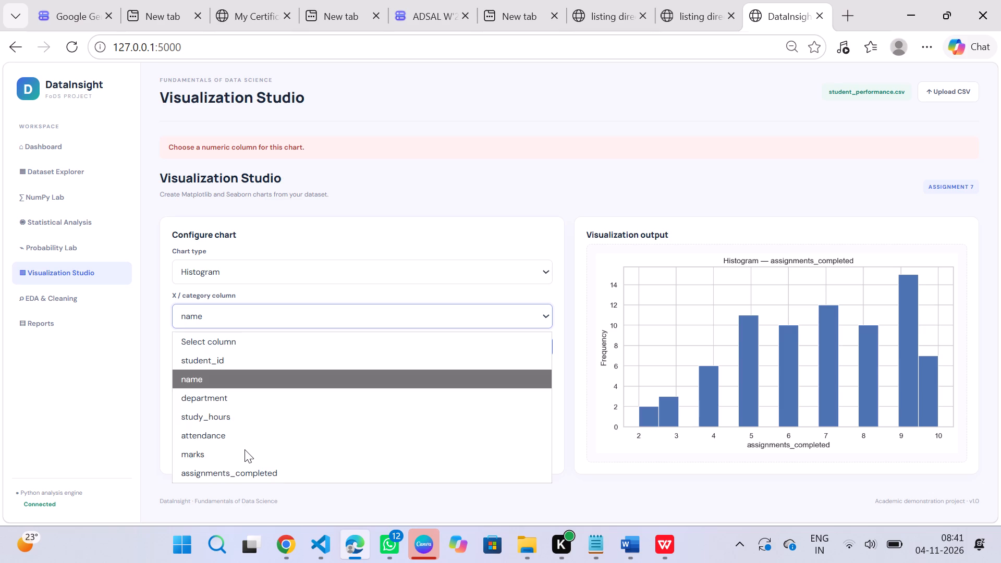
click(245, 449)
click(260, 351)
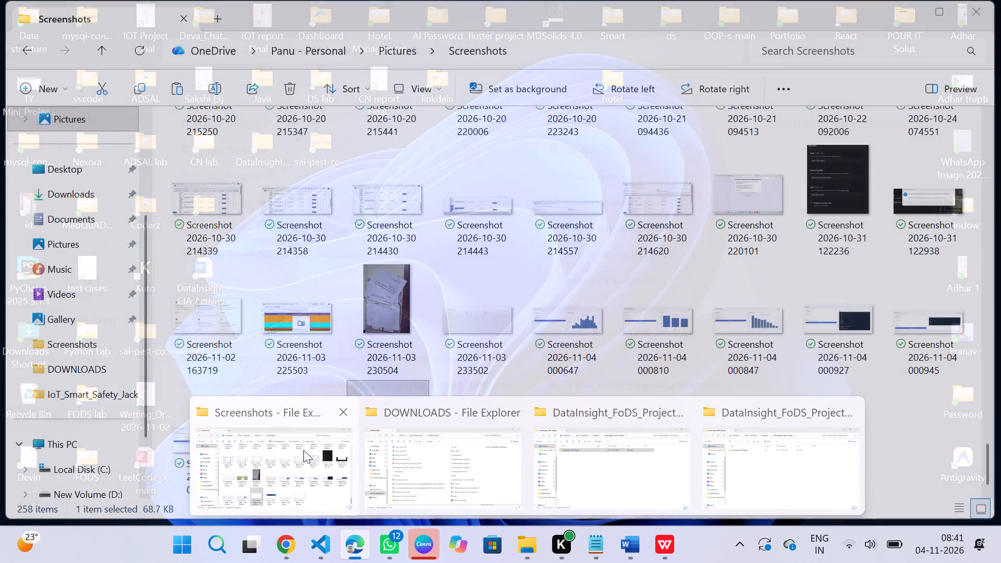
click(303, 450)
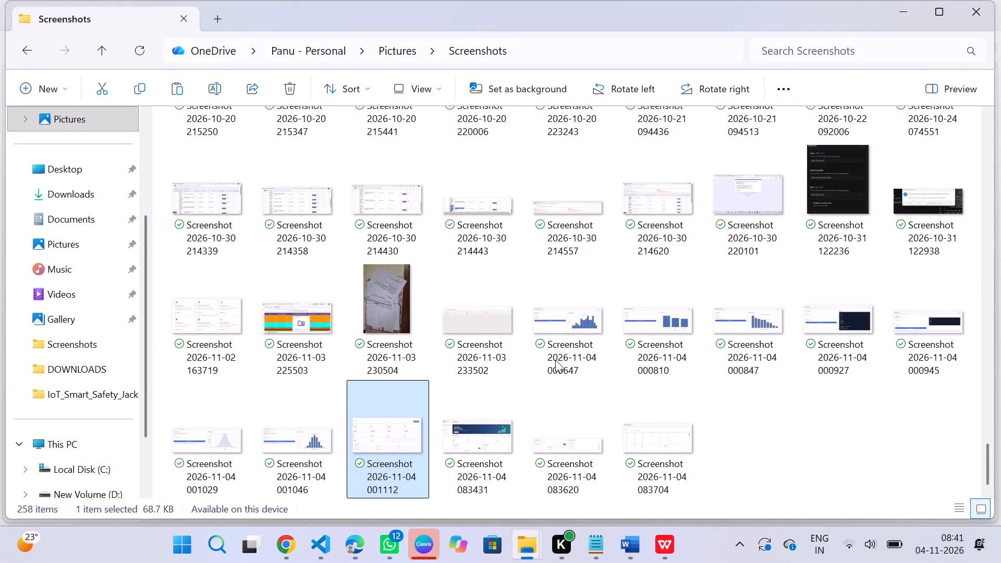
click(555, 360)
right_click(555, 360)
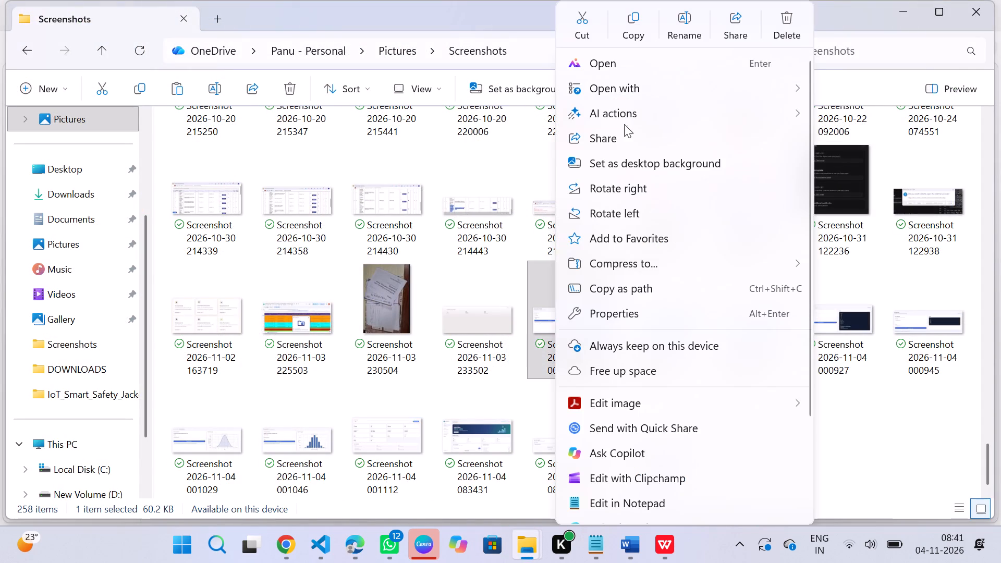
click(635, 24)
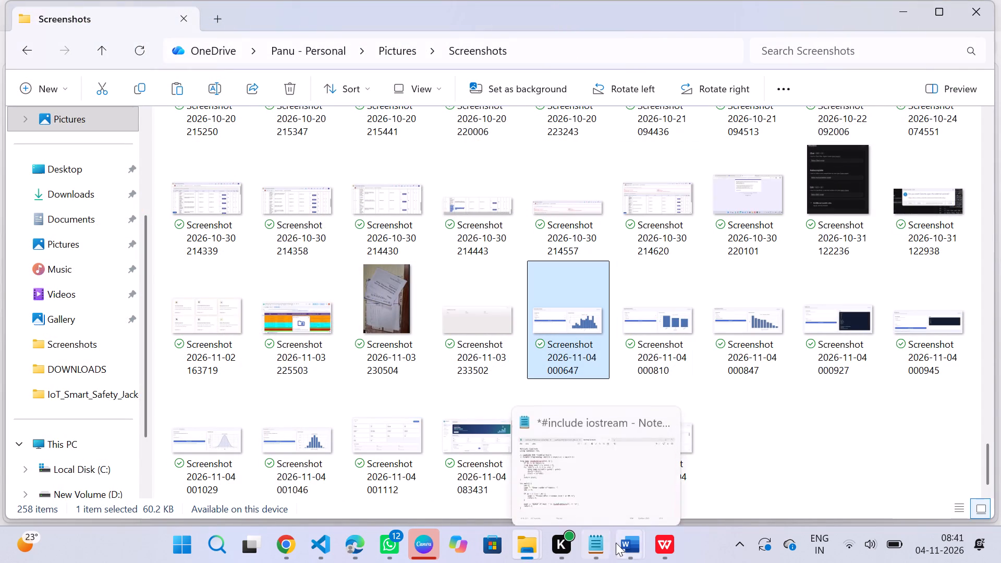
click(616, 543)
click(671, 496)
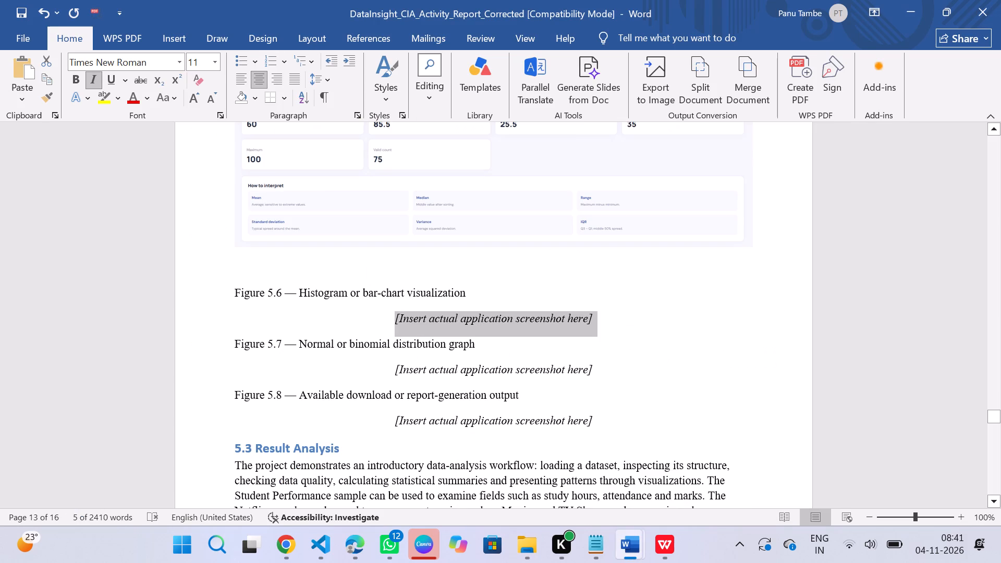
key(ctrl+v)
click(419, 330)
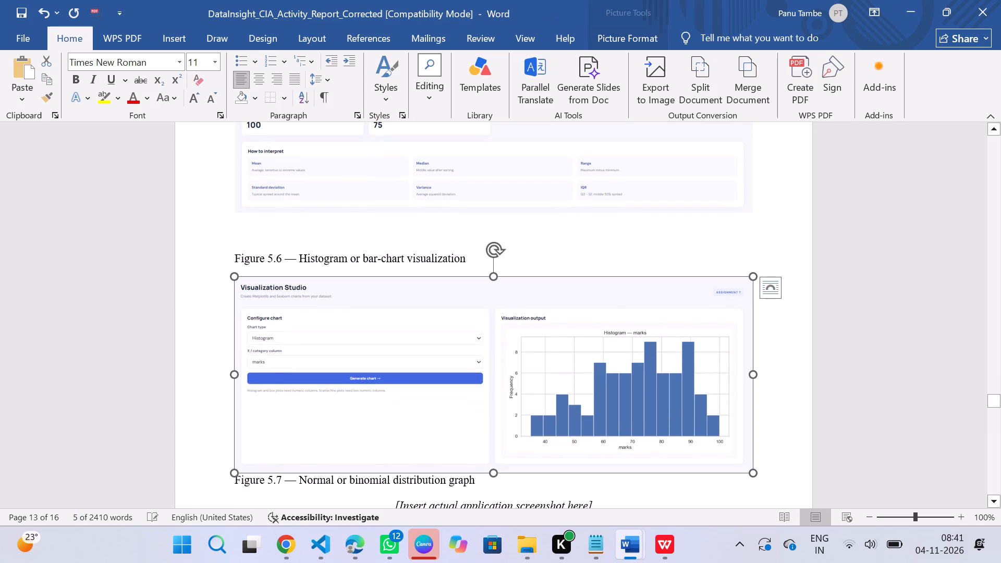
Insert five paragraph breaks before the Figure 5.7 — Normal or binomial distribution graph caption to move it onto the next page.
scroll(419, 315, down, 1)
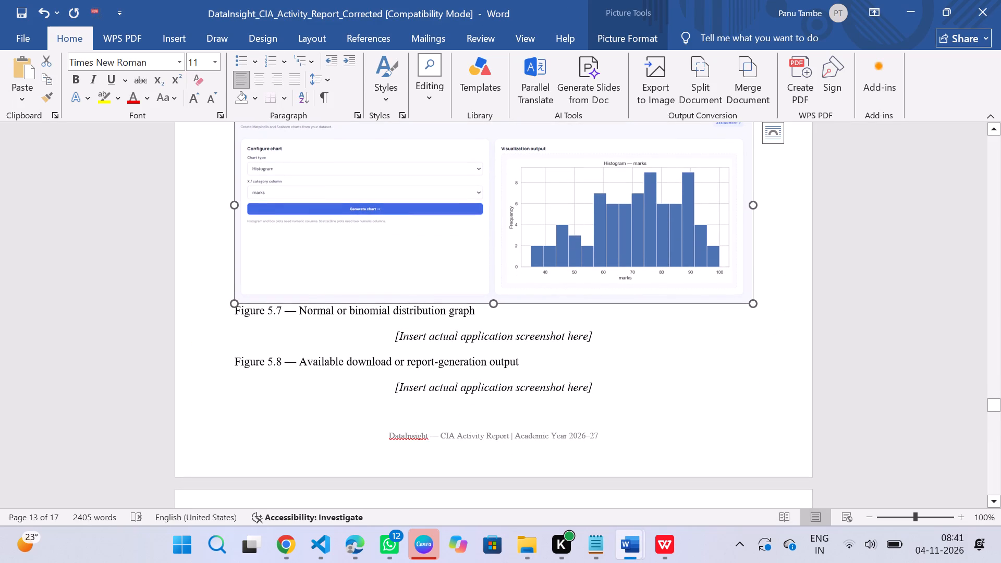
click(238, 308)
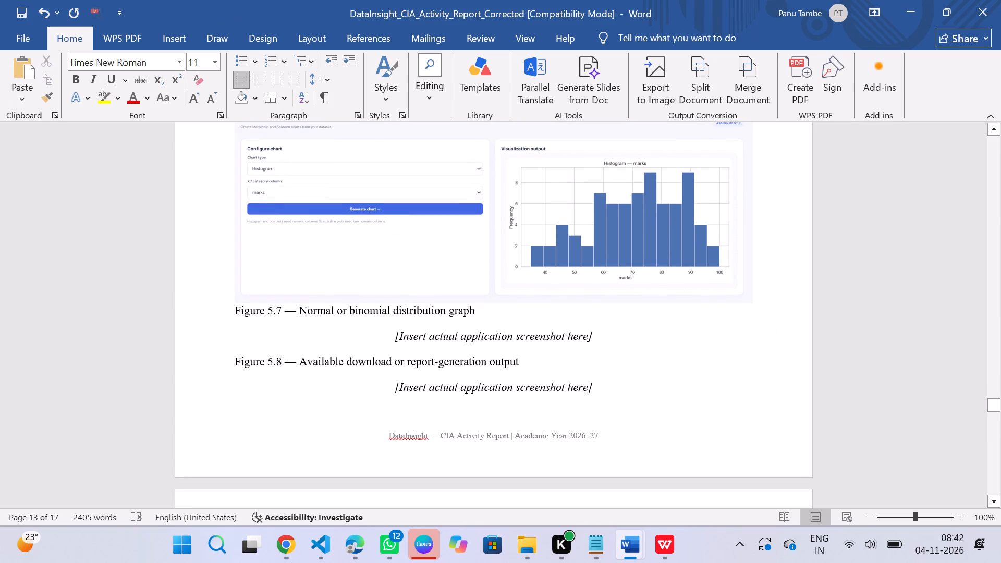
key(Left)
key(Return)
key(Return)
key(Return)
key(Return)
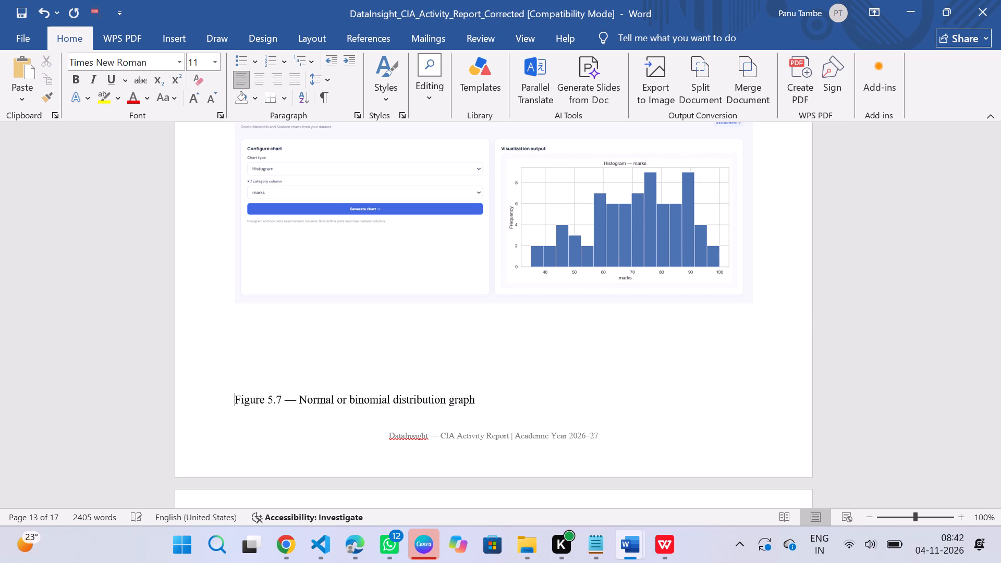
key(Return)
scroll(238, 308, down, 2)
scroll(356, 225, up, 1)
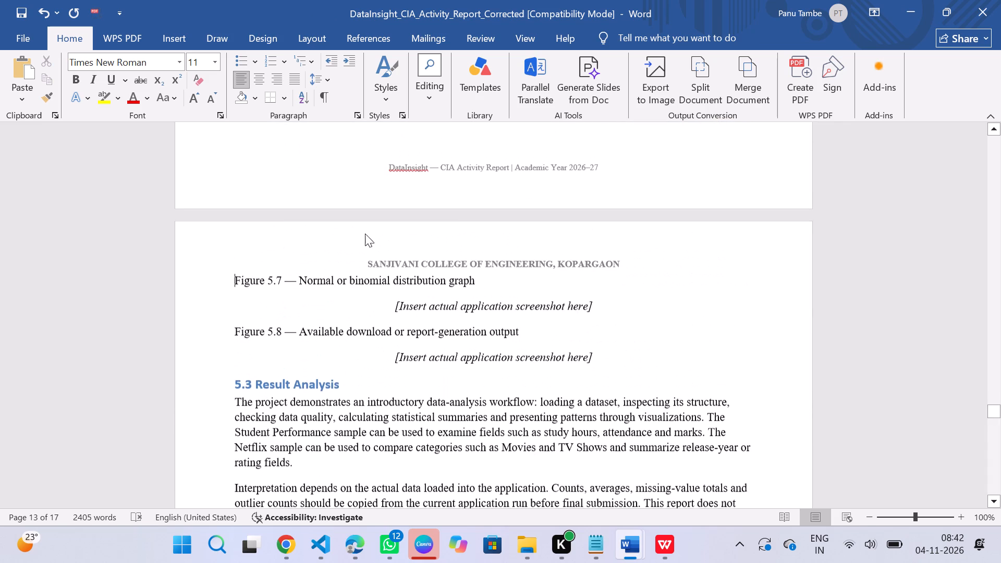
drag(396, 306, 619, 312)
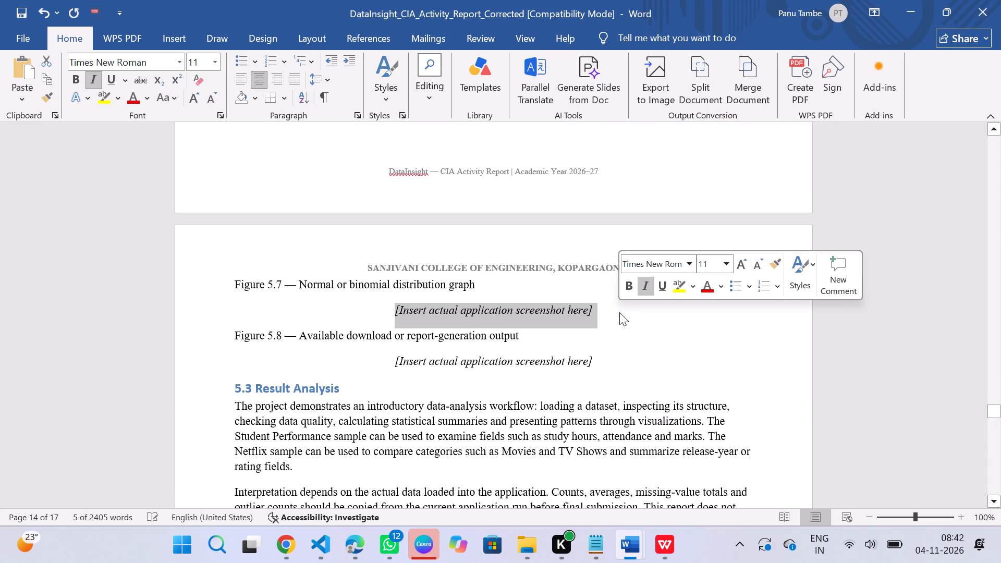
click(533, 545)
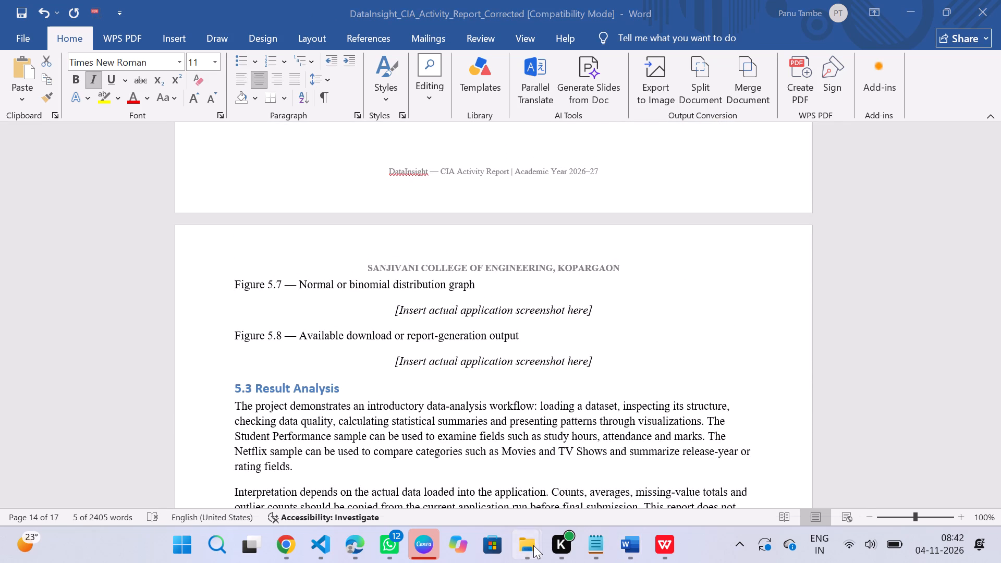
click(324, 461)
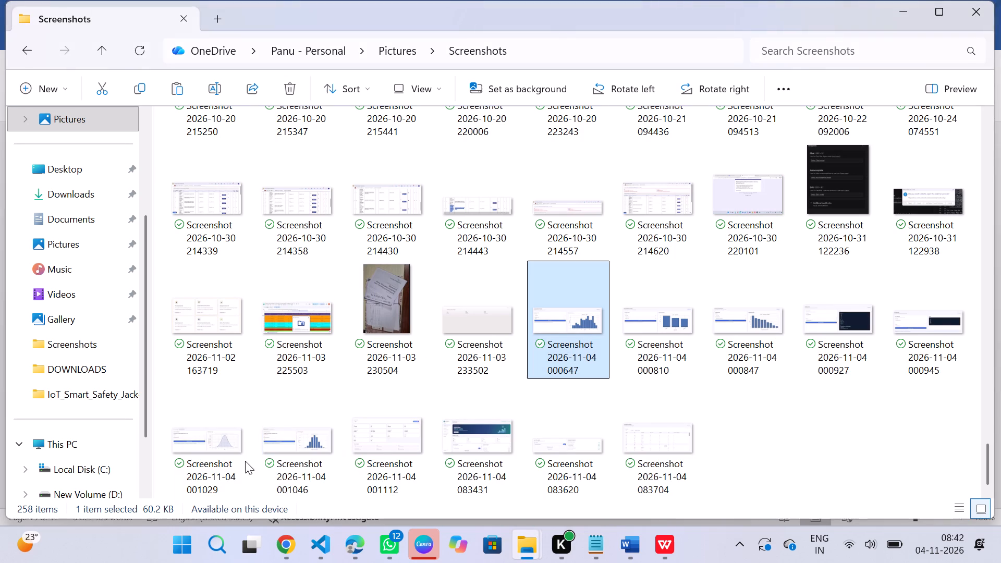
click(222, 452)
right_click(222, 452)
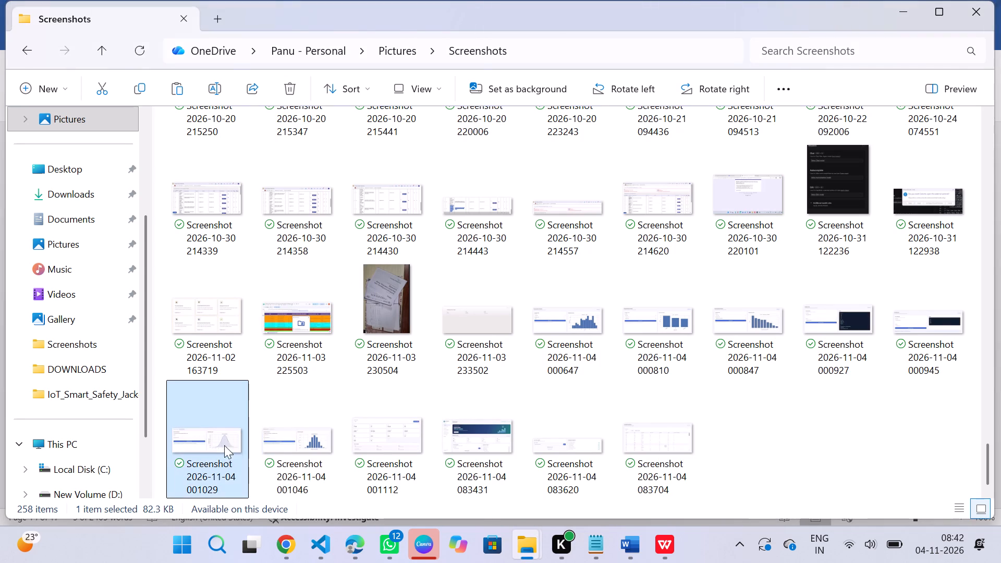
click(308, 18)
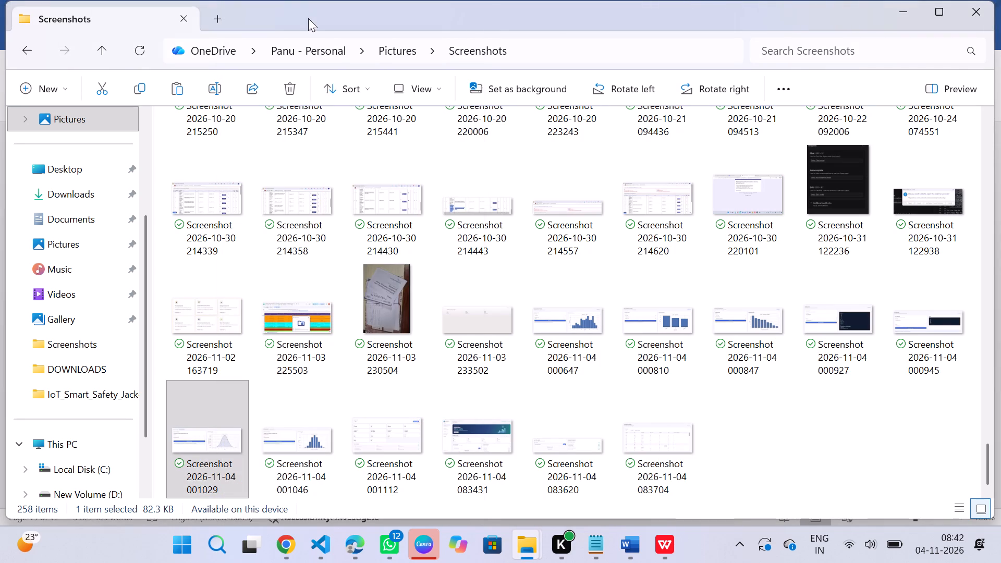
click(637, 539)
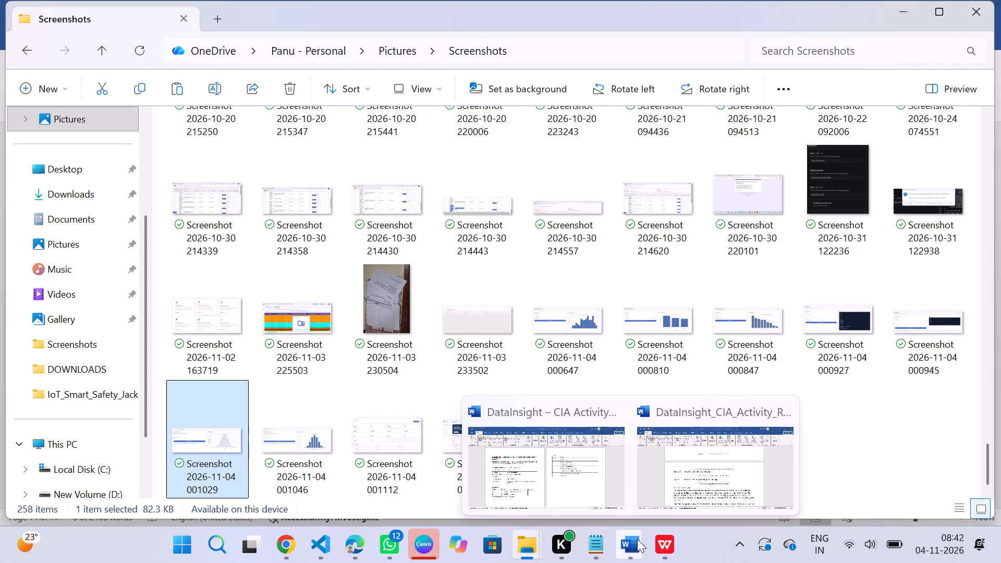
click(683, 480)
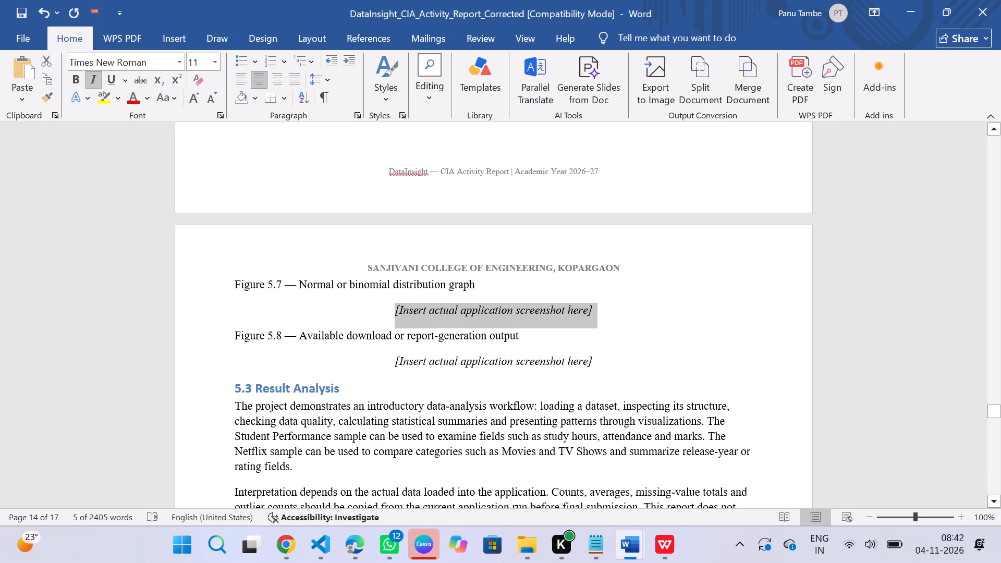
key(ctrl+v)
click(457, 359)
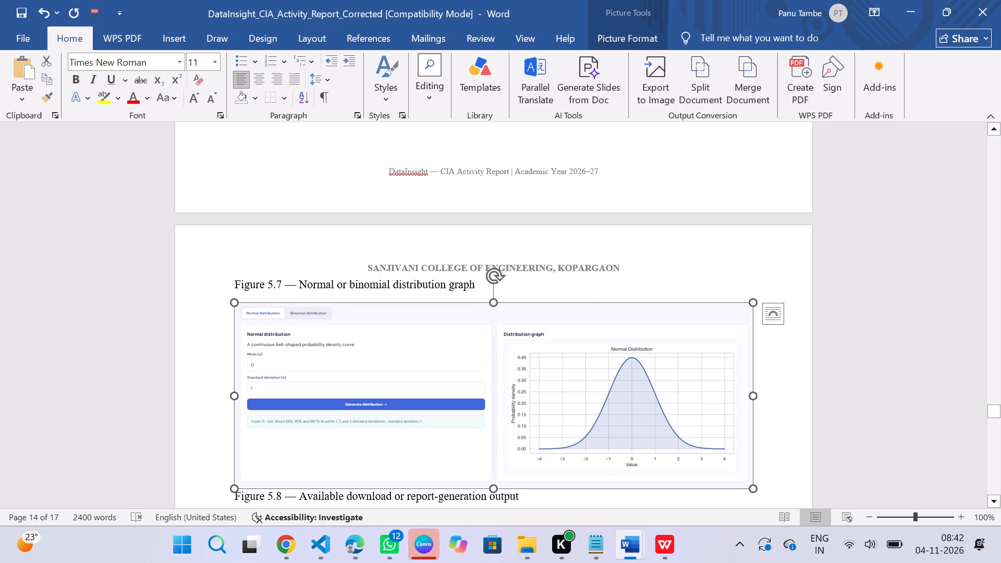
click(503, 287)
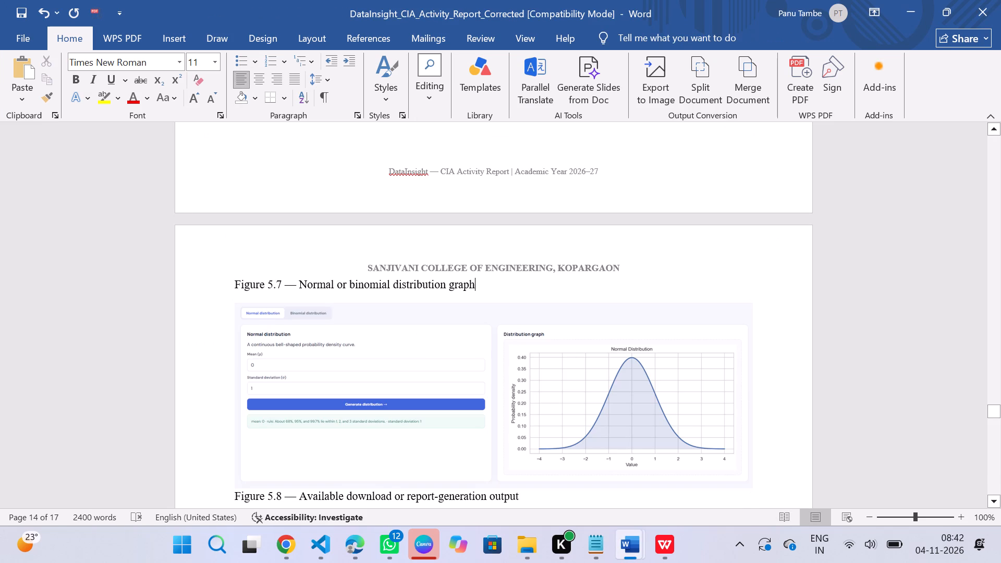
key(Return)
key(Return)
key(Up)
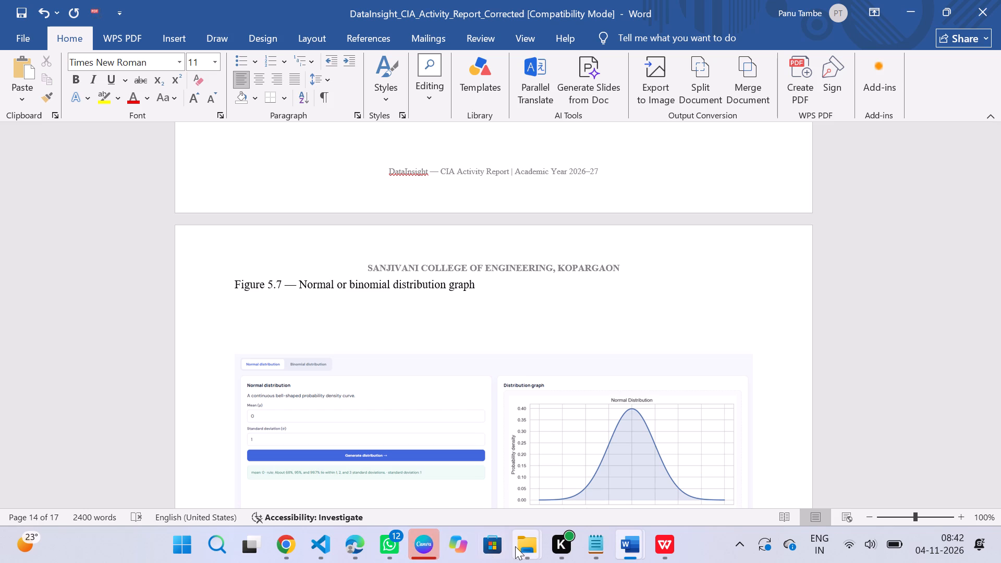
click(289, 443)
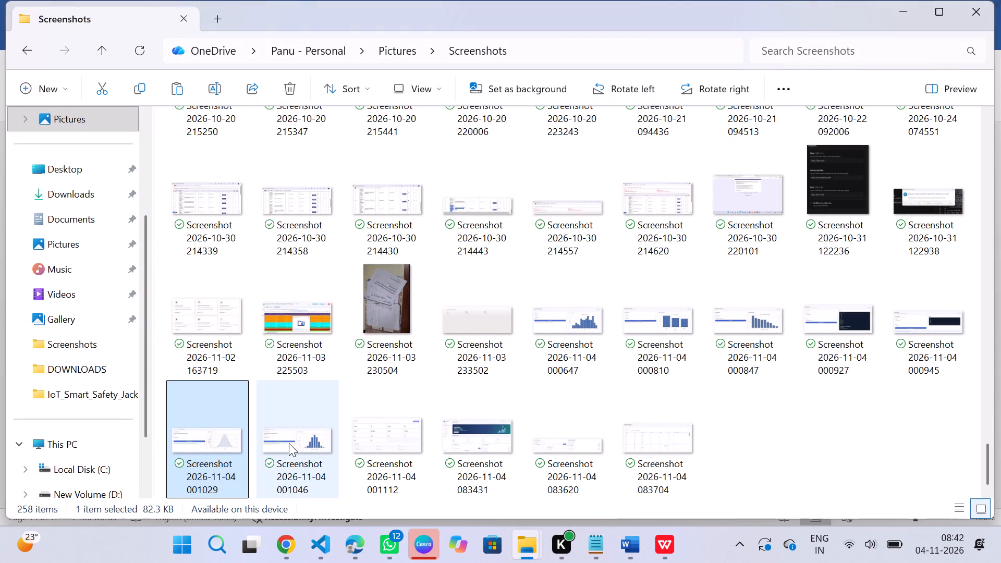
click(298, 446)
right_click(298, 446)
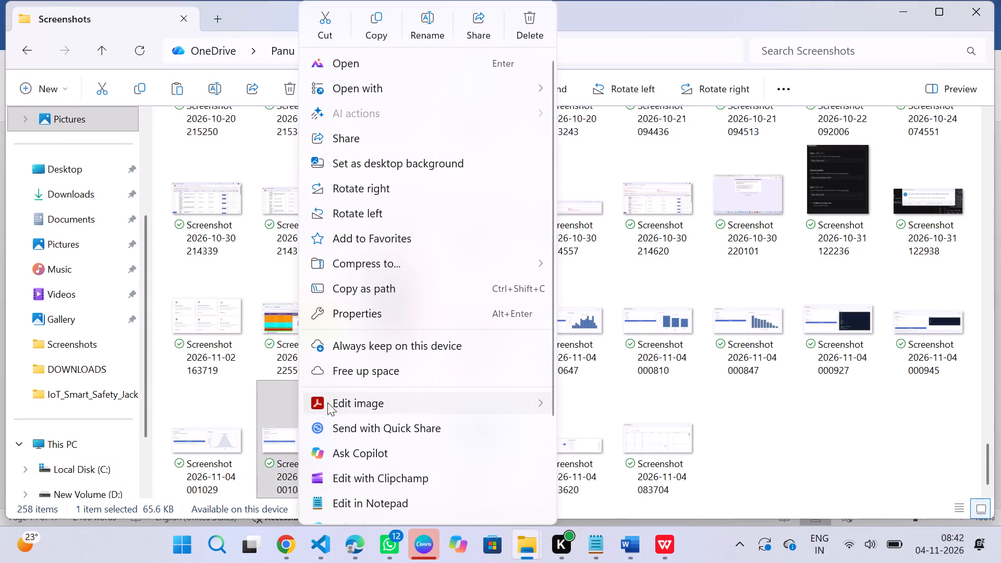
click(371, 13)
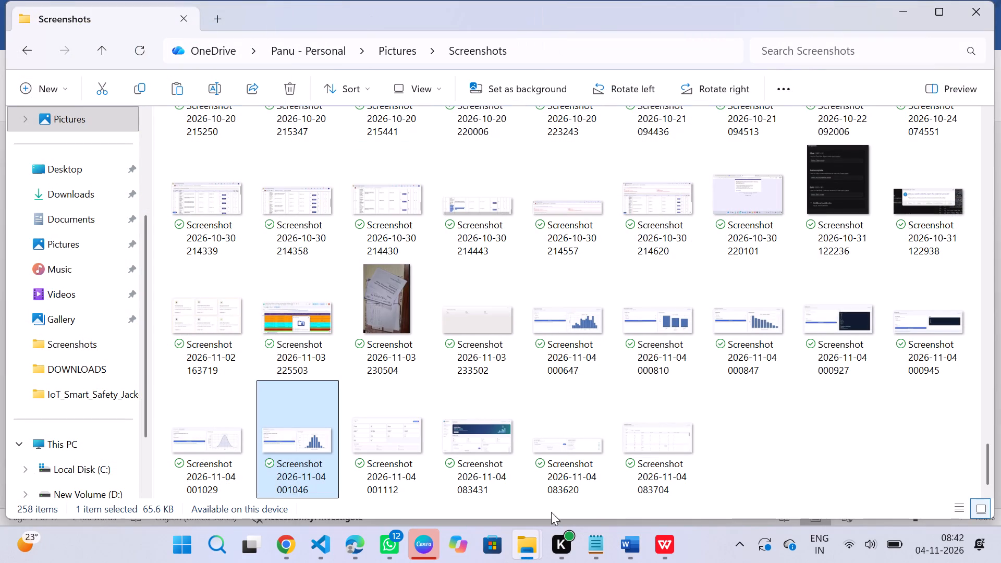
click(701, 477)
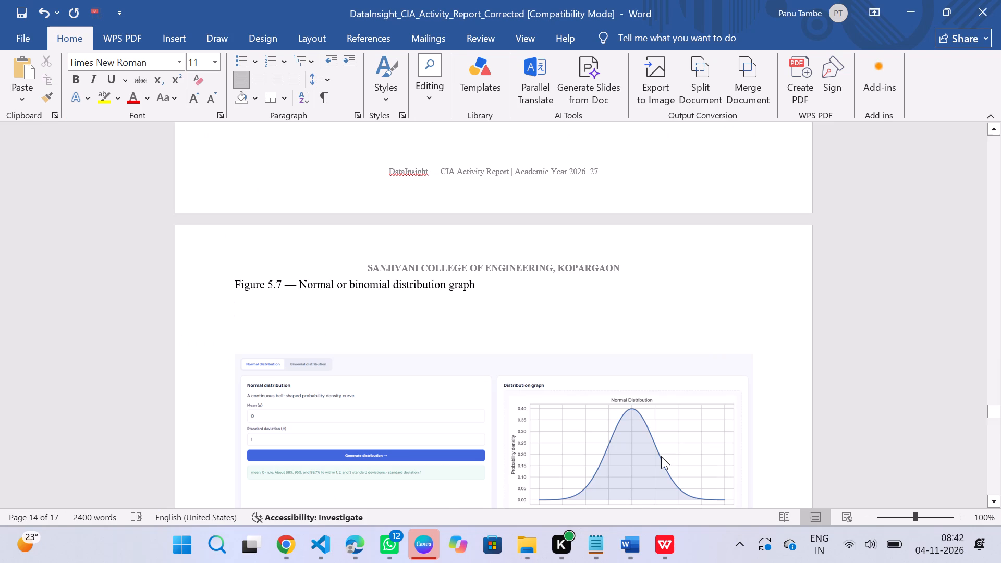
key(ctrl+v)
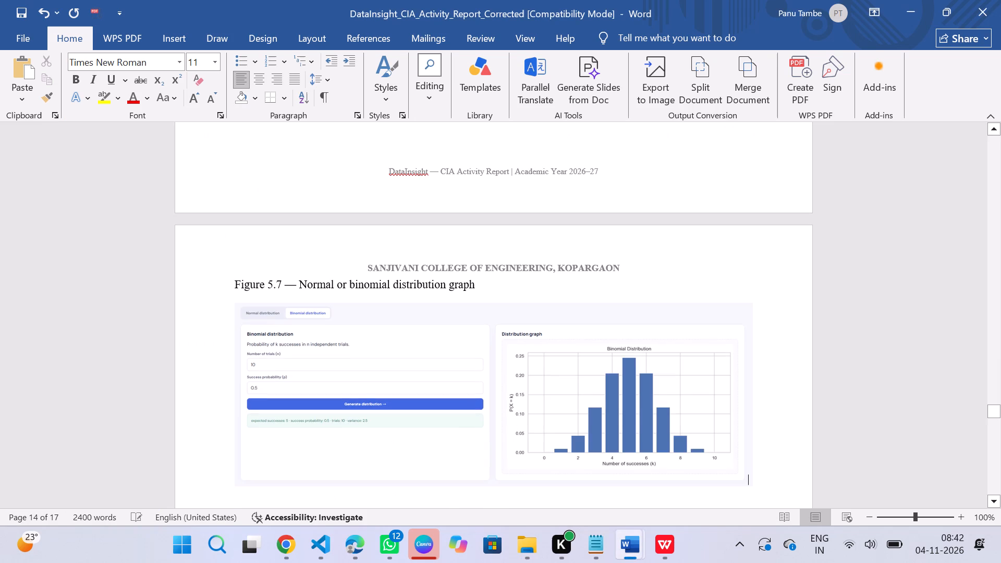
scroll(310, 347, down, 2)
scroll(310, 347, up, 1)
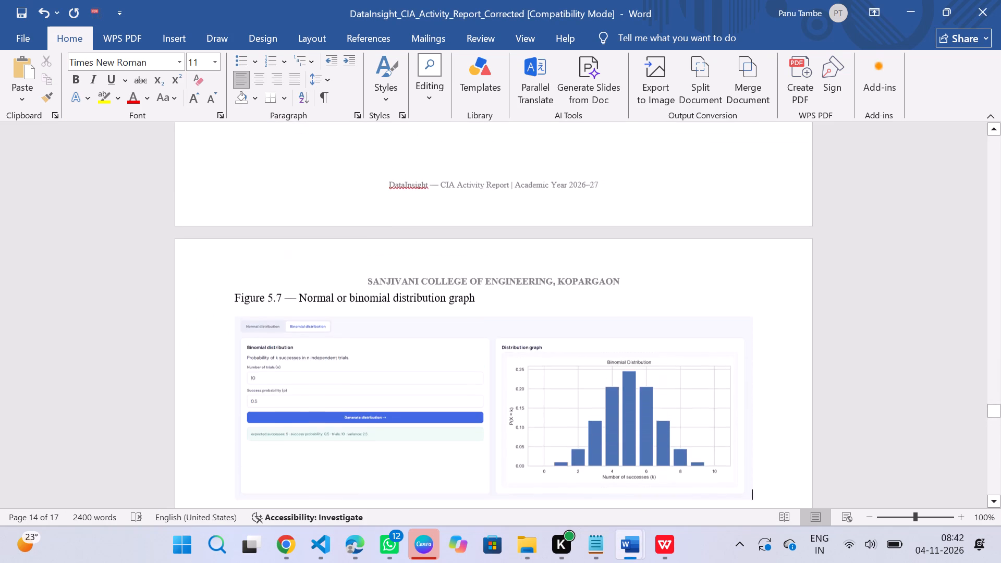
Select the screenshot placeholder text under Figure 5.8 — Available download or report-generation output.
scroll(310, 347, down, 2)
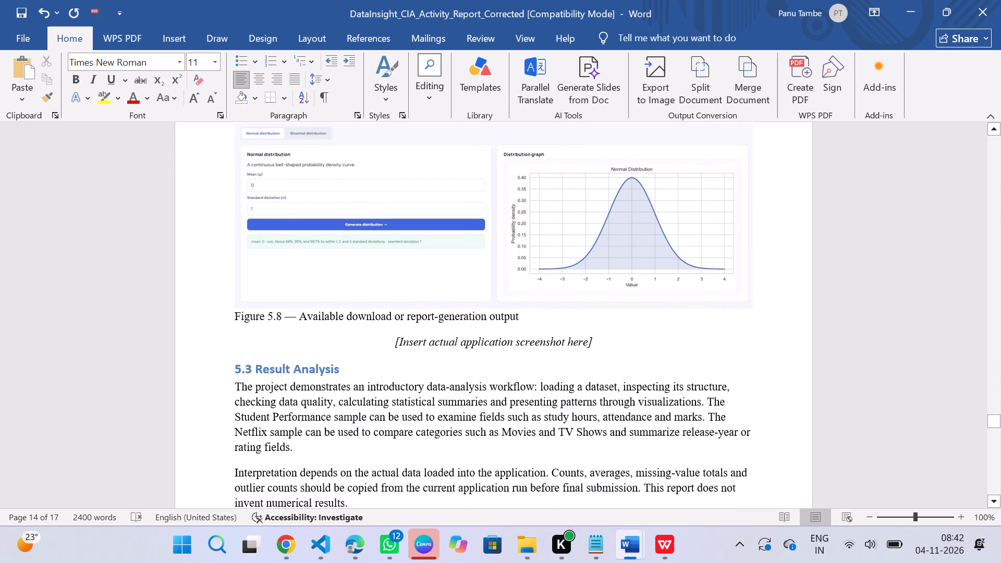
drag(393, 337, 588, 348)
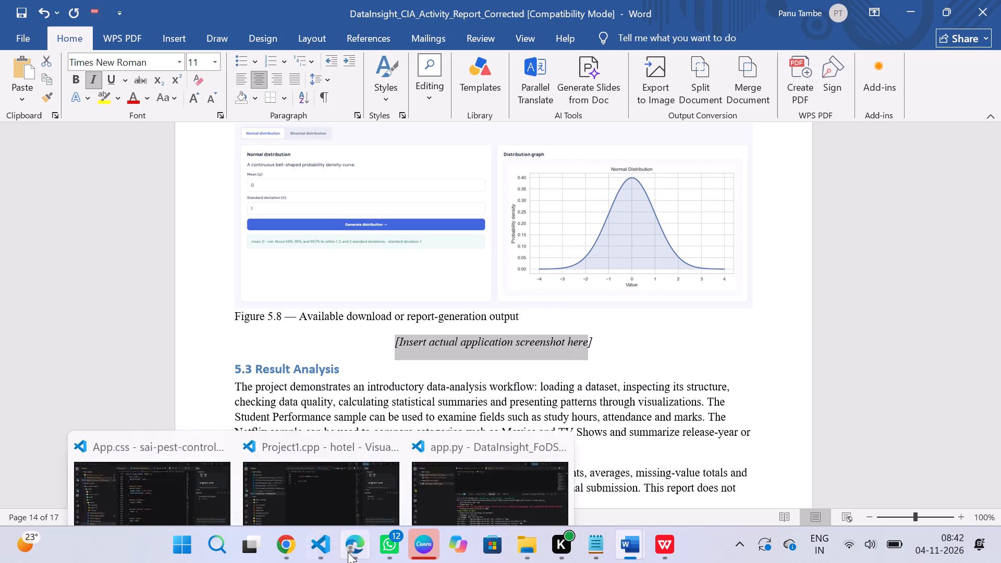
Switch to DataInsight in Edge and open the Reports page.
click(346, 553)
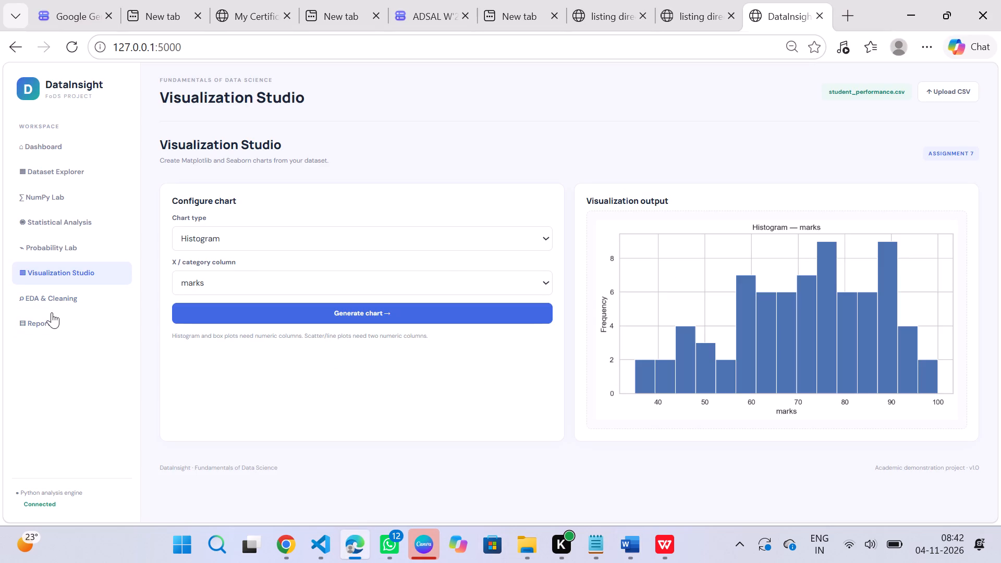
click(52, 312)
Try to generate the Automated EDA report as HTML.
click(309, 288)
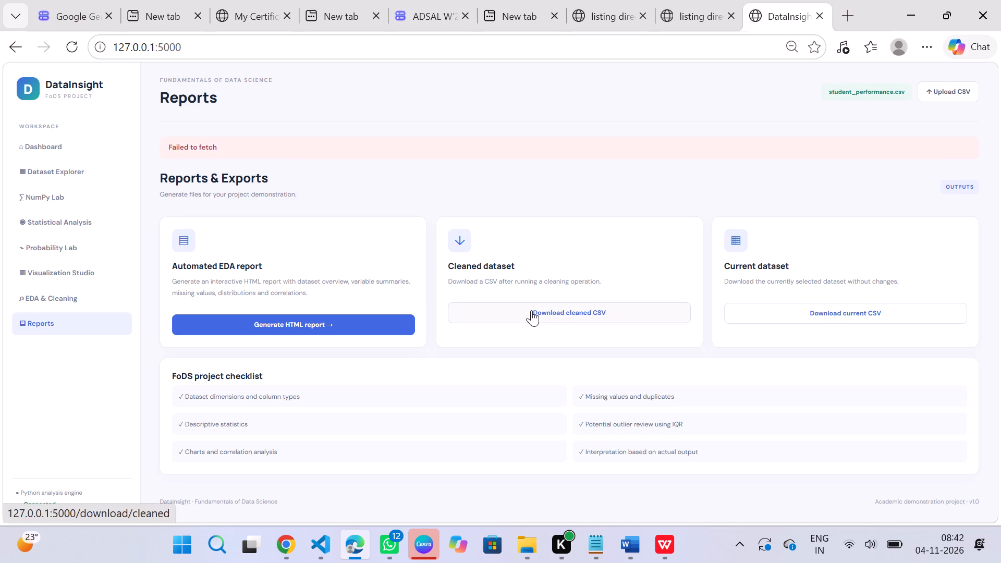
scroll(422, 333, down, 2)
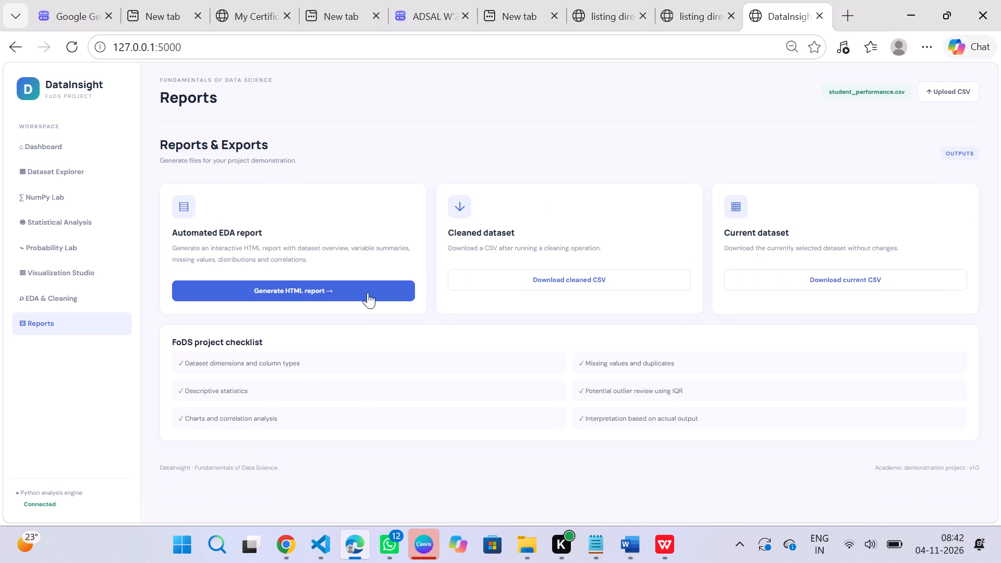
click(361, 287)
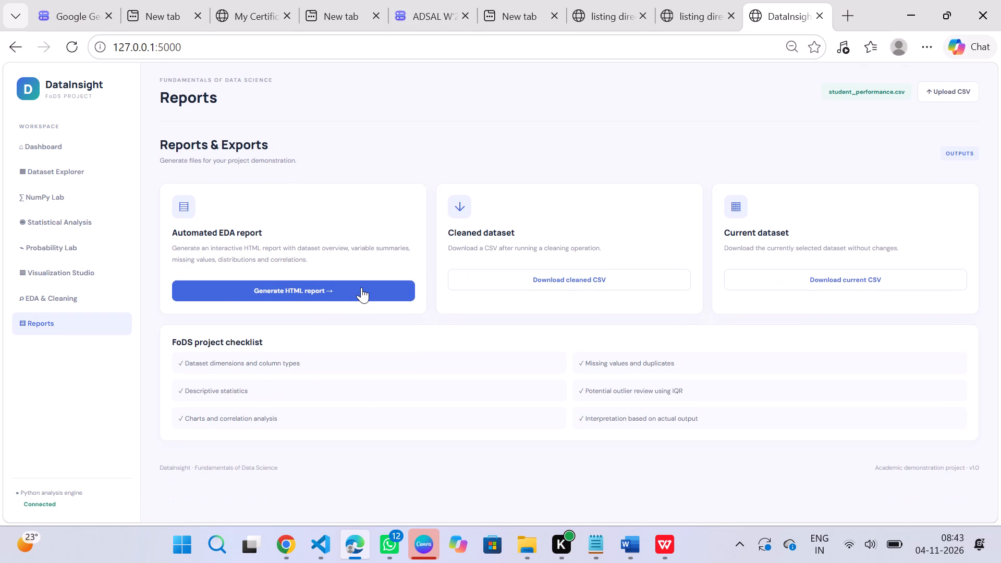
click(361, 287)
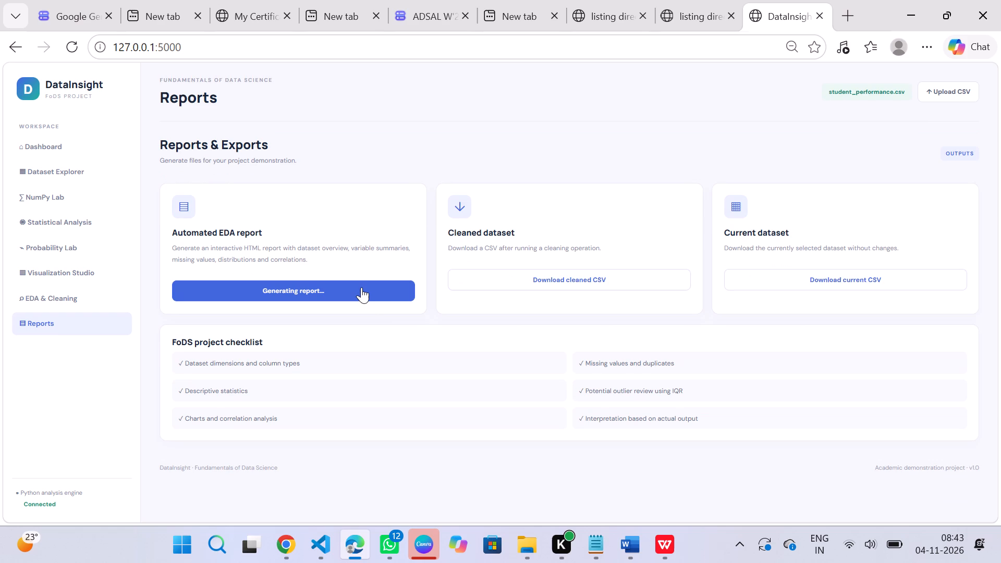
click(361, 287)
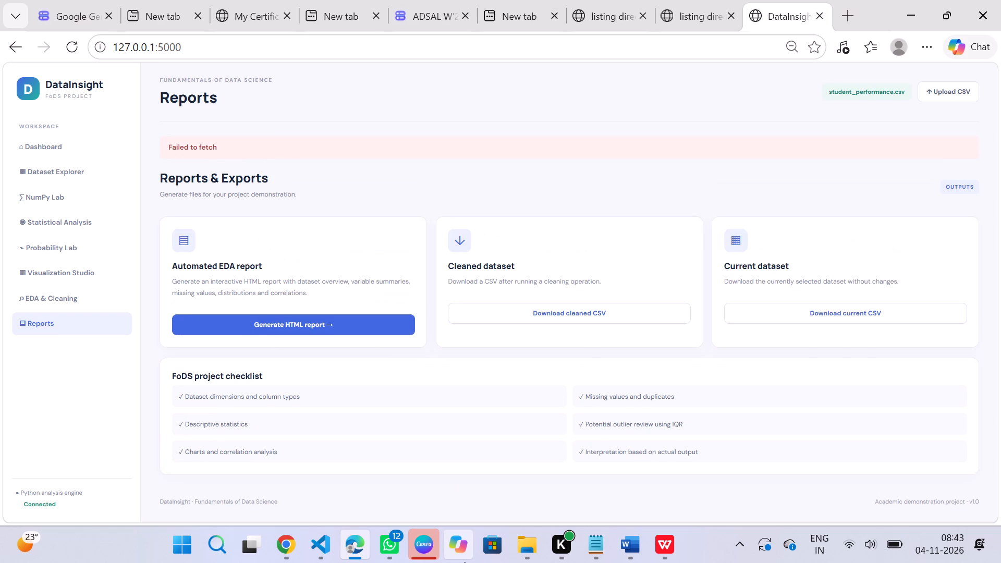
Switch to the corrected report in Word and delete the Figure 5.8 caption together with its screenshot placeholder line.
click(627, 548)
click(670, 461)
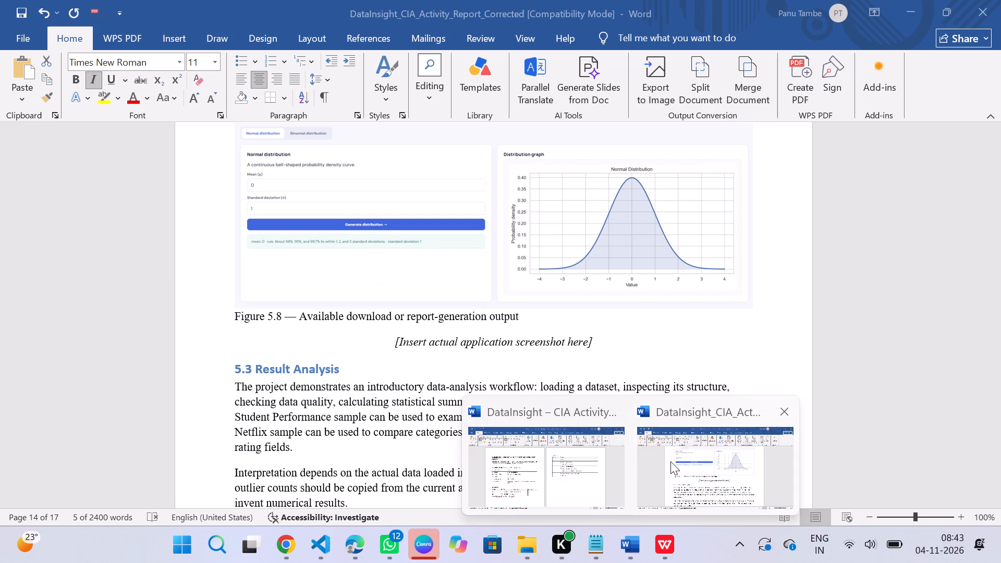
click(235, 319)
drag(235, 319, 262, 319)
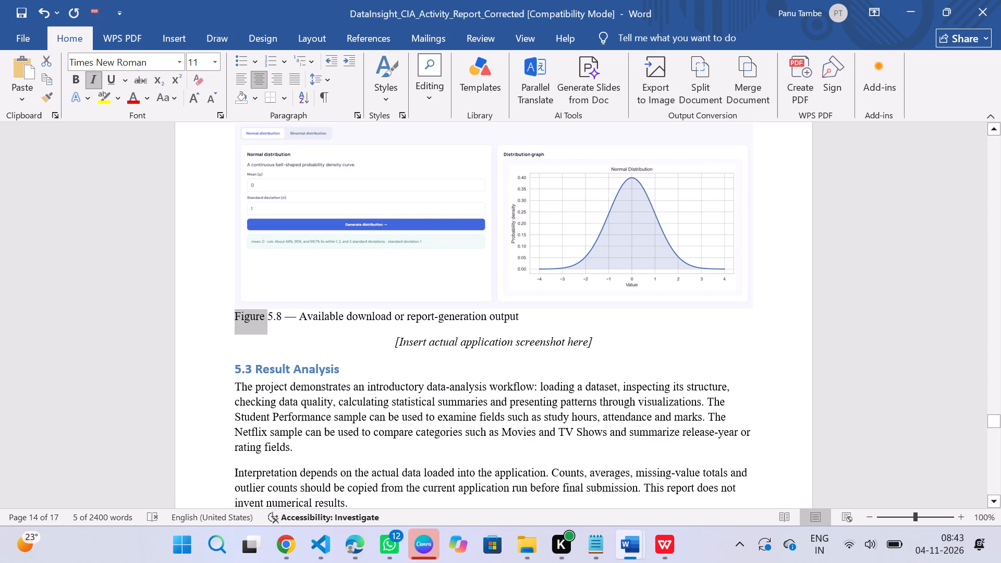
drag(262, 319, 621, 347)
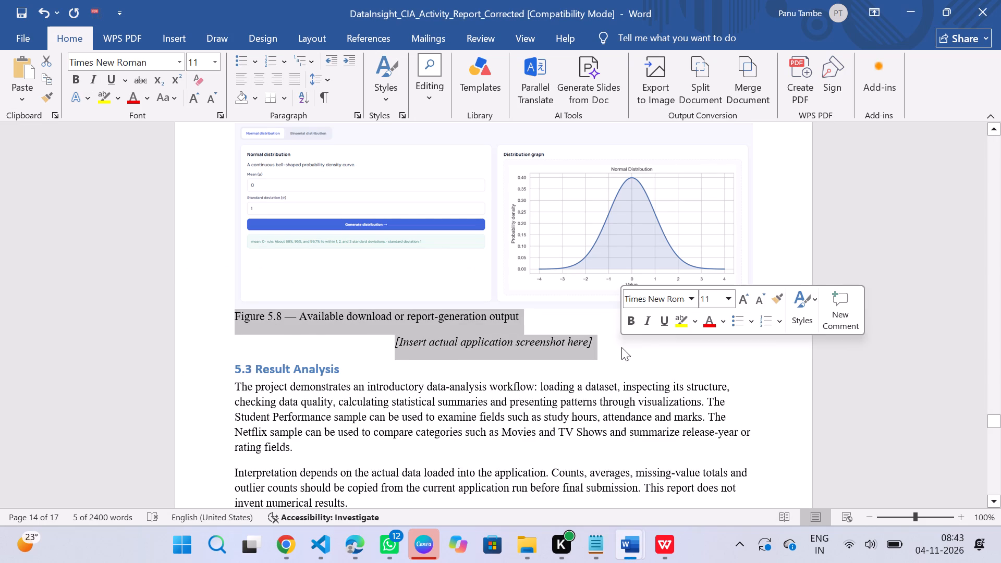
key(BackSpace)
Look back through the Chapter 5 figures and their captions, from Figure 5.7 up to Figure 5.2.
scroll(621, 347, up, 2)
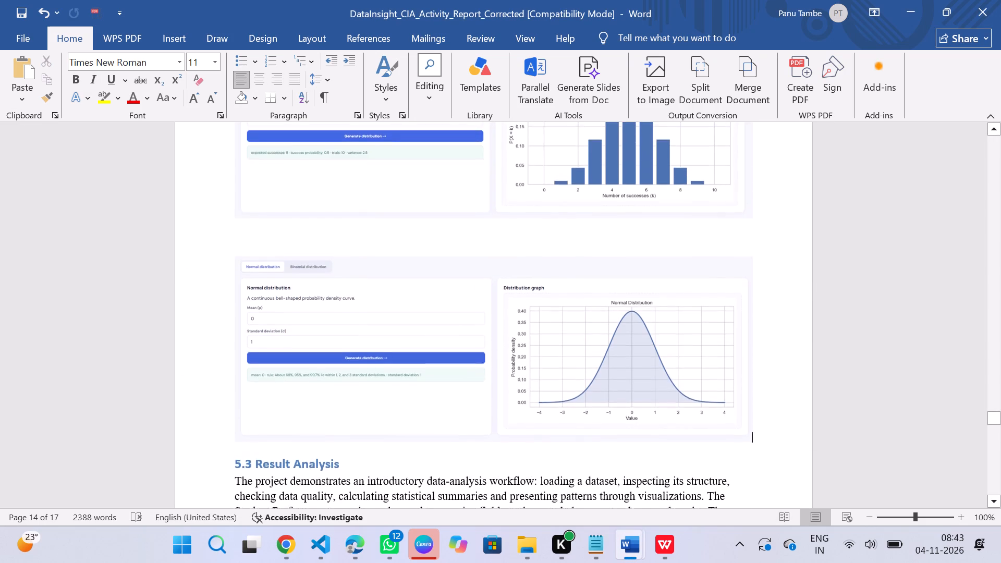
scroll(621, 347, up, 5)
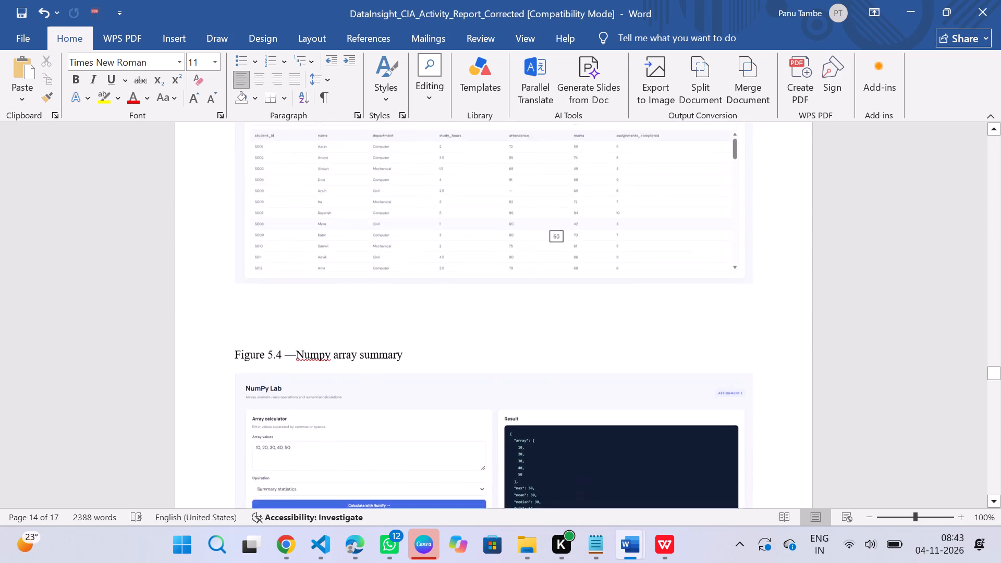
scroll(621, 347, up, 1)
scroll(621, 347, down, 1)
scroll(621, 347, up, 1)
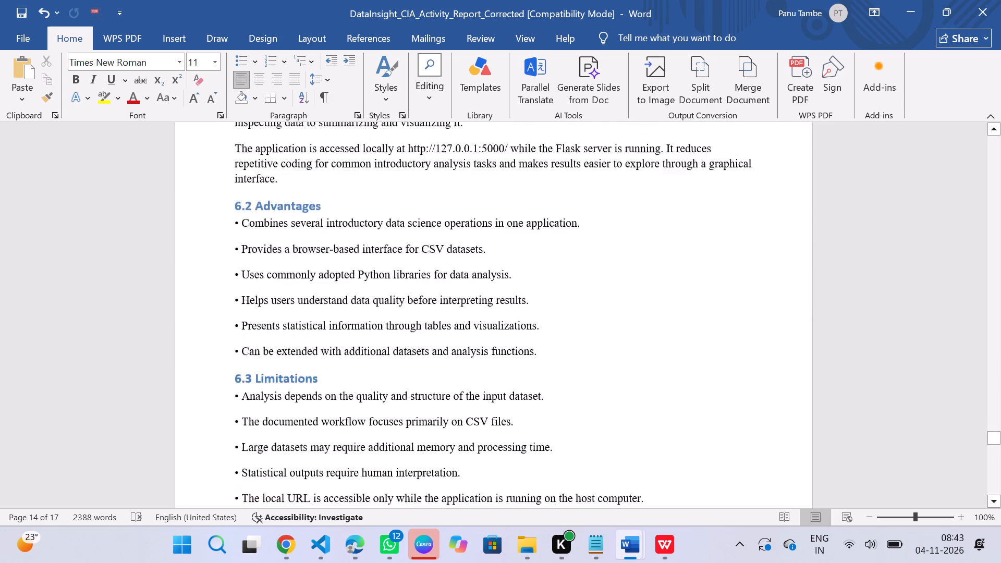
scroll(621, 347, up, 4)
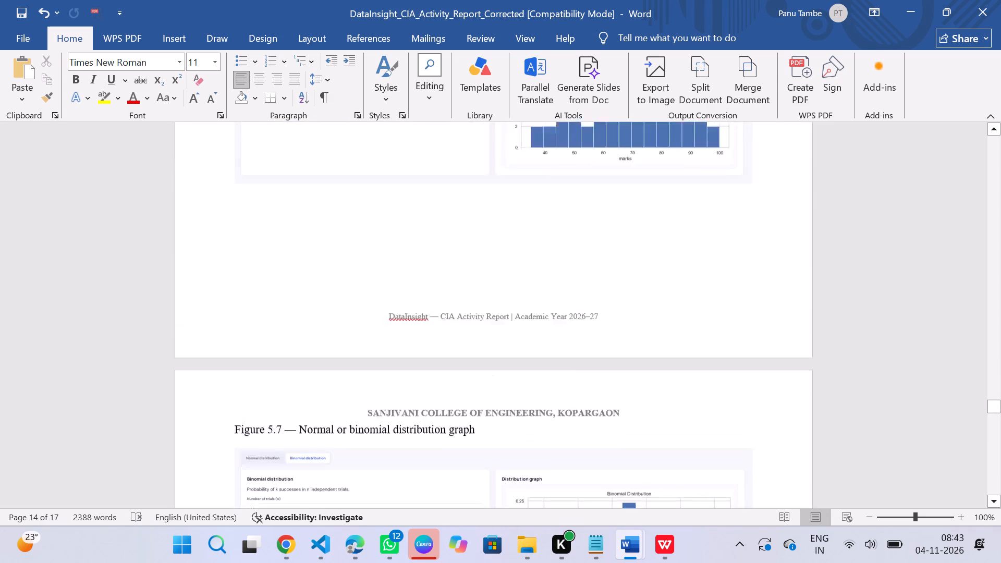
scroll(621, 347, up, 2)
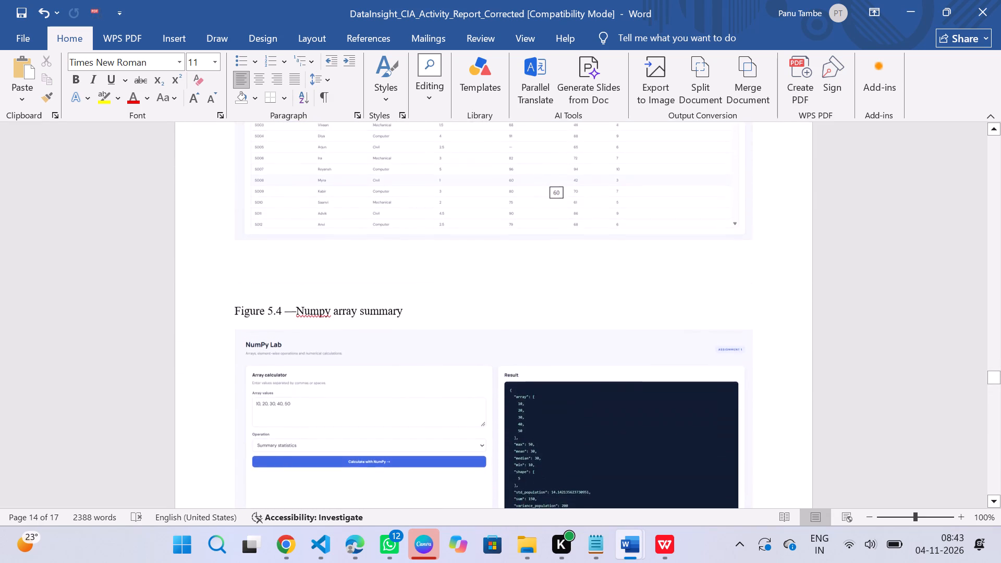
scroll(621, 347, up, 4)
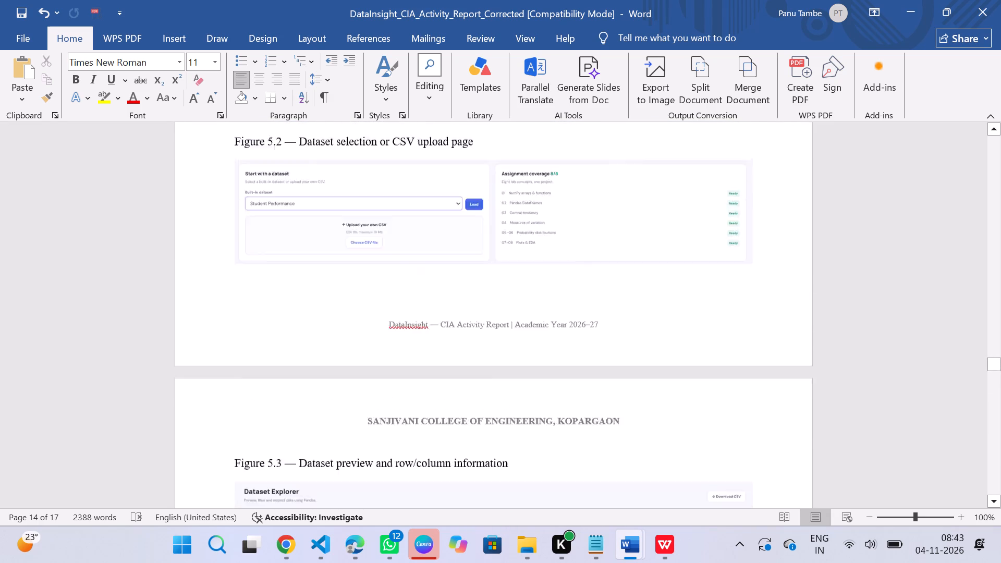
scroll(621, 347, up, 2)
scroll(621, 347, down, 9)
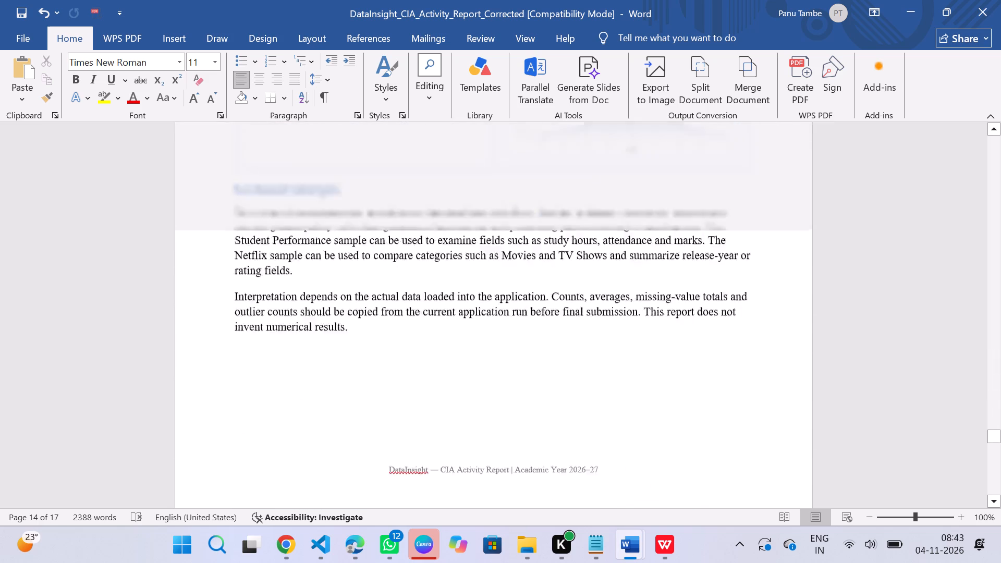
scroll(621, 347, up, 2)
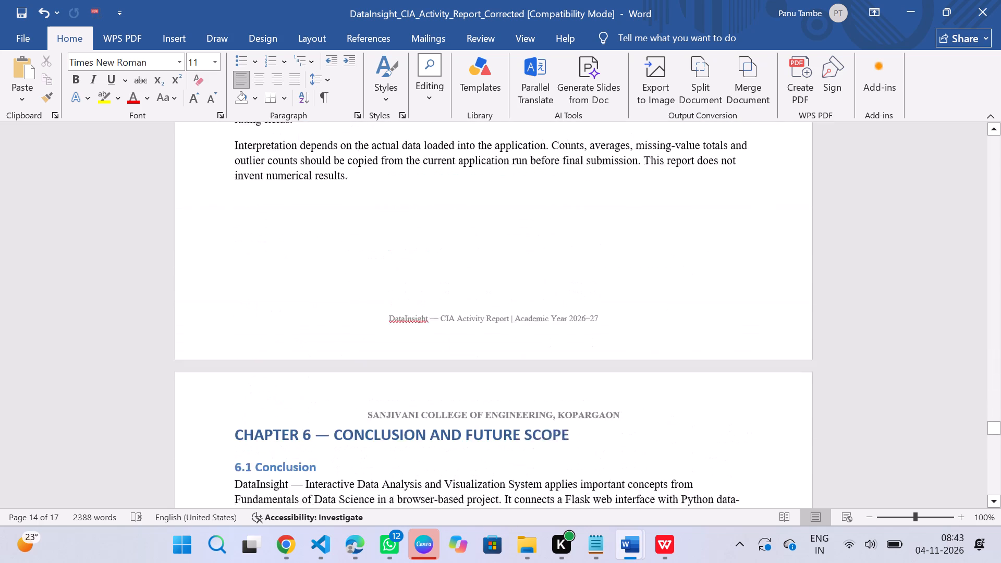
Read through Chapter 6, the References and the Annexure to the end of the report.
scroll(621, 347, down, 4)
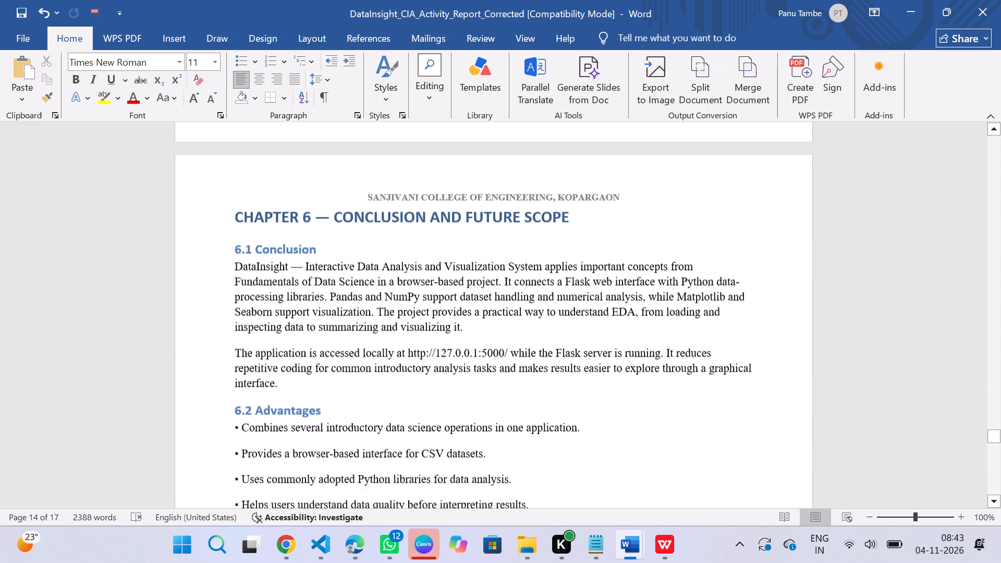
scroll(621, 347, down, 1)
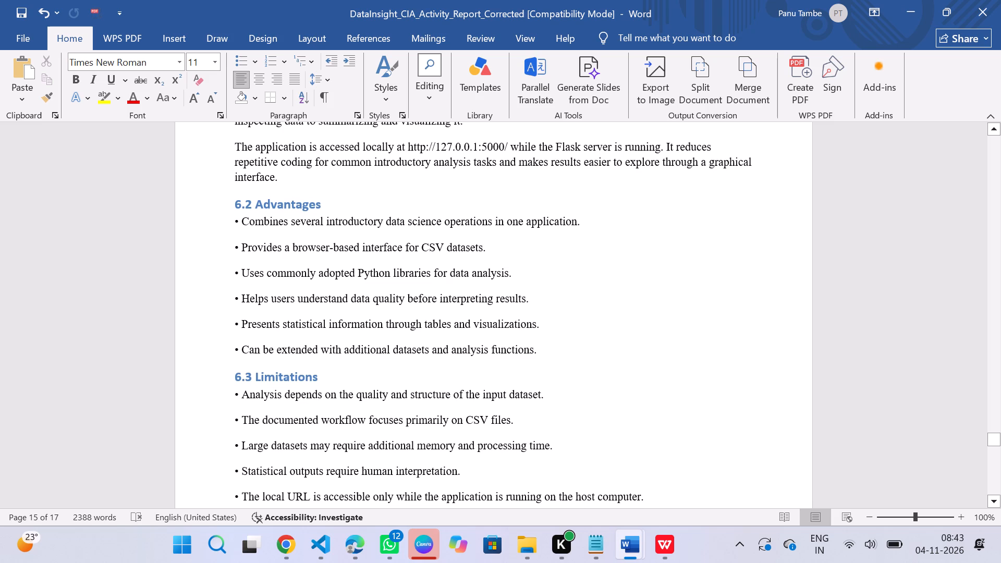
scroll(621, 347, down, 4)
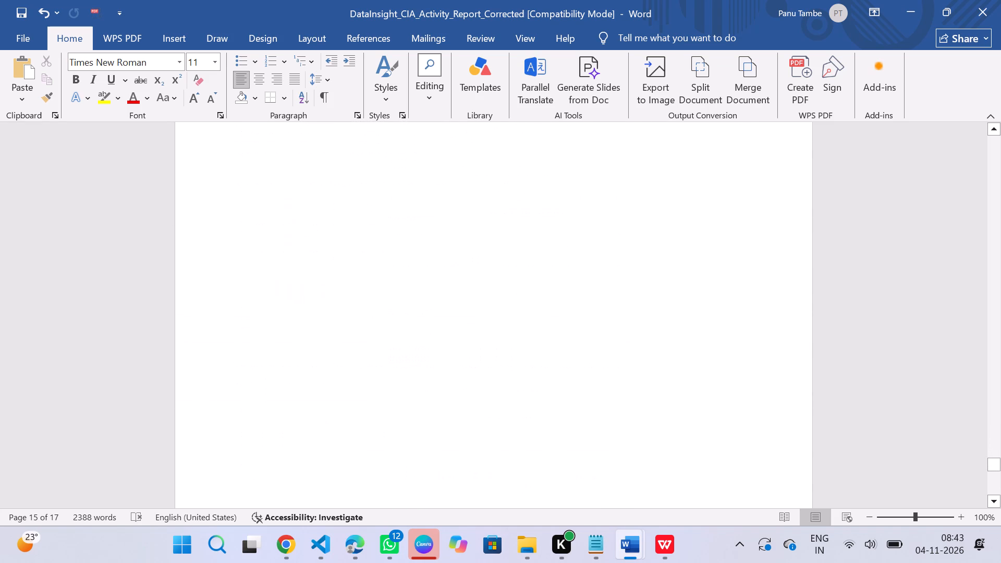
scroll(621, 347, down, 1)
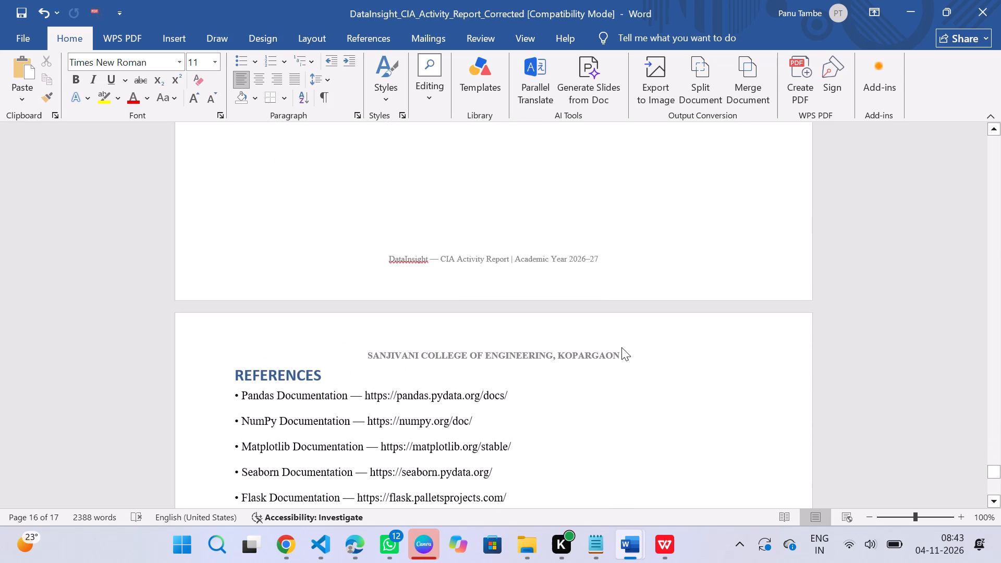
scroll(621, 347, down, 4)
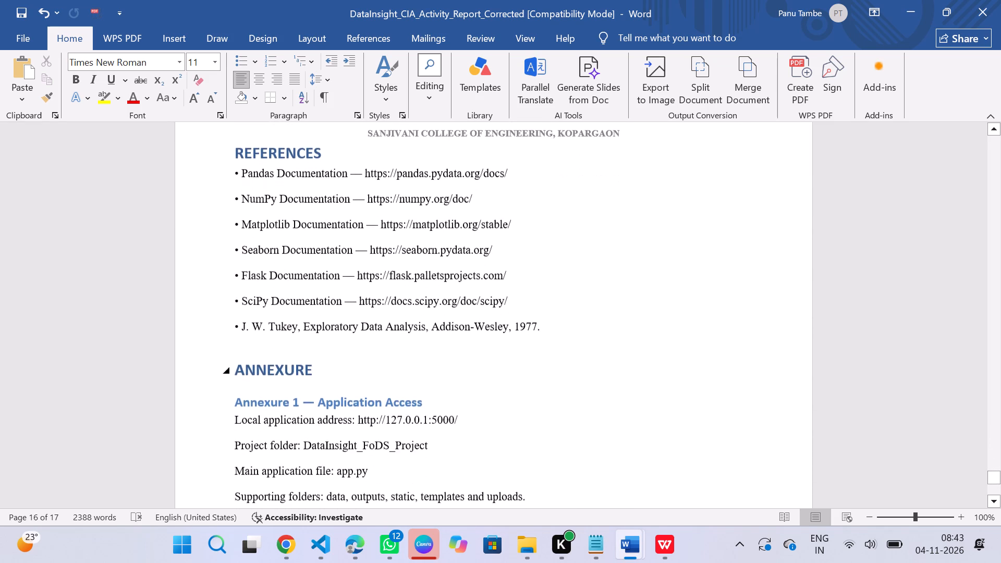
scroll(621, 347, down, 2)
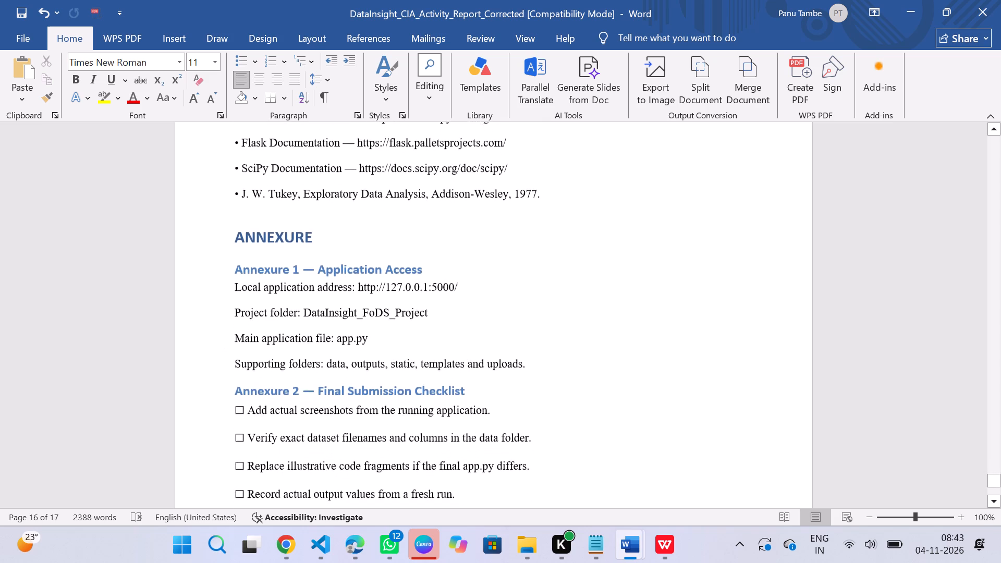
scroll(621, 347, down, 1)
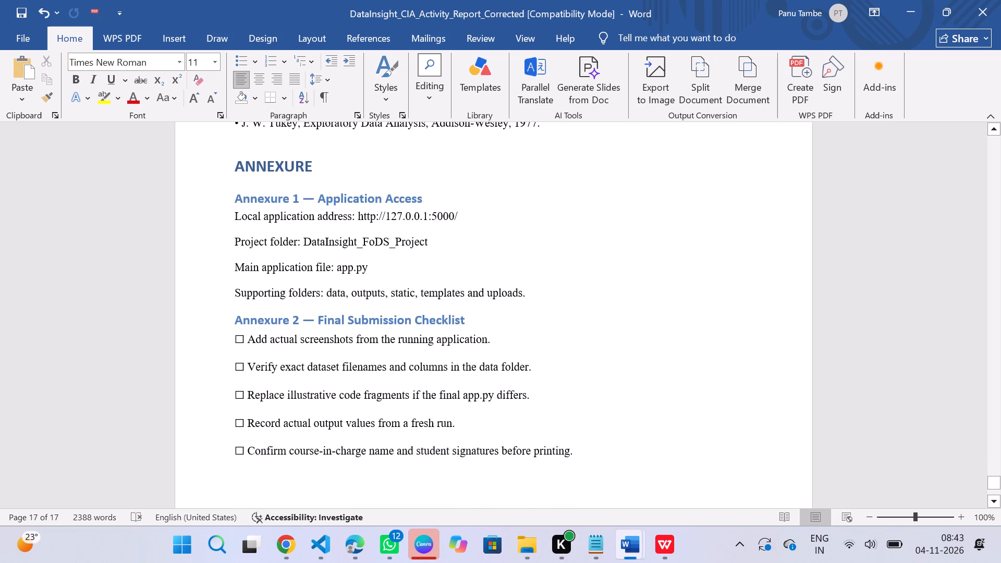
scroll(621, 347, down, 2)
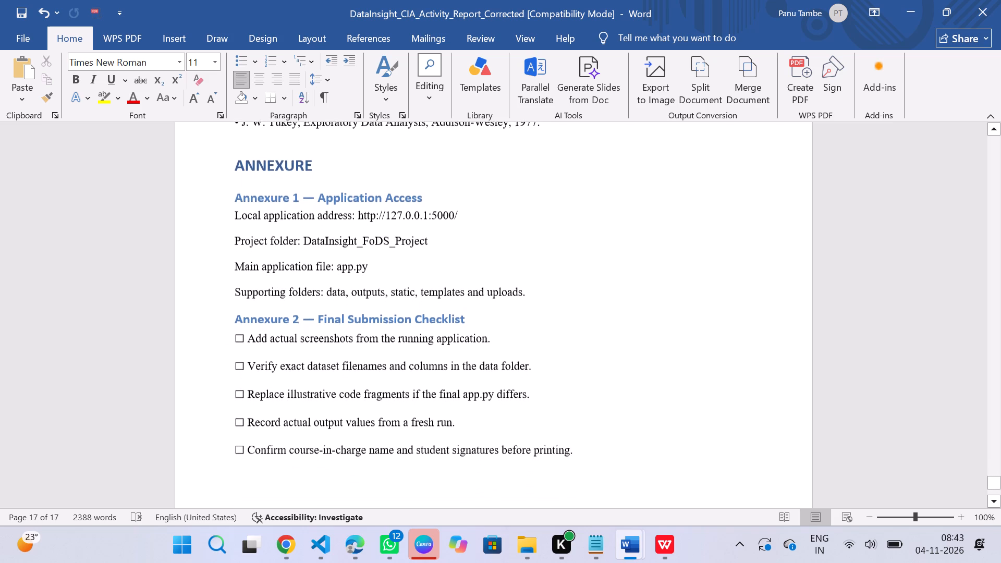
scroll(621, 347, down, 1)
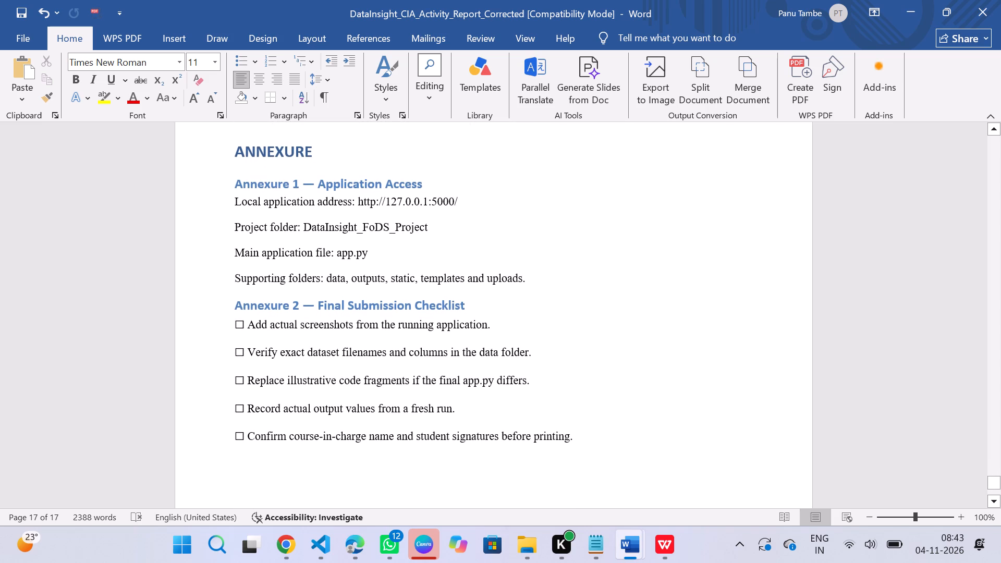
Delete the Annexure 2 — Final Submission Checklist heading with all its checklist items, and remove the extra blank line left after Annexure 1.
drag(589, 430, 426, 361)
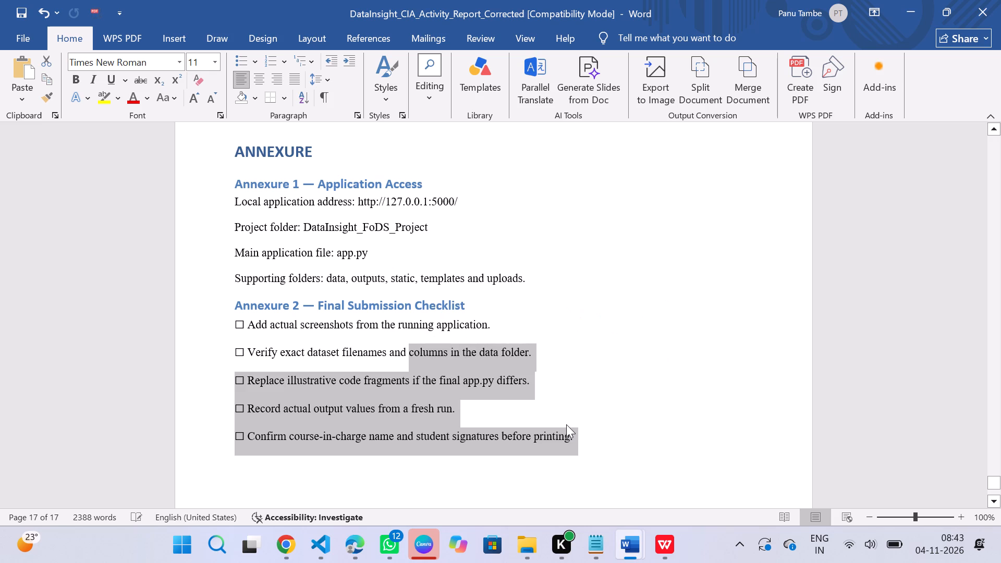
click(566, 424)
drag(577, 431, 267, 414)
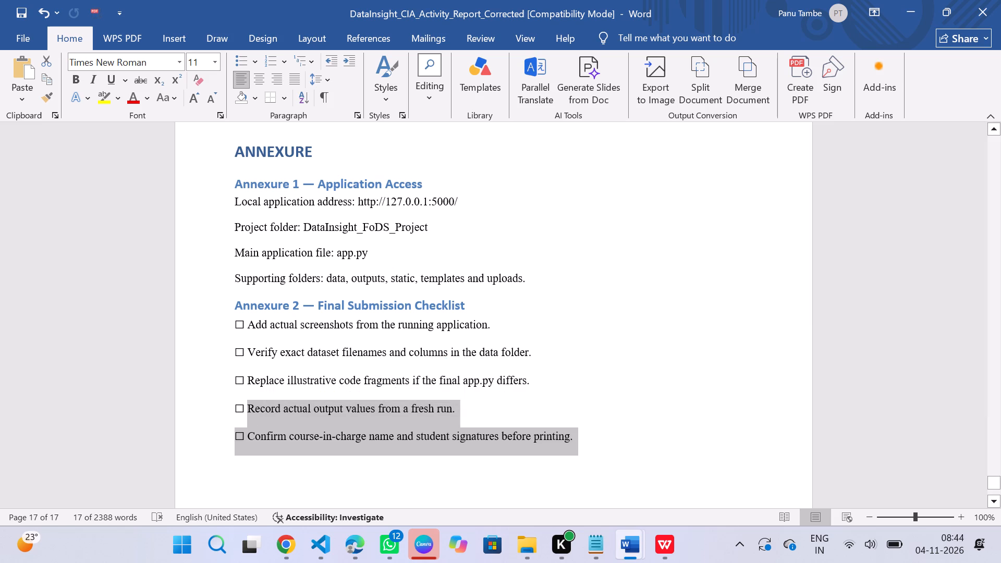
click(235, 310)
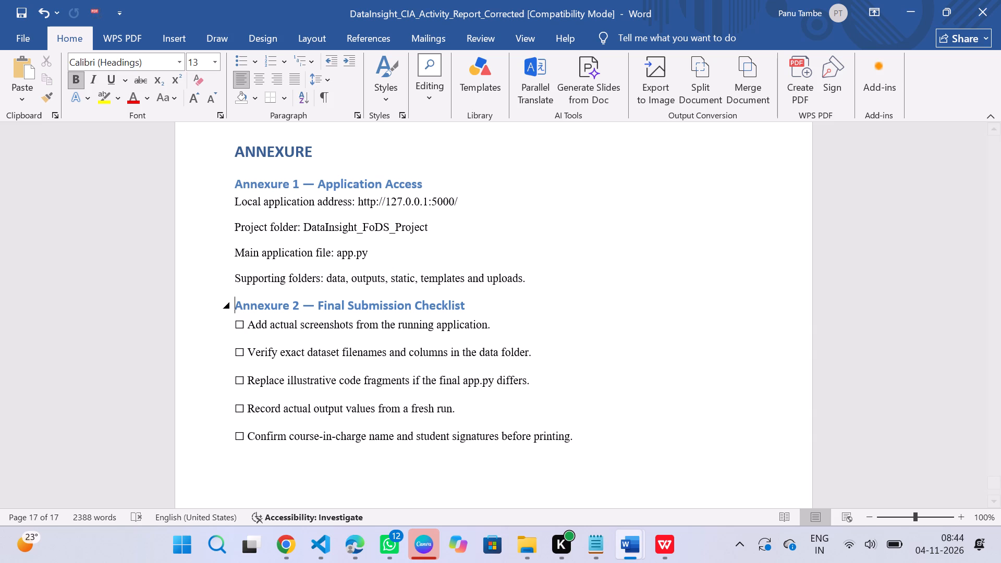
key(Return)
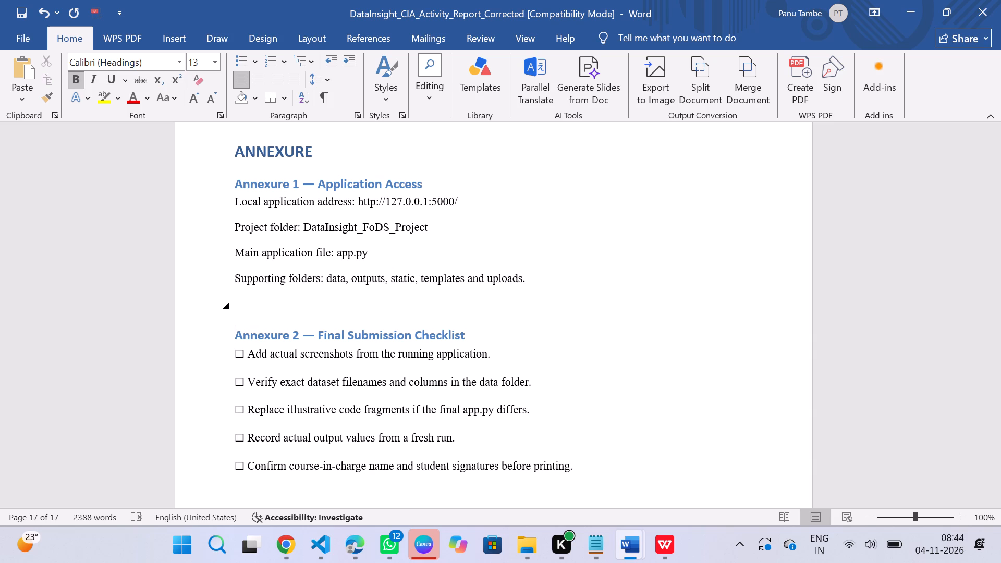
click(293, 301)
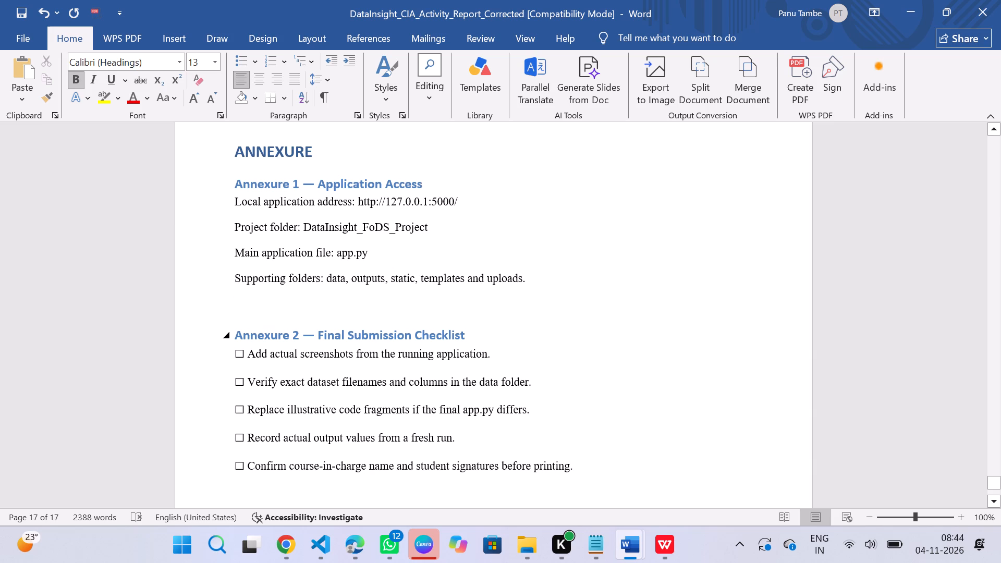
drag(235, 334, 598, 464)
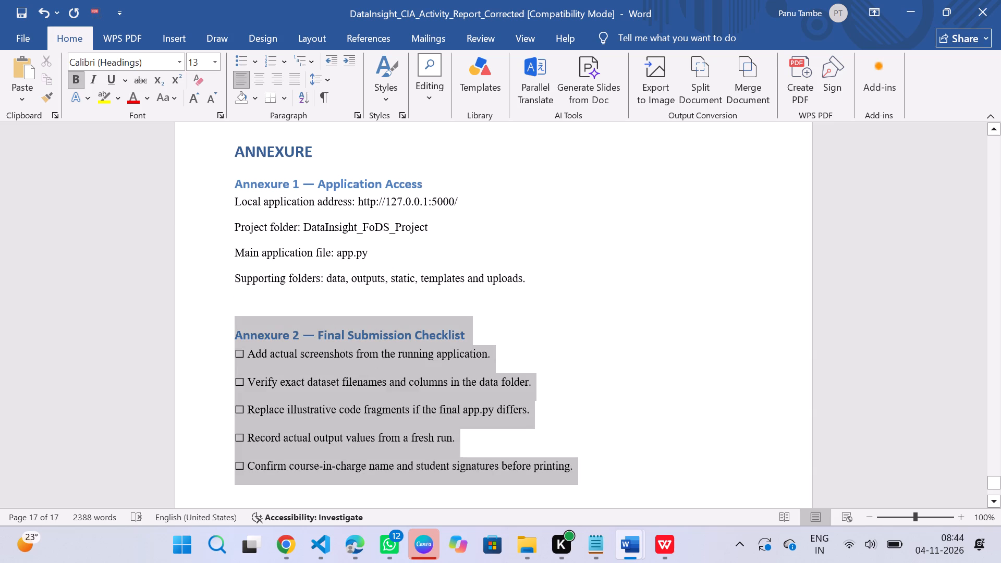
drag(598, 464, 599, 464)
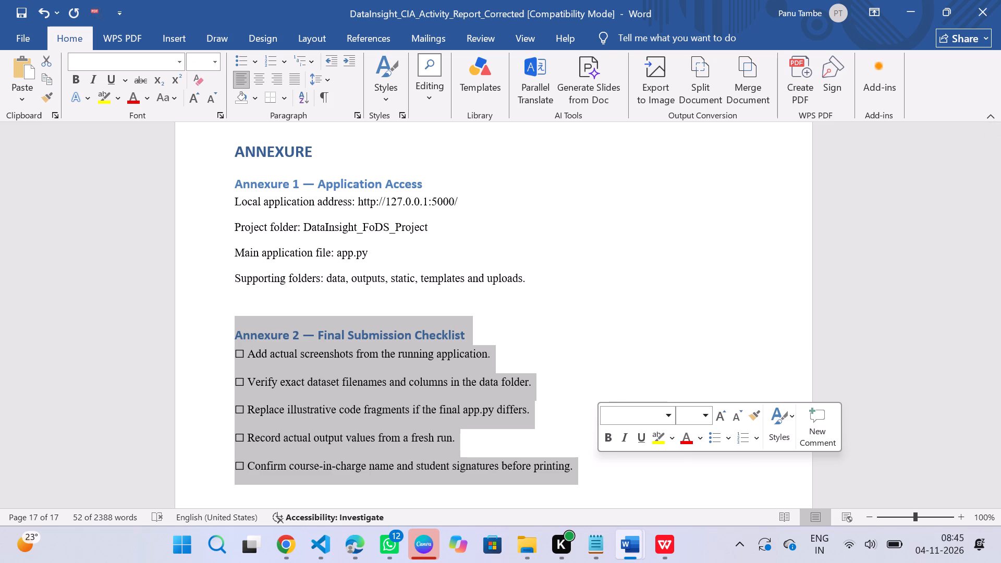
key(BackSpace)
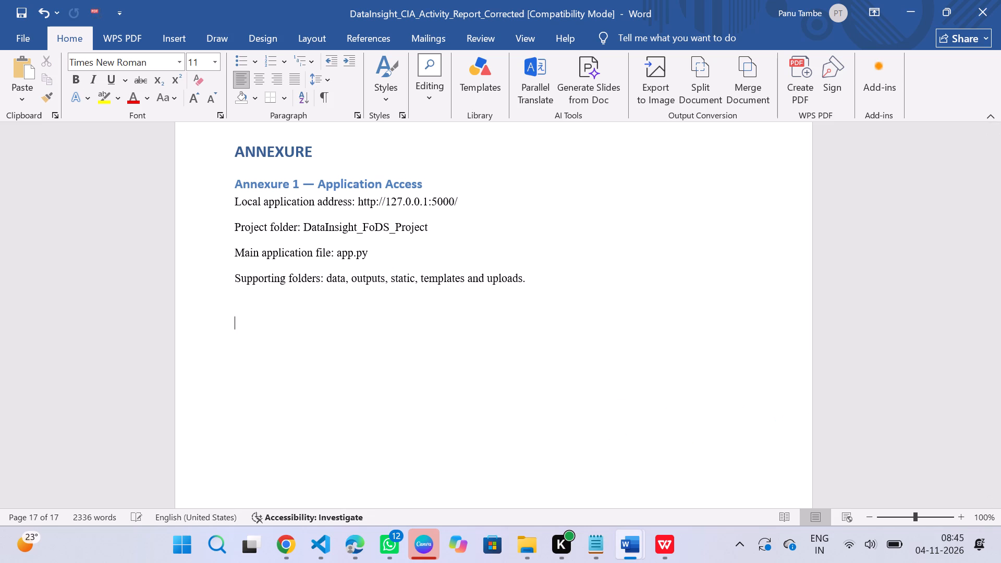
key(BackSpace)
Stretch the college logo on the cover page vertically until its height is about equal to its width, then deselect it.
scroll(599, 464, up, 2)
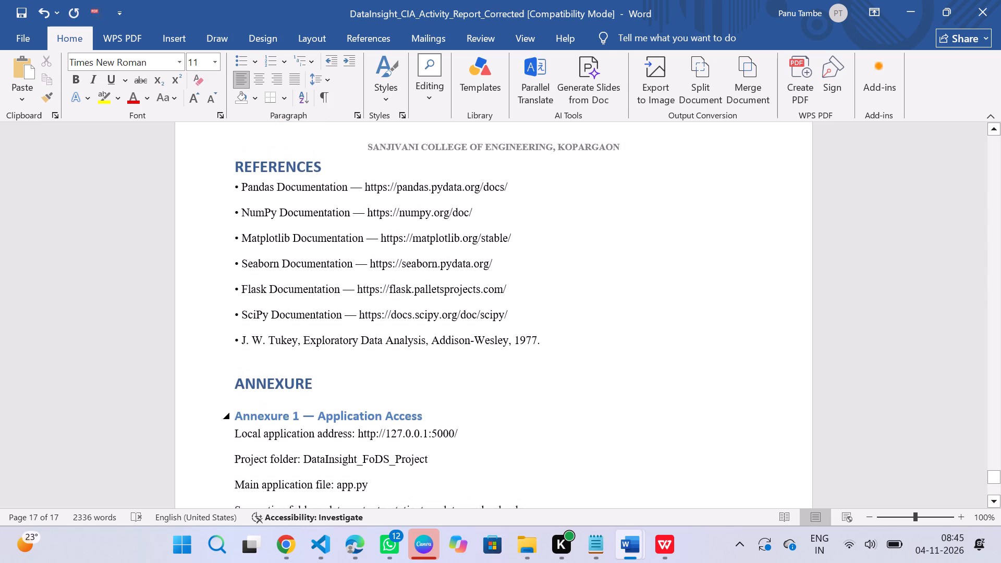
scroll(547, 394, up, 1)
scroll(495, 387, up, 7)
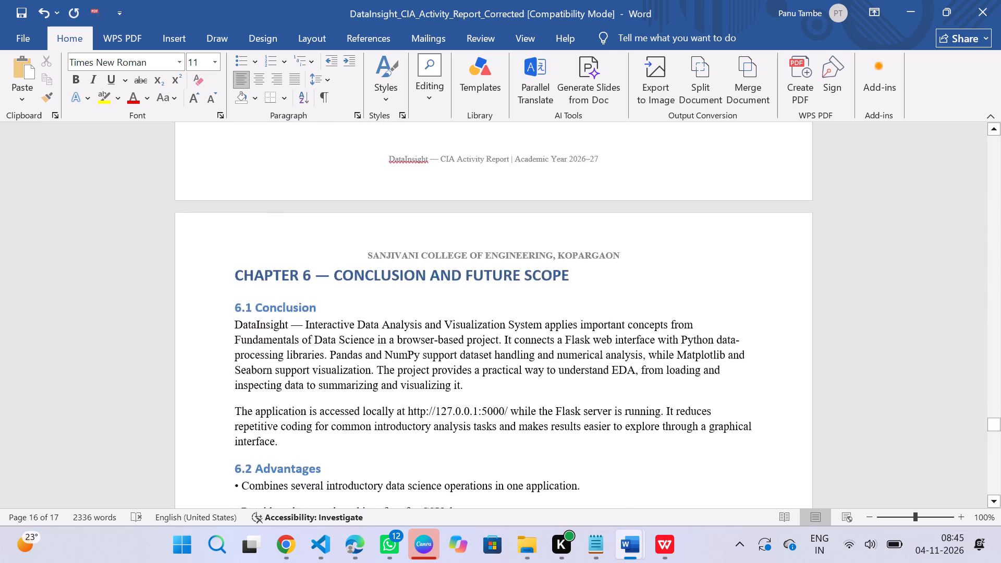
scroll(495, 387, up, 20)
scroll(495, 387, up, 1)
scroll(495, 387, down, 1)
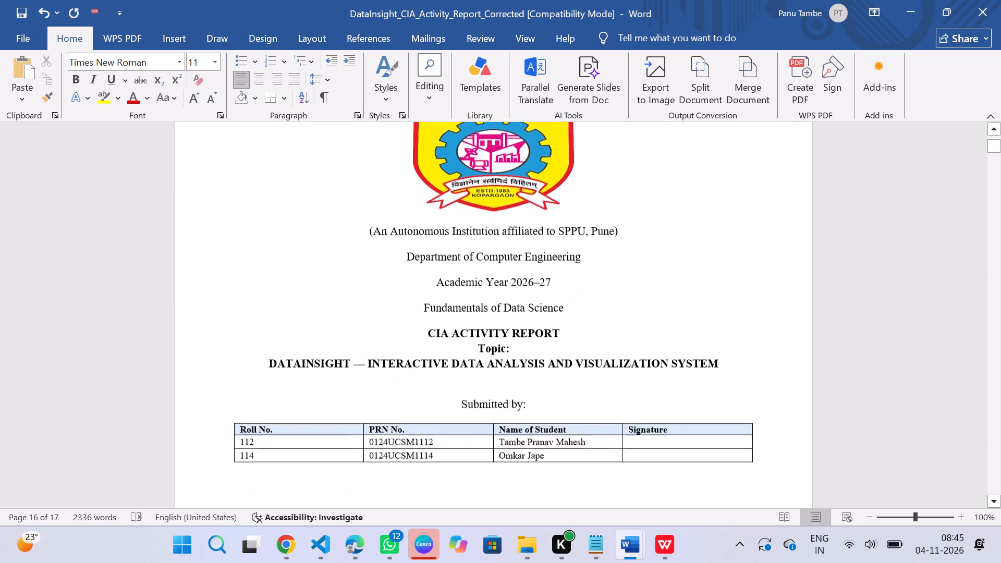
scroll(495, 387, down, 1)
click(492, 175)
drag(495, 211, 496, 250)
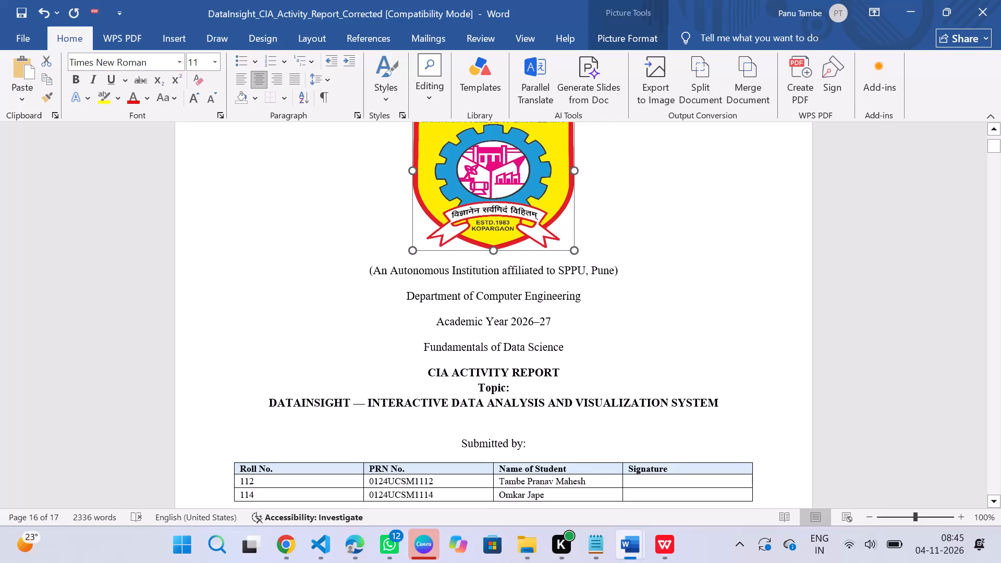
drag(496, 250, 496, 249)
scroll(557, 240, up, 1)
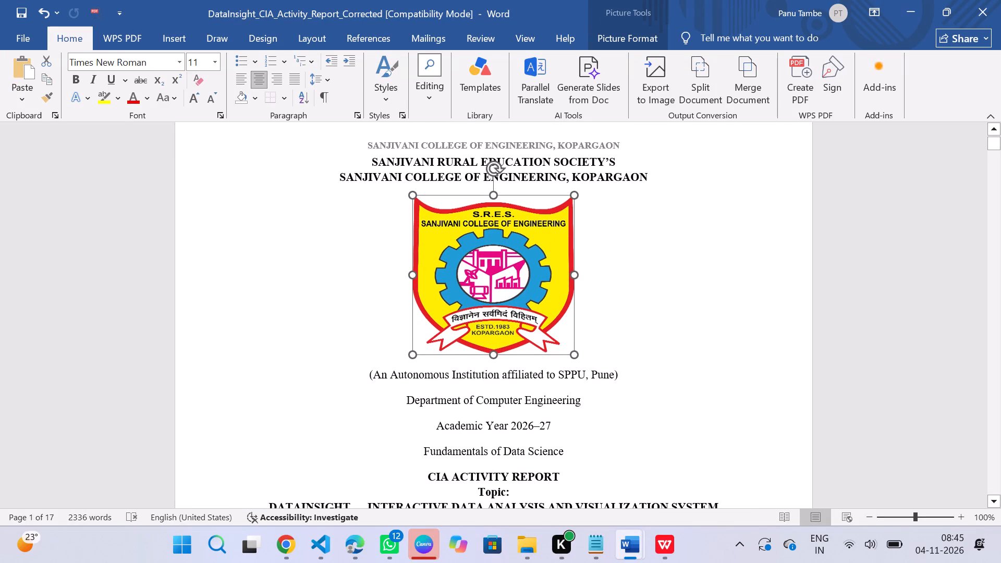
click(579, 247)
scroll(579, 247, up, 1)
scroll(579, 247, down, 2)
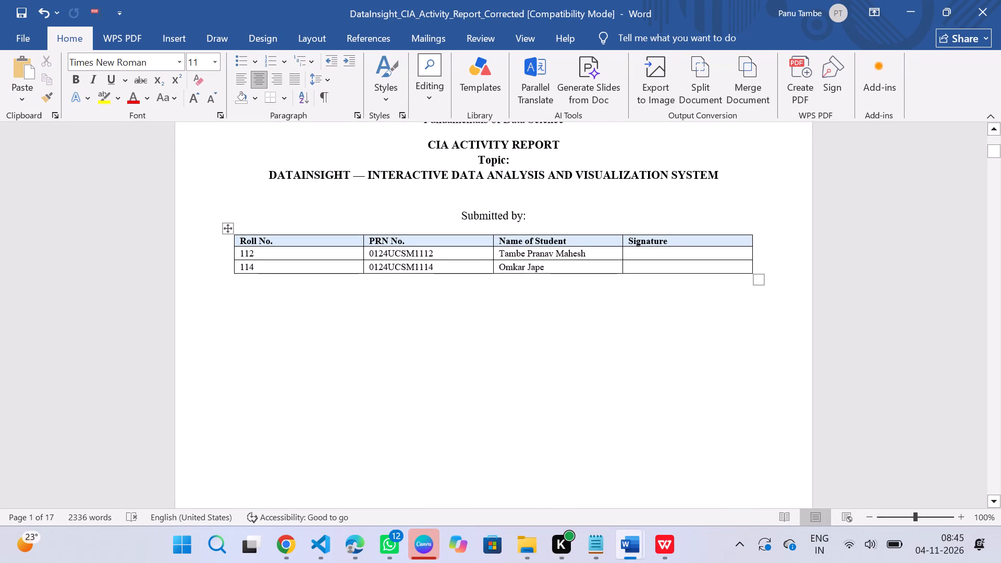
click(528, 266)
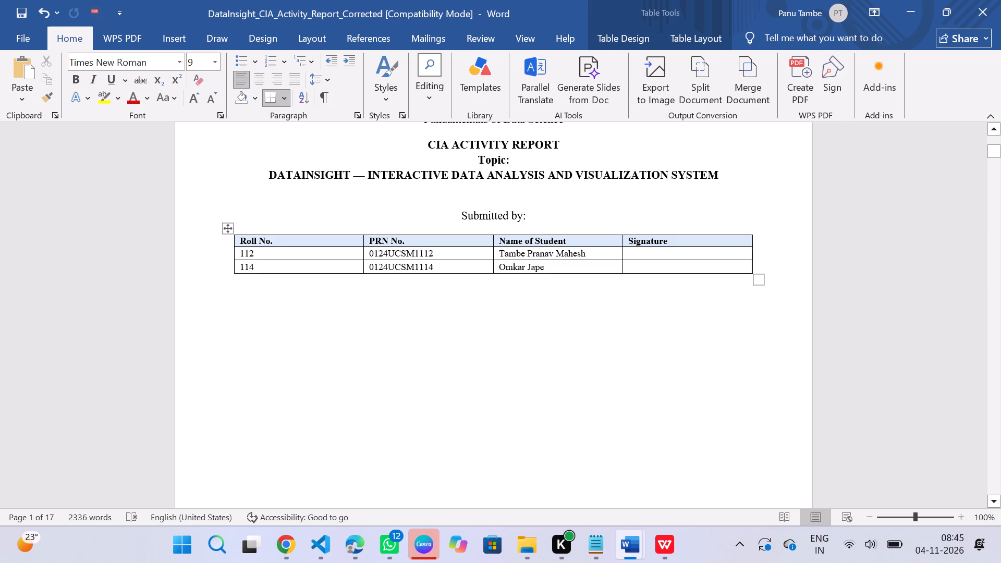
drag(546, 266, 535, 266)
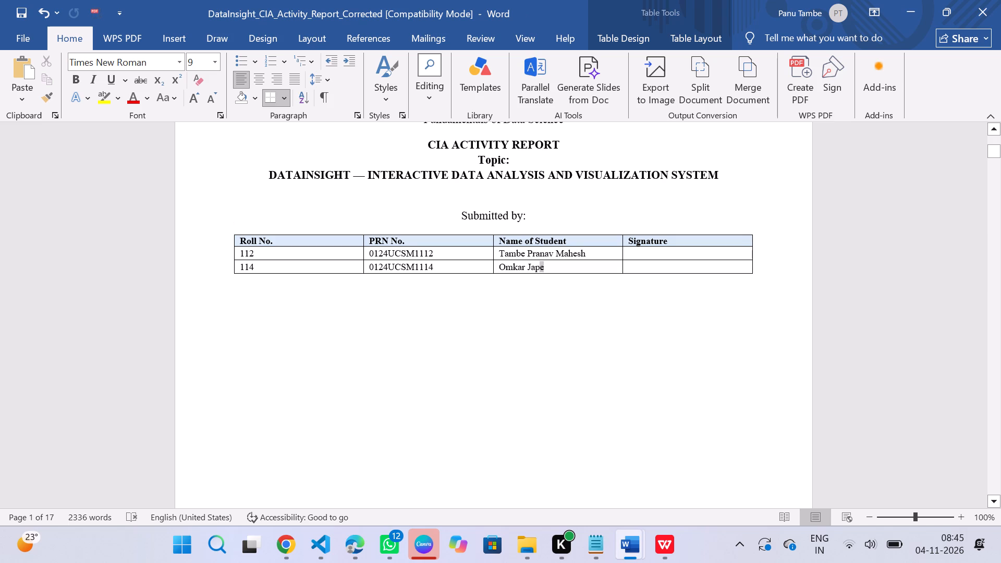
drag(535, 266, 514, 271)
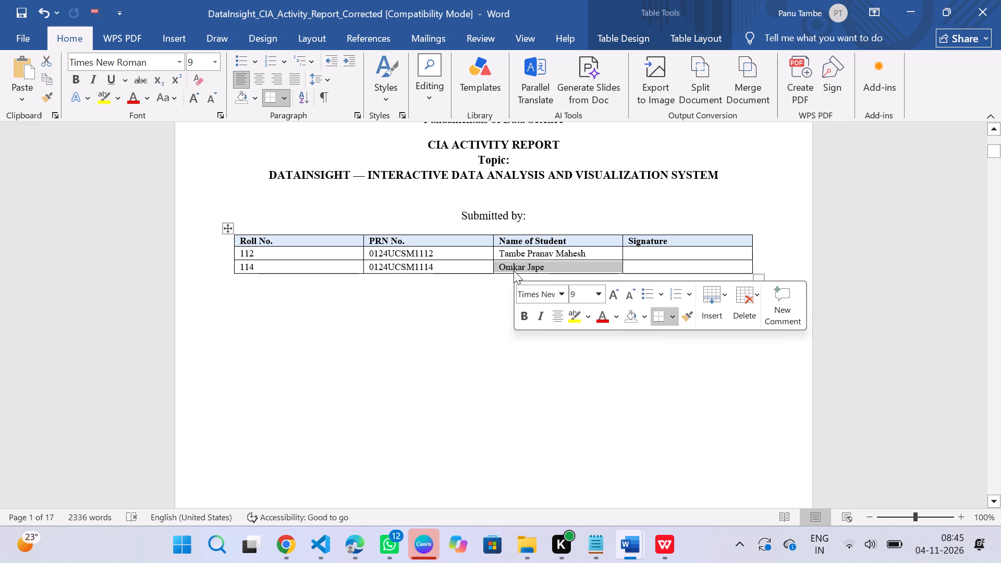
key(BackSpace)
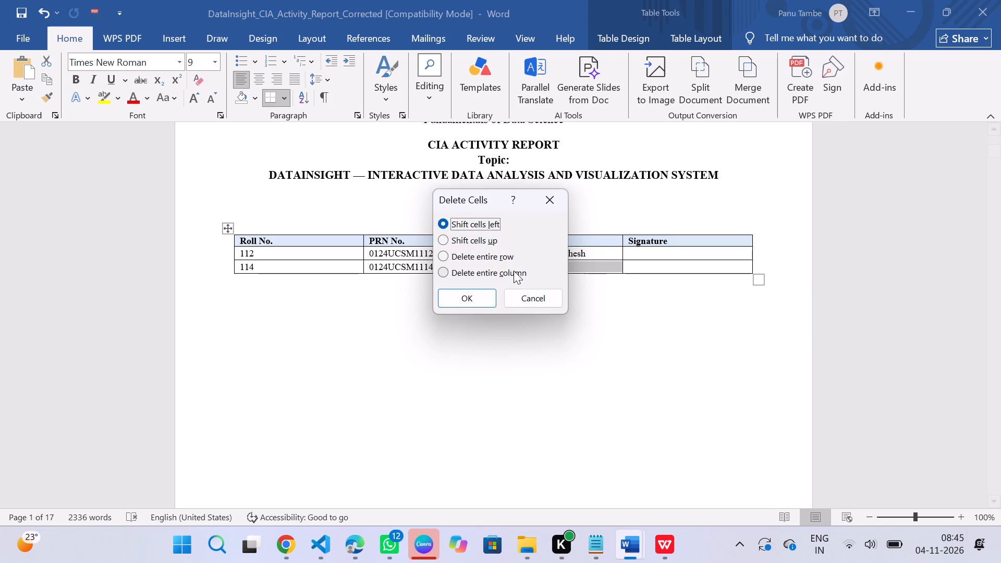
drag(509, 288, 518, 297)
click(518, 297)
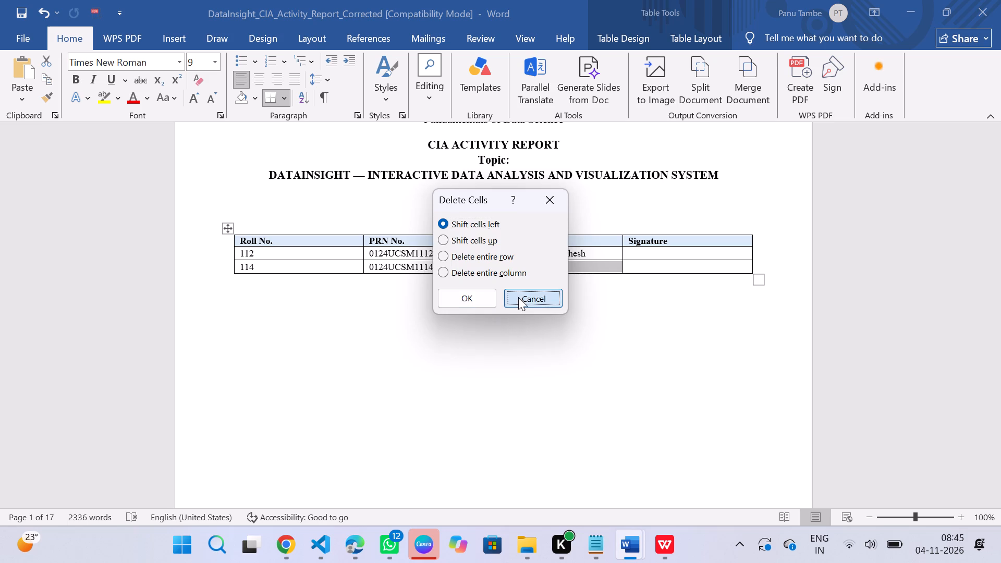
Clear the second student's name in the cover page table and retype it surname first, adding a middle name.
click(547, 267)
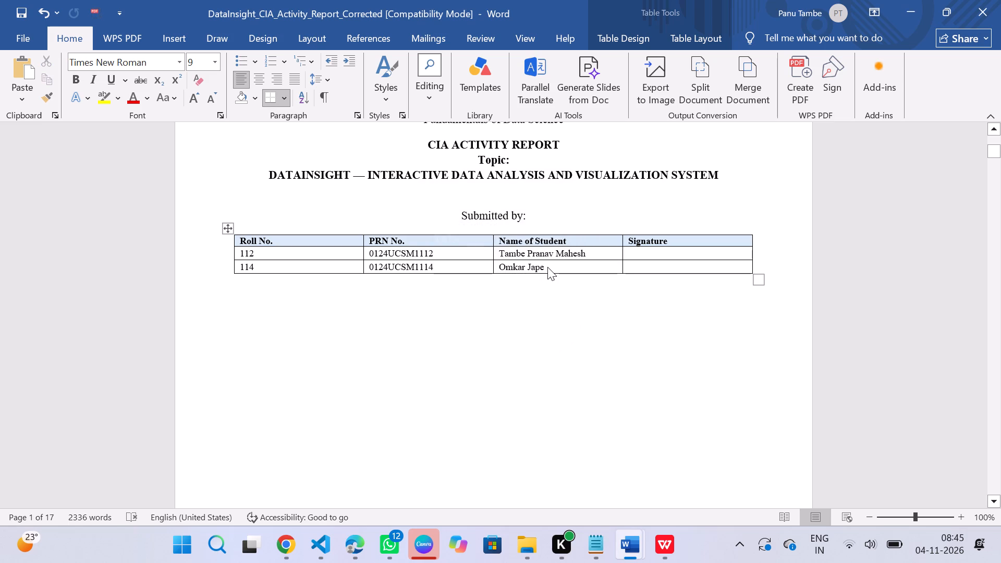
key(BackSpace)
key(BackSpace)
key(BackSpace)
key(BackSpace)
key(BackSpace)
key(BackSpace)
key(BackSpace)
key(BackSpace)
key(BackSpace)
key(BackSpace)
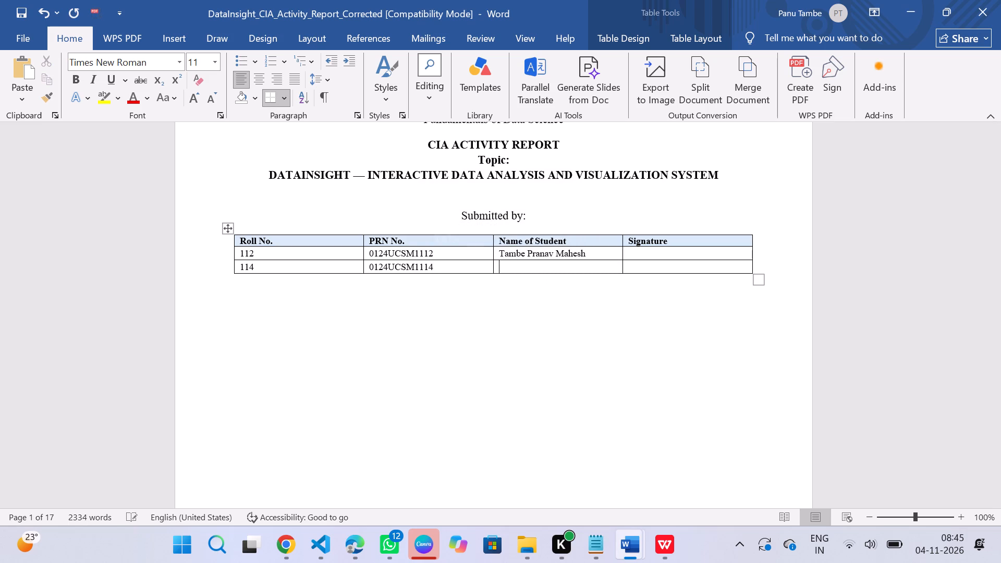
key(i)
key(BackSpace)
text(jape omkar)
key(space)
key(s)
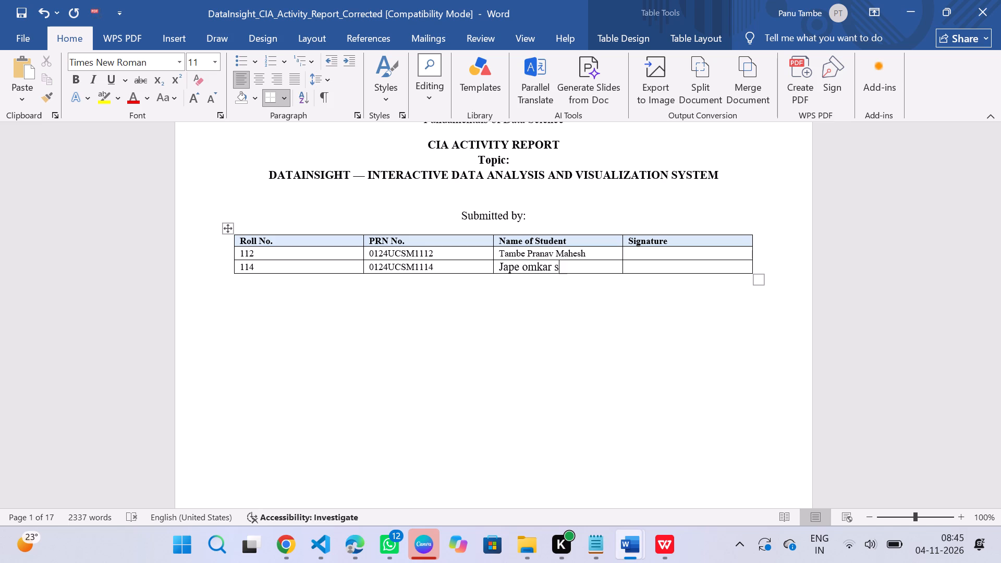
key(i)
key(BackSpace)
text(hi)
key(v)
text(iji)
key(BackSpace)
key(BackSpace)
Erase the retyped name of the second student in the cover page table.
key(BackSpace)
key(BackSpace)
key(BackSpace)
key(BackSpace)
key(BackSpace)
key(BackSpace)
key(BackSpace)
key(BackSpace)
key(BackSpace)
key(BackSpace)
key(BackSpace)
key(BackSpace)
Undo the erasing, retyping and clearing of the second student's name to restore its original first-name-first form.
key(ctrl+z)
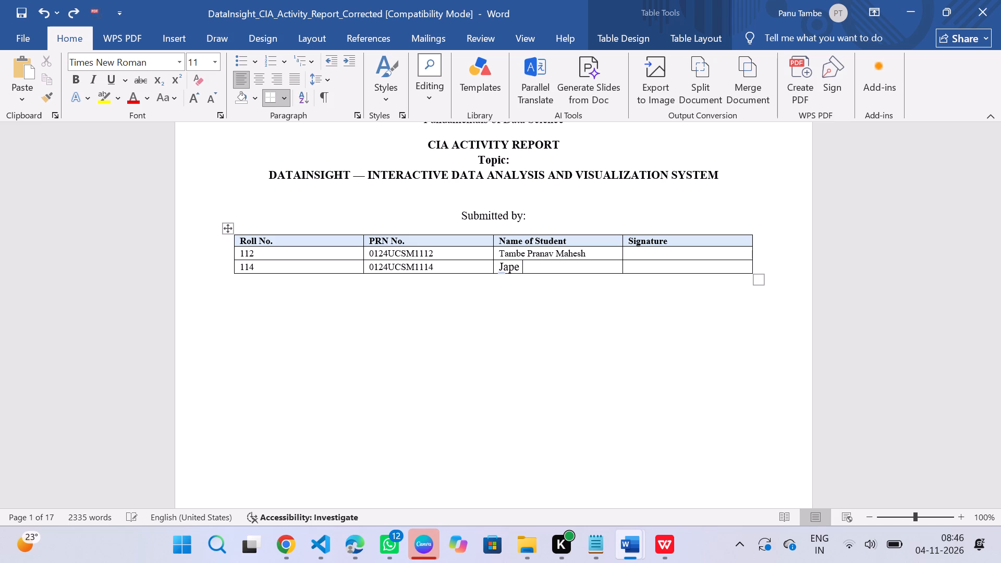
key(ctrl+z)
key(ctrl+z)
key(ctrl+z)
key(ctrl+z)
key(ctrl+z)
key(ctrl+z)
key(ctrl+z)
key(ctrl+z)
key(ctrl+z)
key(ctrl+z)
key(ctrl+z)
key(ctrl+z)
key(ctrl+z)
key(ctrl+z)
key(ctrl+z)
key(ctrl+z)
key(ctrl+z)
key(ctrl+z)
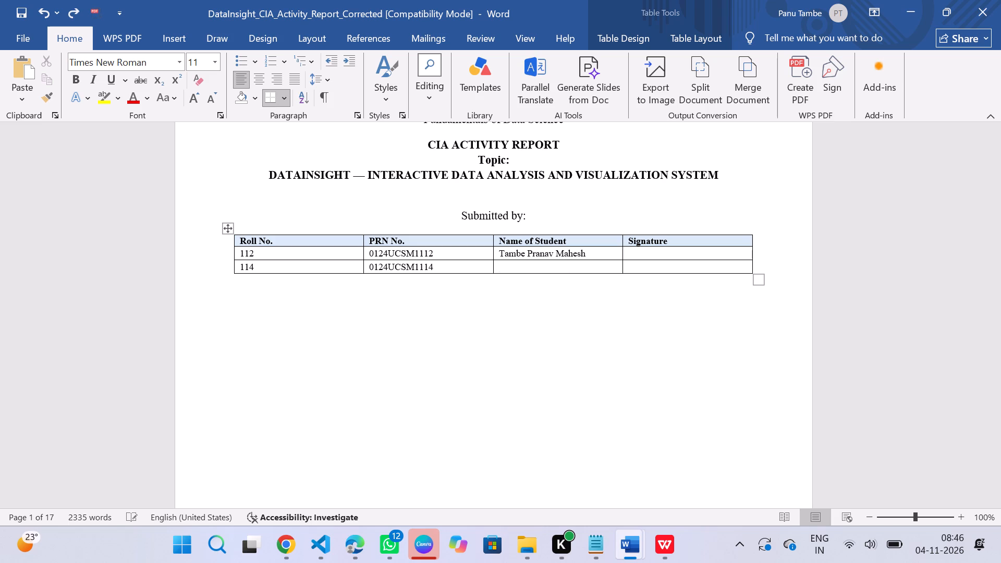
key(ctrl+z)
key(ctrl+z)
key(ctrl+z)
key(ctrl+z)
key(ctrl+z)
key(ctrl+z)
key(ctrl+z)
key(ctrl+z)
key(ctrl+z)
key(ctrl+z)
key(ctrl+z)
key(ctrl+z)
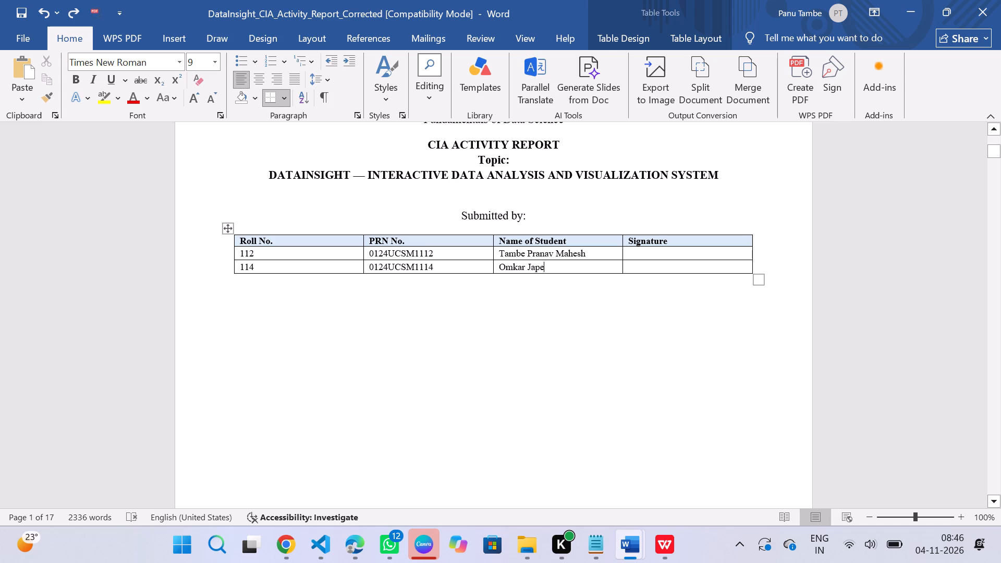
Delete the third word of the first student's name in the cover page table, keeping only the first two words.
drag(587, 253, 559, 257)
key(BackSpace)
Insert four blank lines between the report topic and "Submitted by:" on the cover page.
scroll(519, 248, up, 1)
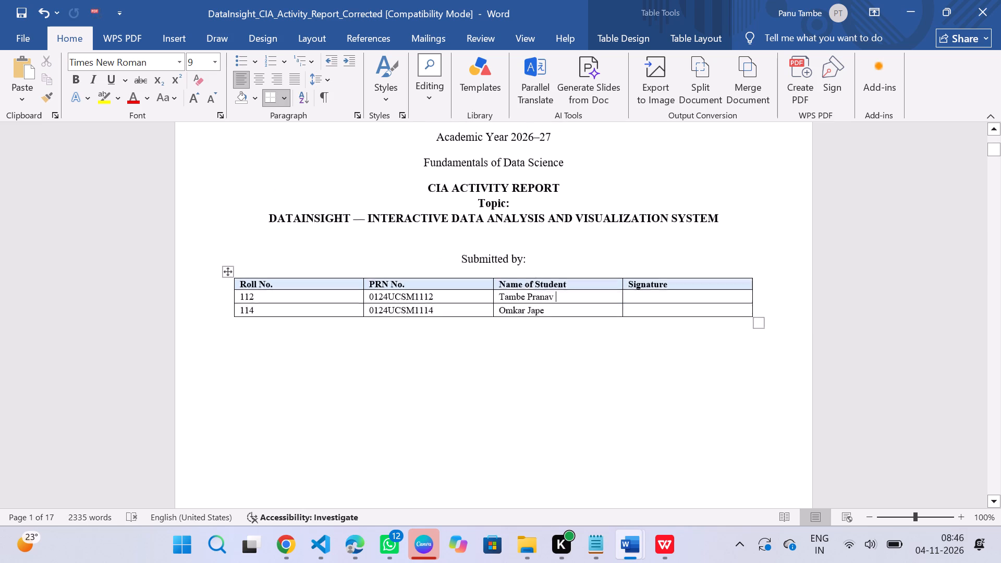
scroll(519, 248, up, 1)
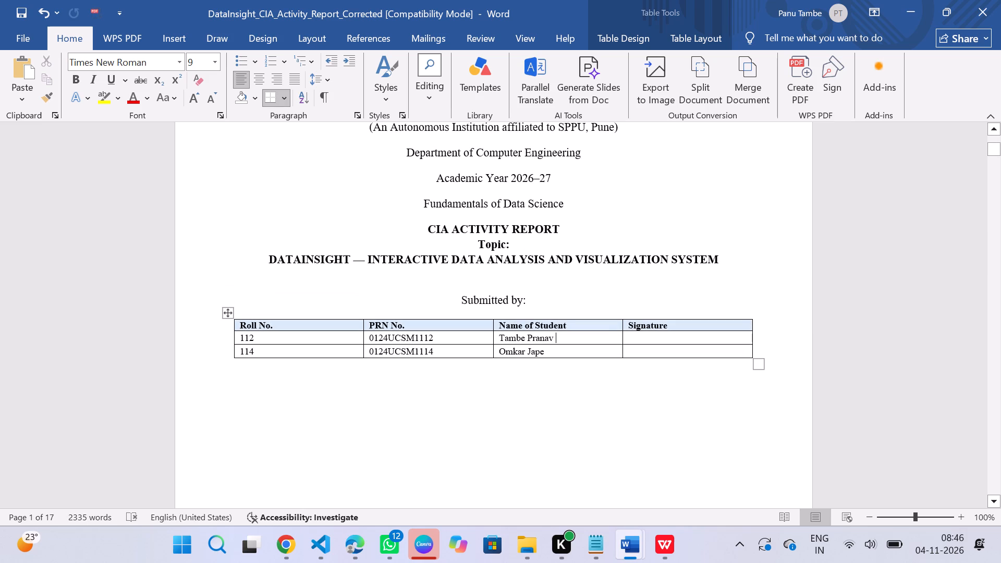
click(480, 284)
key(Return)
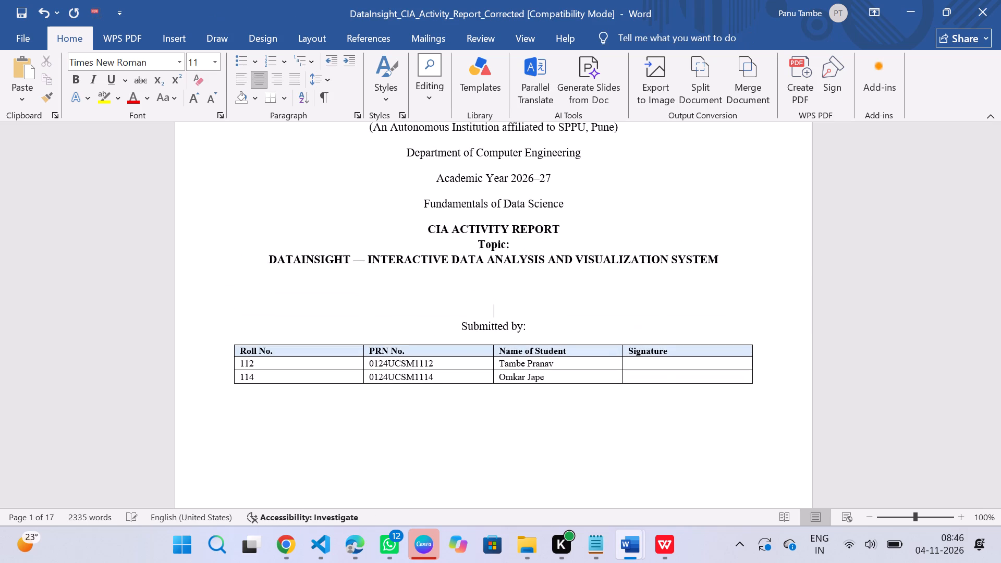
key(Return)
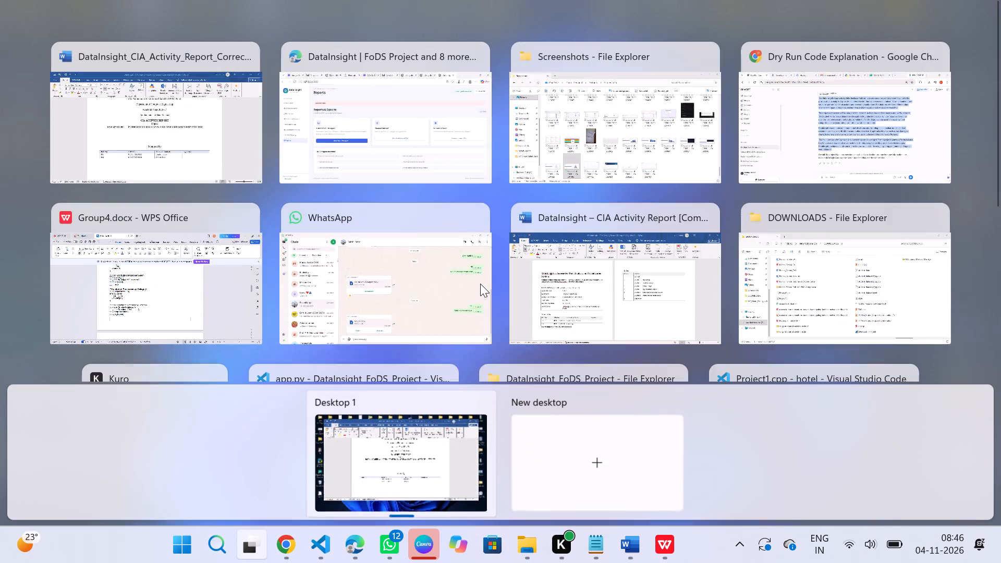
click(222, 164)
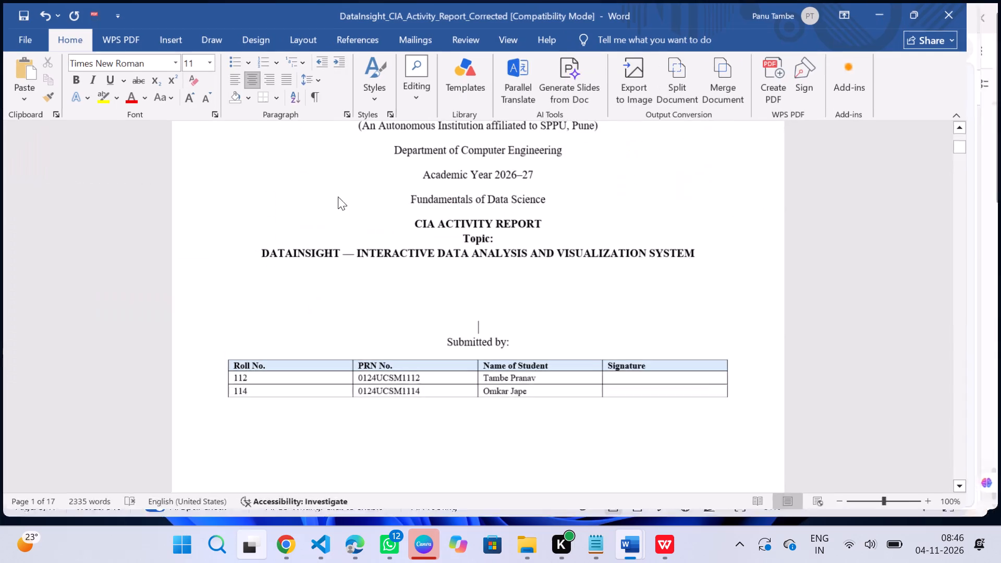
key(Return)
key(Return)
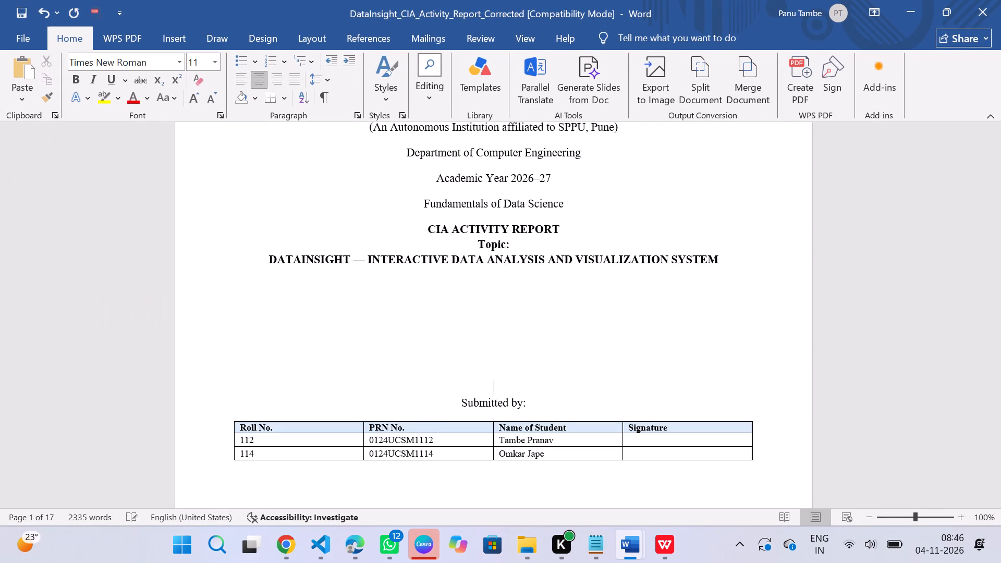
Place the text cursor on the blank line above "Course In-charge:" at the start of the second page.
scroll(446, 308, down, 3)
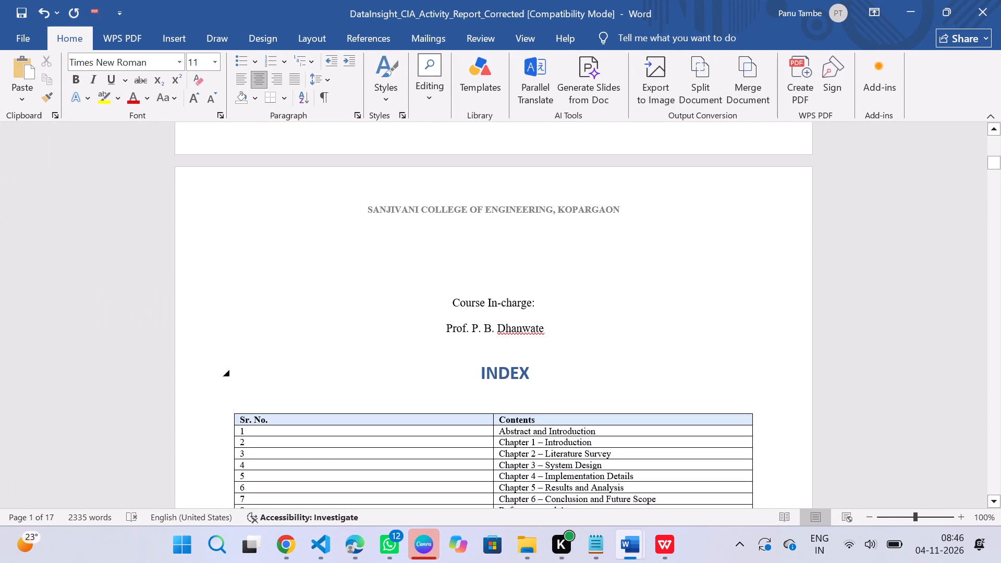
click(463, 278)
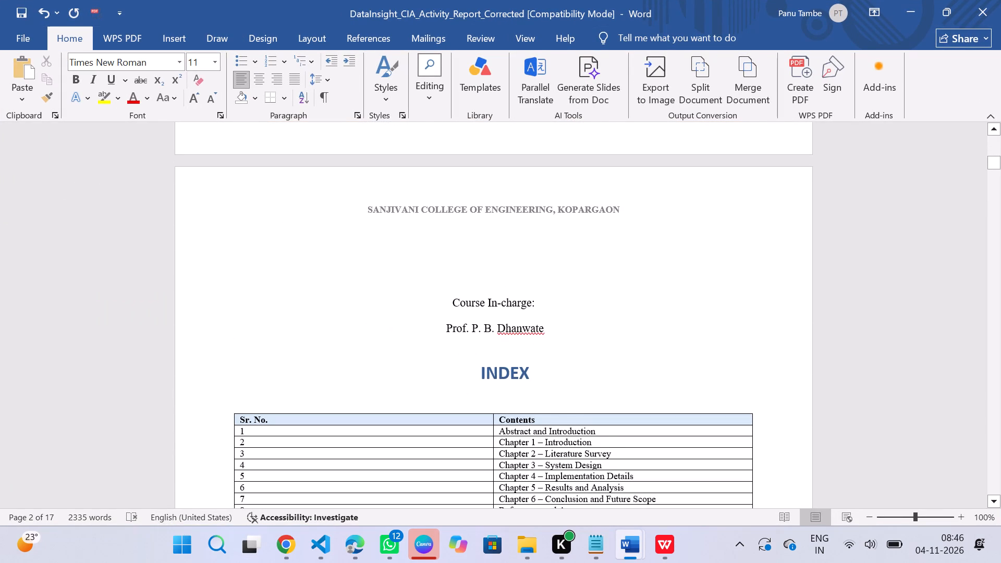
Delete the surplus blank lines above "Course In-charge:" to bring the in-charge lines back onto the cover page.
key(BackSpace)
key(BackSpace)
key(BackSpace)
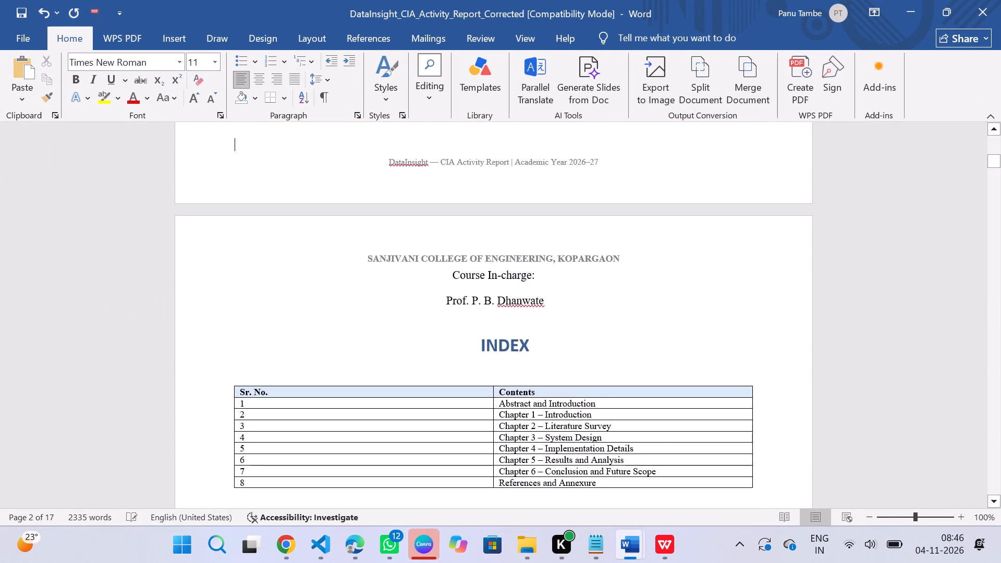
key(BackSpace)
key(BackSpace)
Delete the extra blank lines between the DATAINSIGHT topic title and "Submitted by:", leaving one blank line.
scroll(463, 278, up, 1)
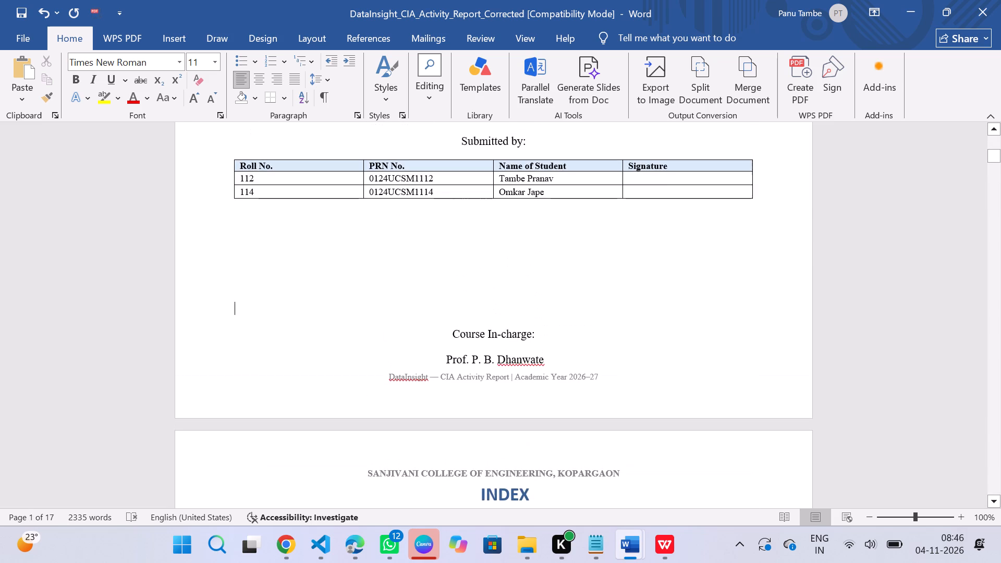
scroll(536, 359, up, 2)
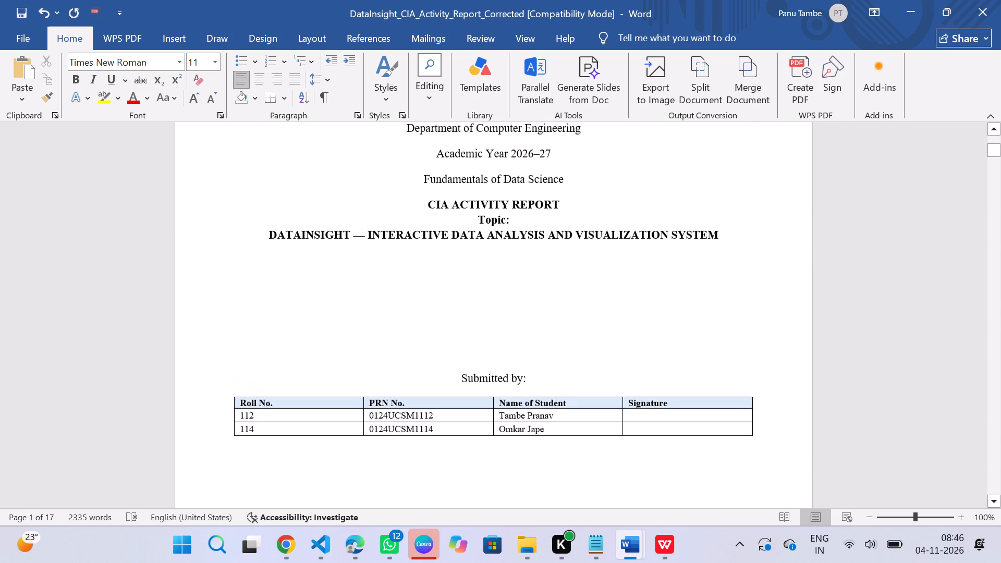
click(483, 347)
key(Down)
key(BackSpace)
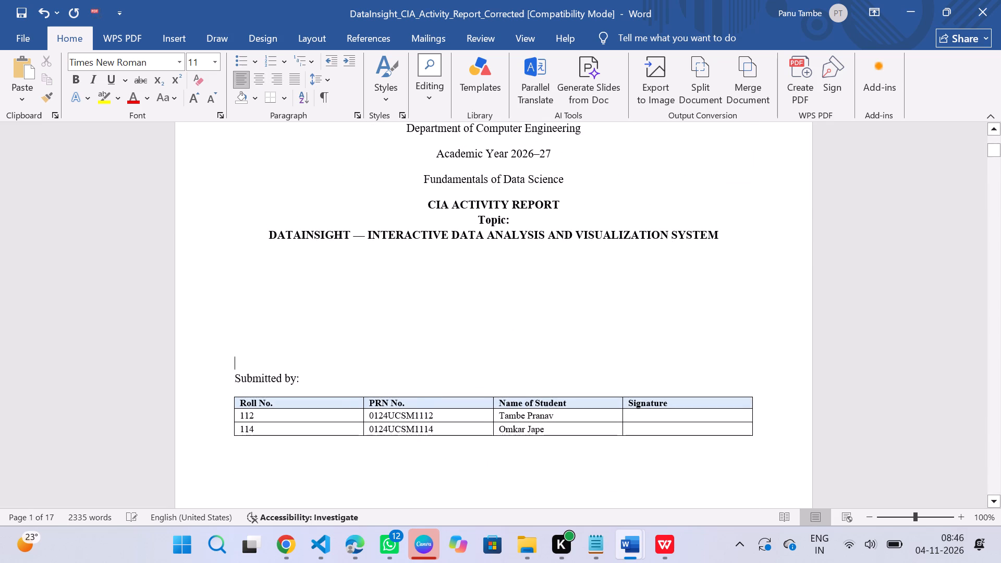
key(BackSpace)
key(BackSpace)
key(BackSpace)
key(BackSpace)
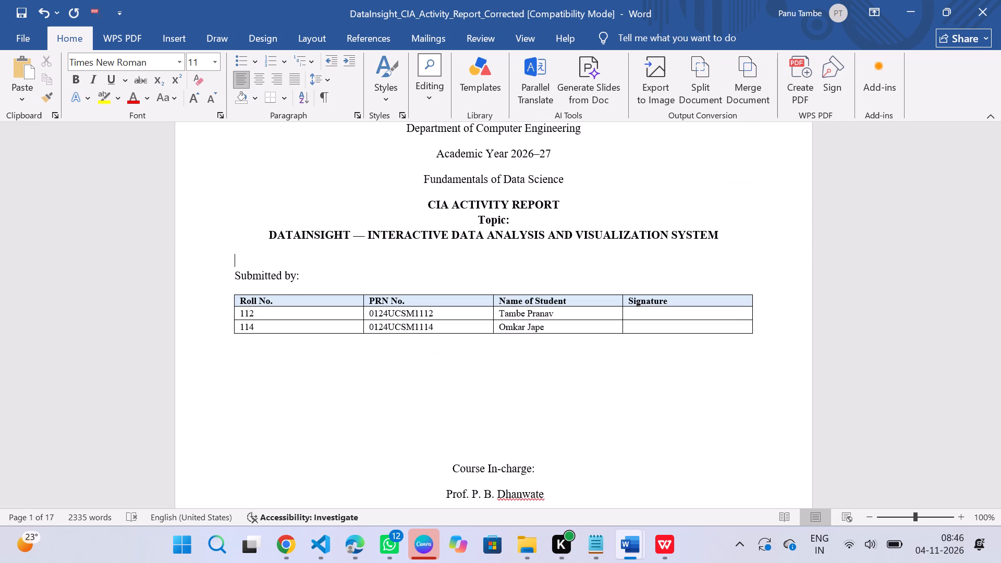
Add two blank lines above "Course In-charge:" to move the in-charge lines lower on the cover page.
click(513, 440)
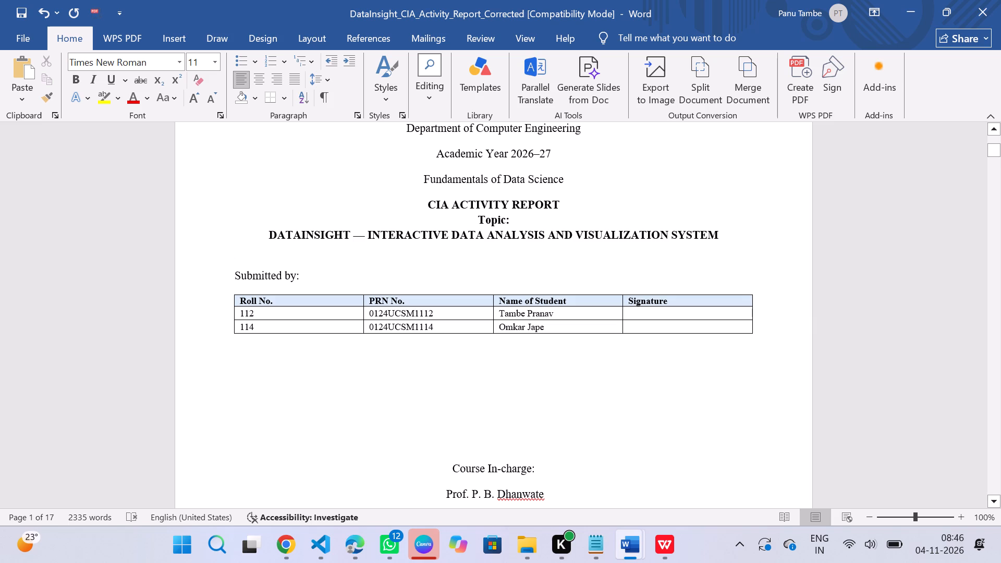
key(Return)
key(Return)
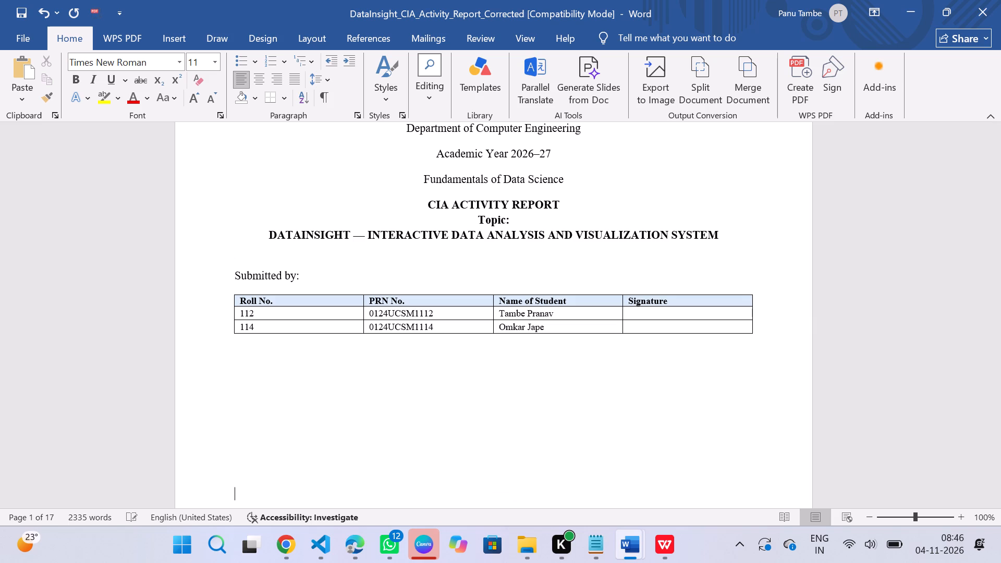
scroll(513, 440, down, 2)
key(Return)
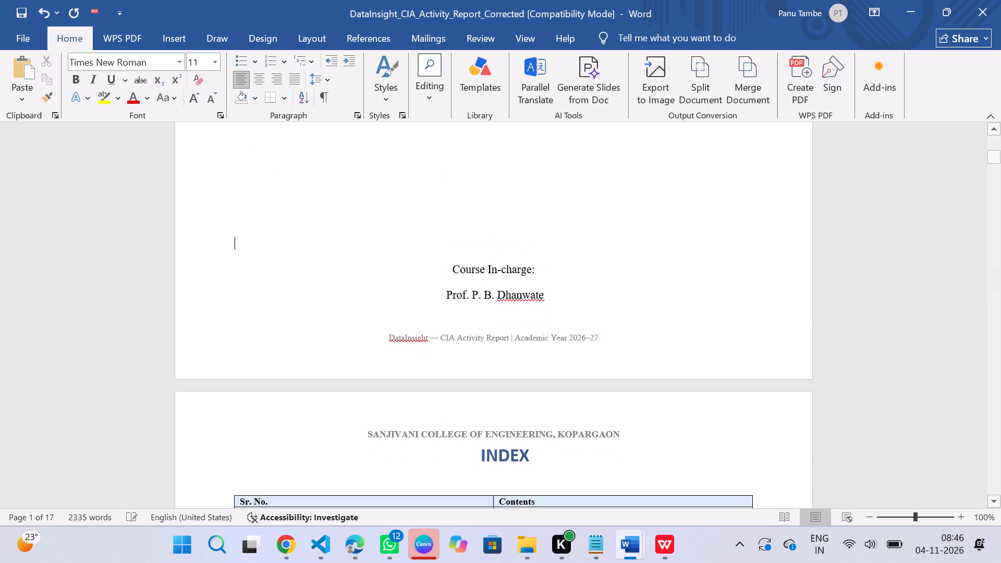
key(Return)
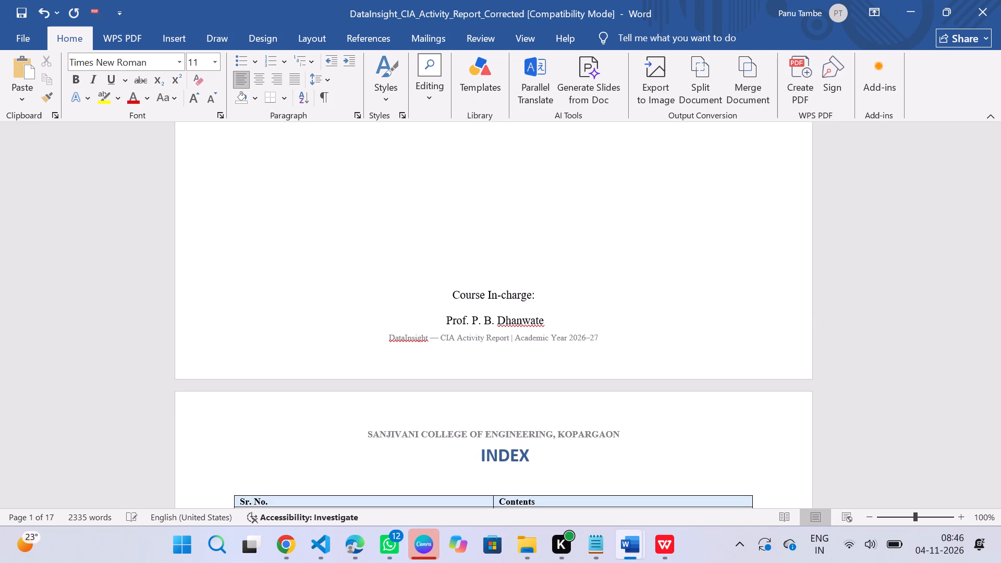
key(BackSpace)
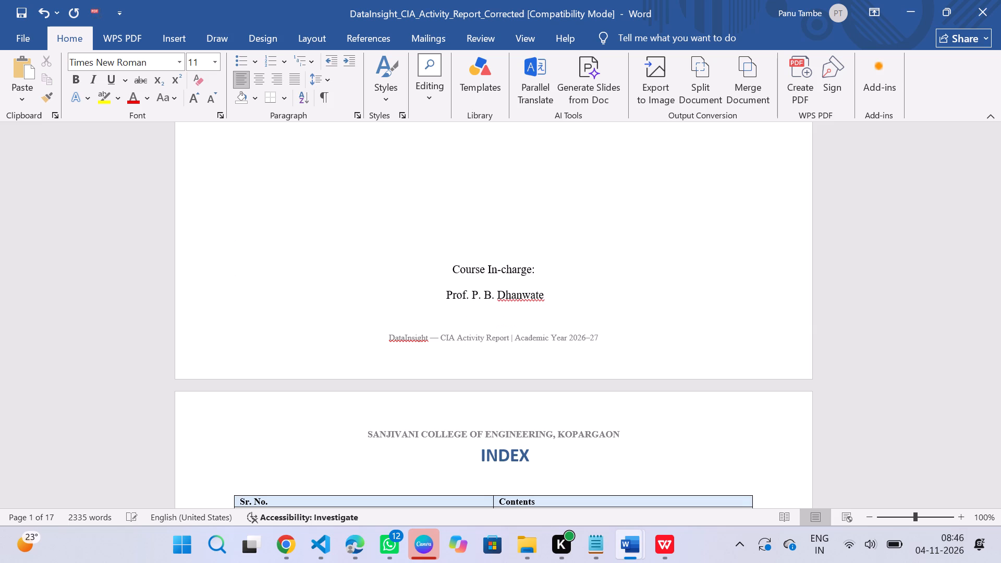
key(BackSpace)
Check the cover page layout, and look through Chapters 1 to 3, including the 3.1 System Architecture flow.
scroll(513, 440, up, 3)
scroll(558, 559, up, 1)
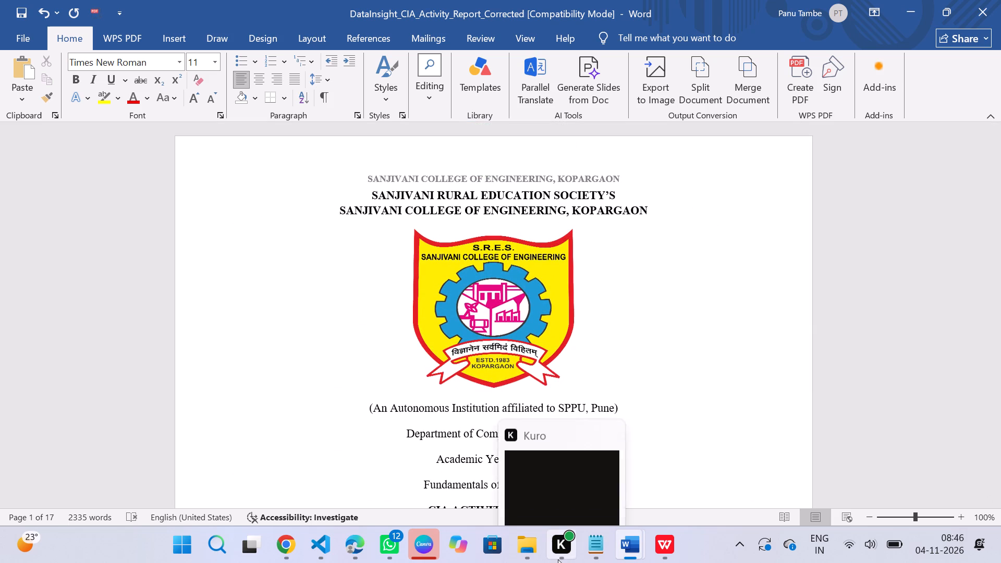
scroll(521, 320, down, 5)
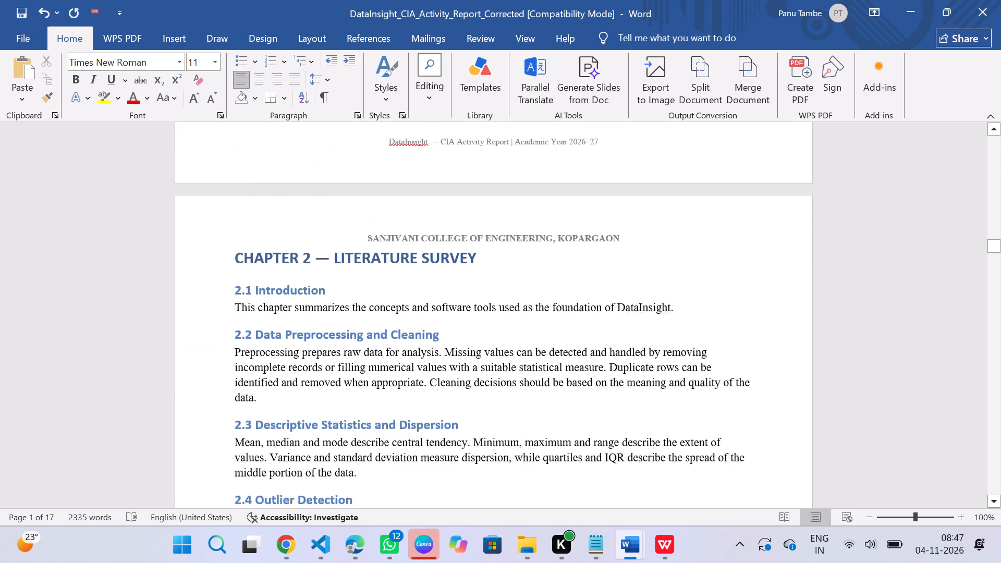
scroll(521, 320, down, 2)
scroll(521, 320, up, 1)
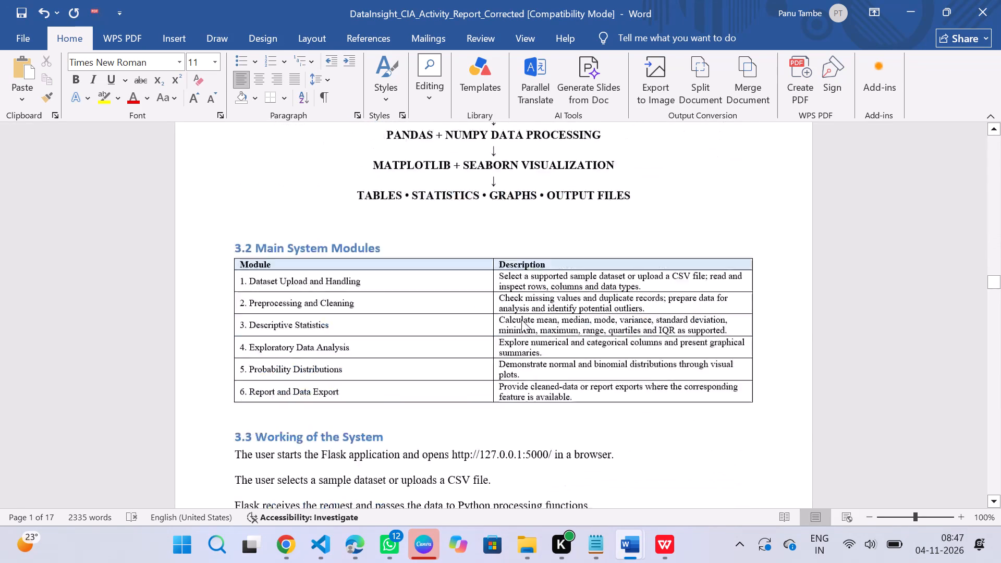
scroll(521, 320, up, 4)
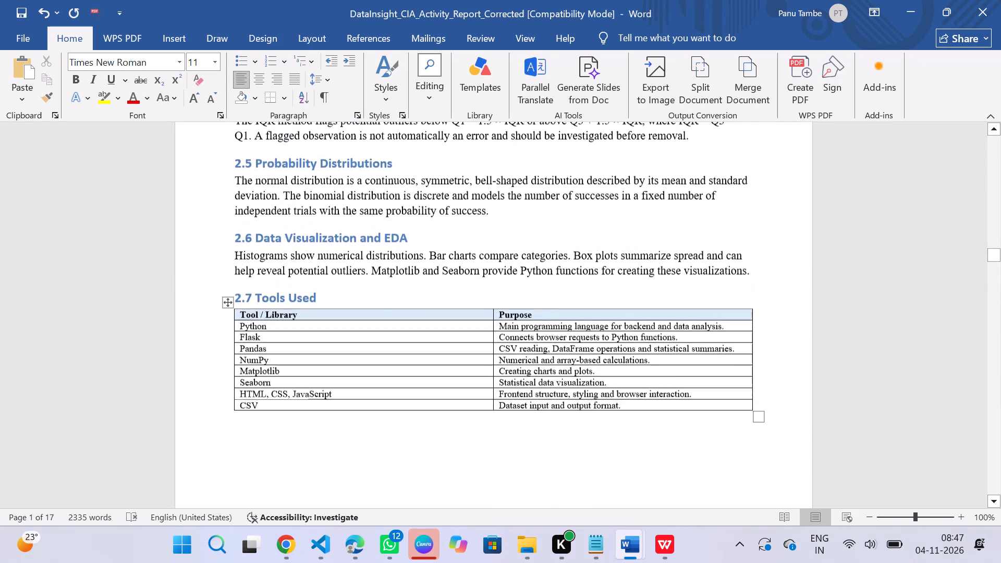
scroll(521, 320, up, 5)
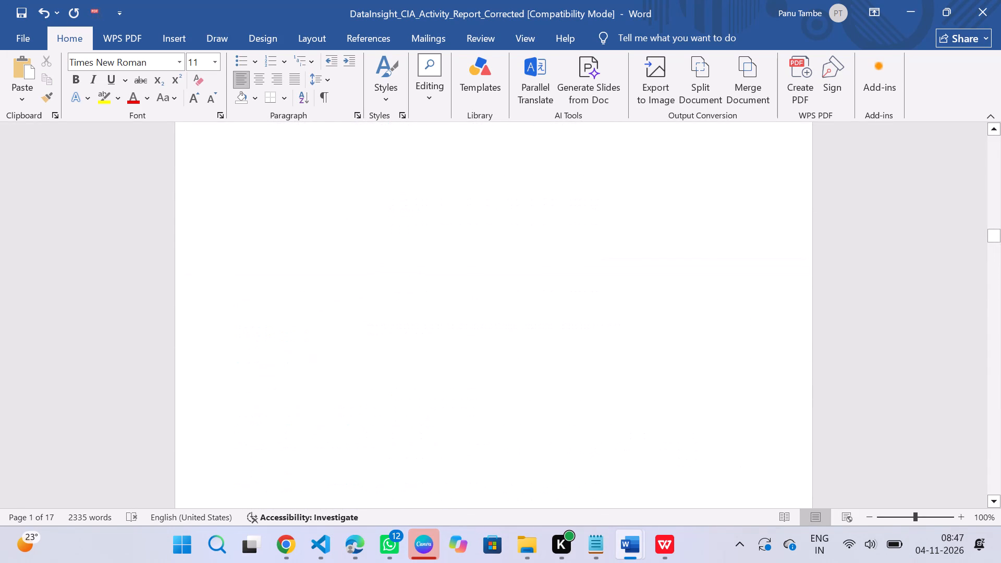
scroll(521, 320, up, 5)
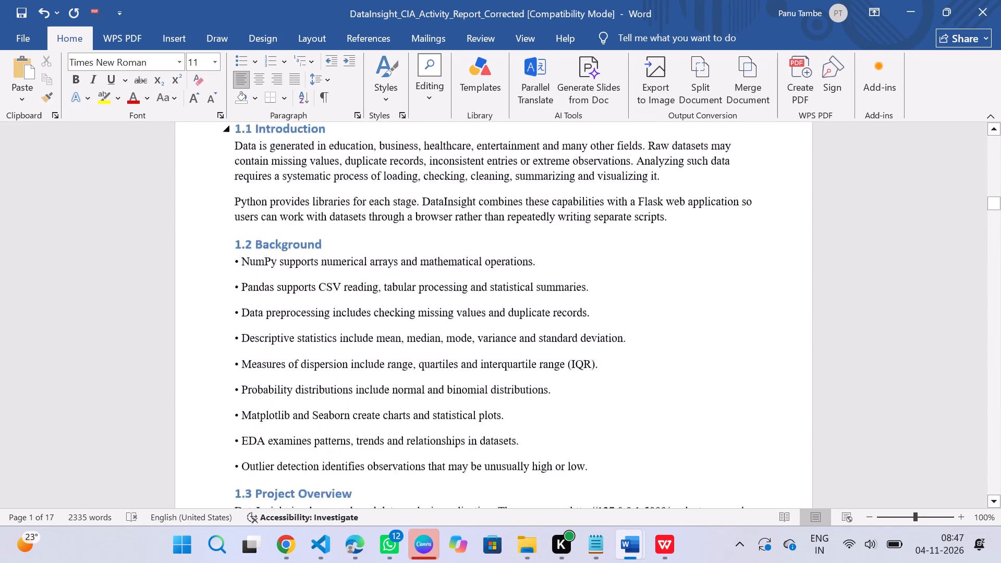
scroll(521, 320, up, 3)
scroll(521, 320, down, 4)
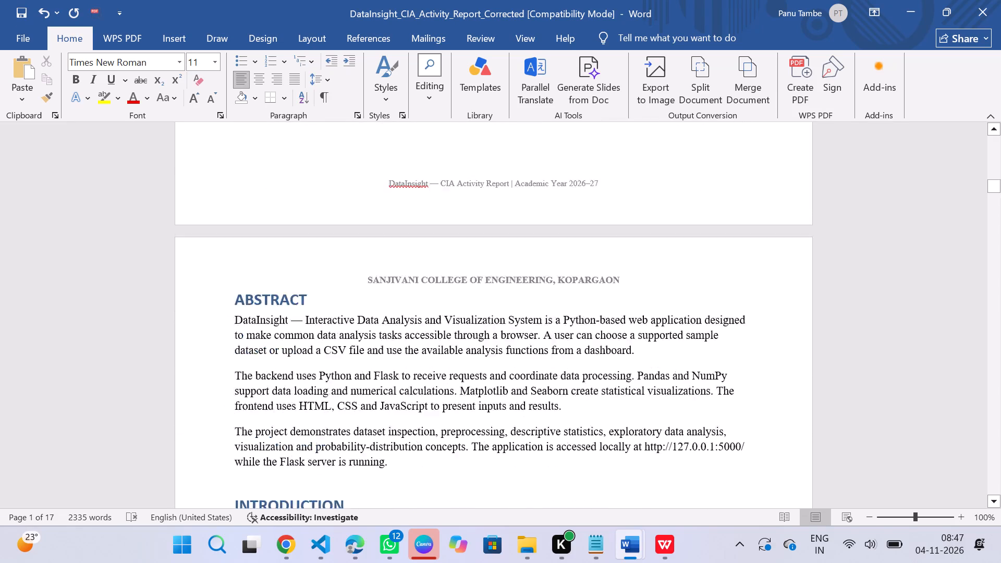
scroll(521, 320, down, 5)
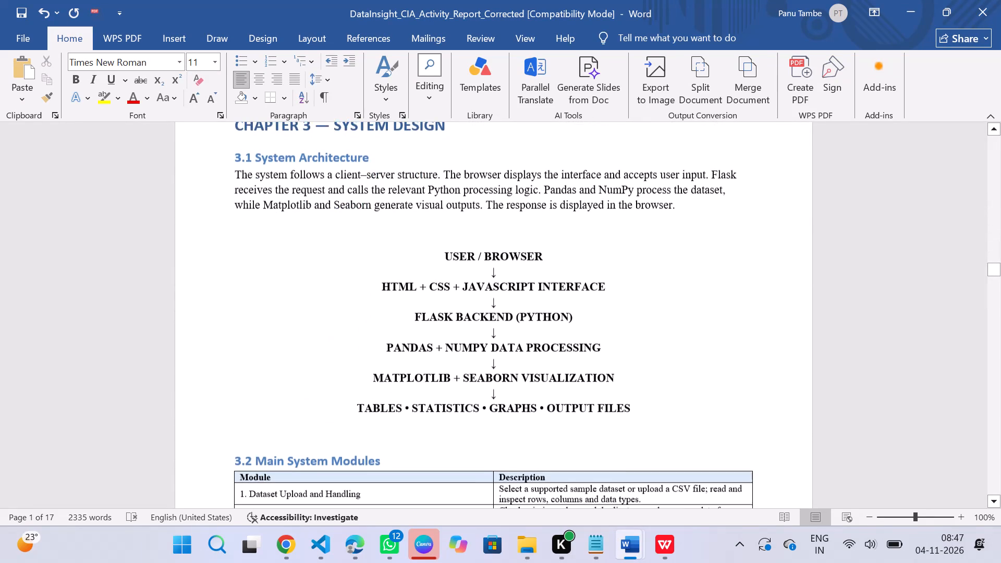
scroll(521, 320, down, 1)
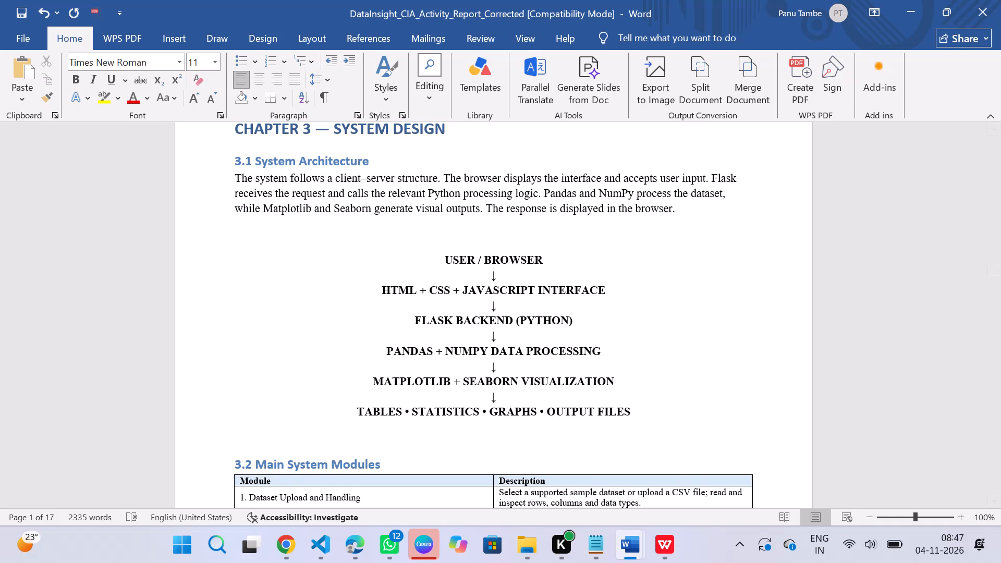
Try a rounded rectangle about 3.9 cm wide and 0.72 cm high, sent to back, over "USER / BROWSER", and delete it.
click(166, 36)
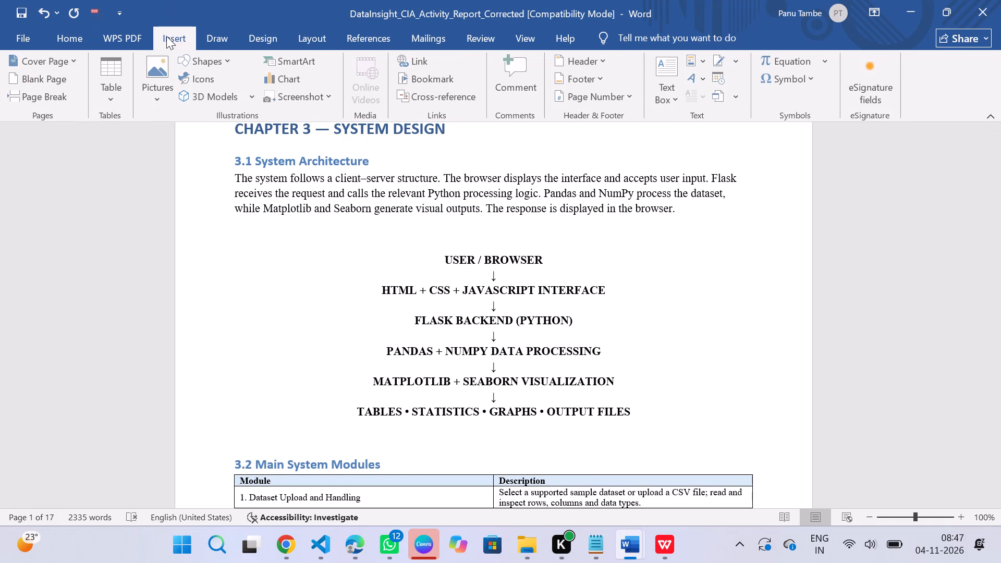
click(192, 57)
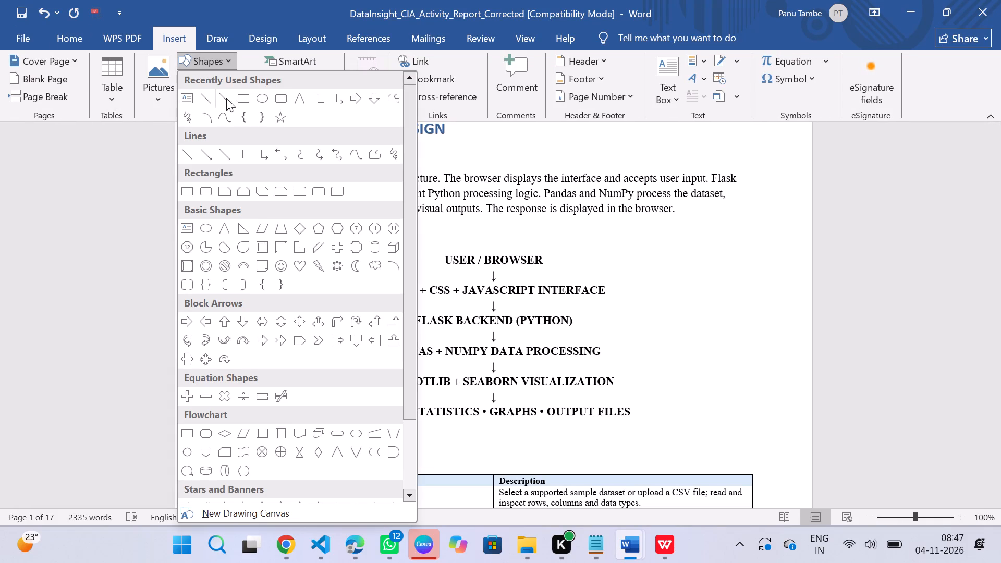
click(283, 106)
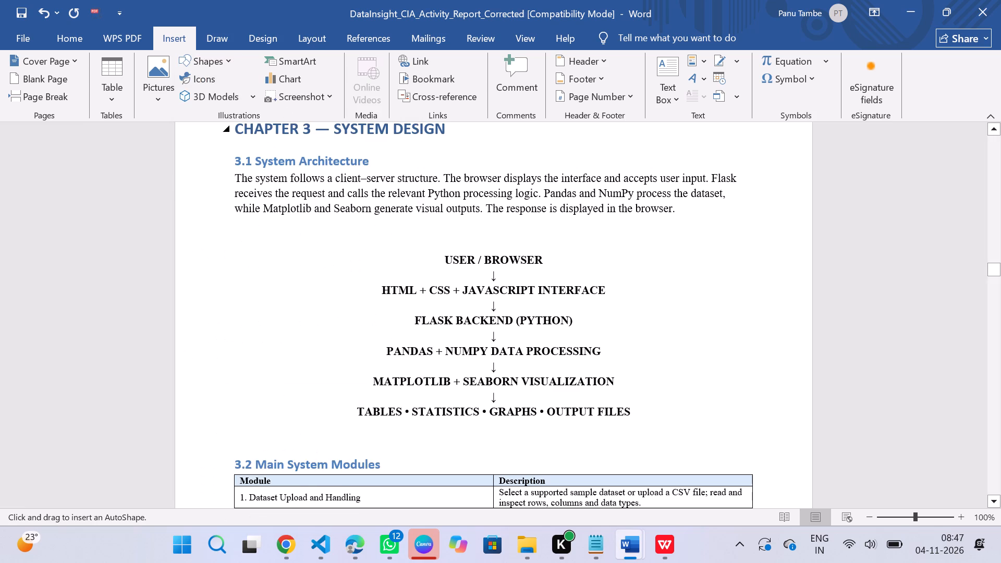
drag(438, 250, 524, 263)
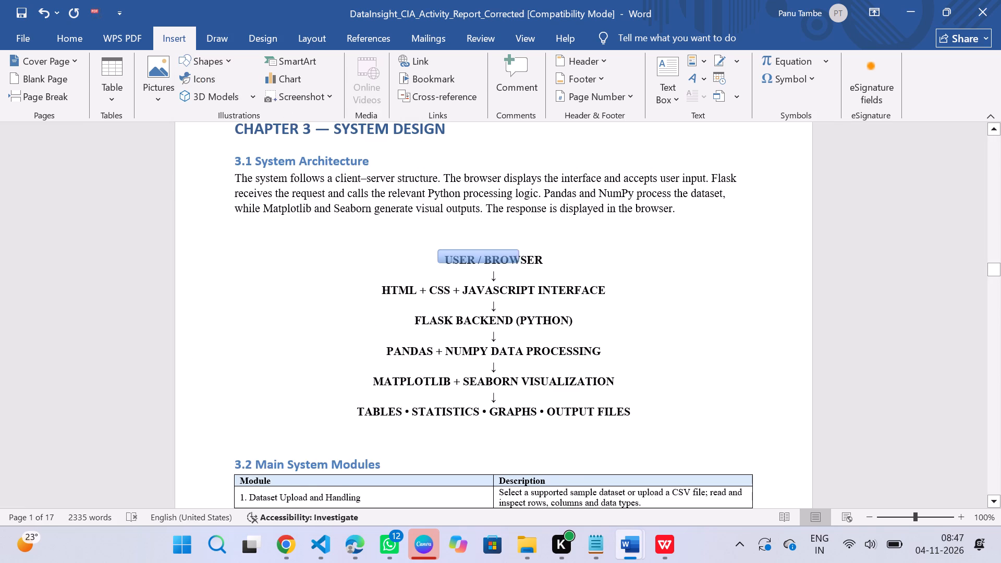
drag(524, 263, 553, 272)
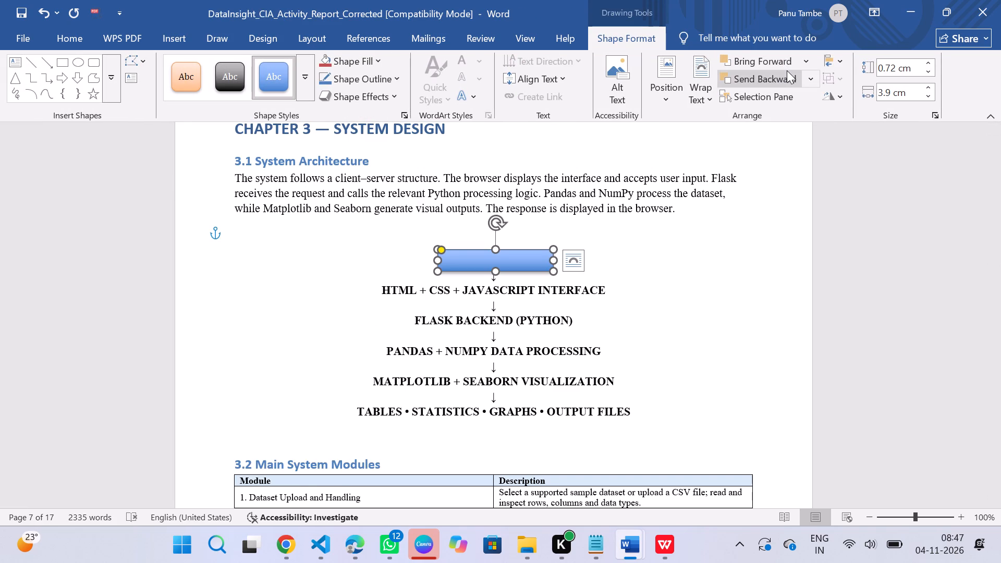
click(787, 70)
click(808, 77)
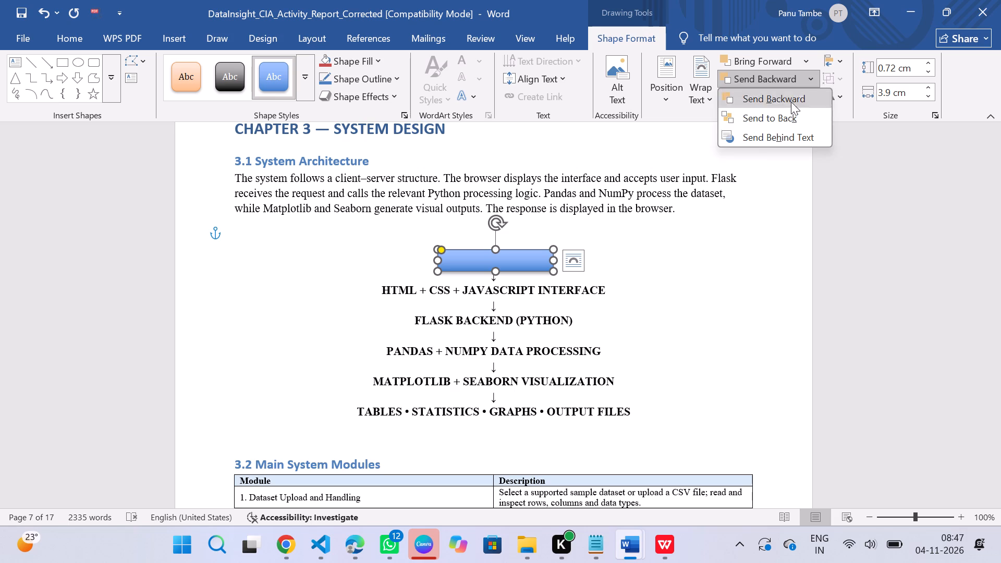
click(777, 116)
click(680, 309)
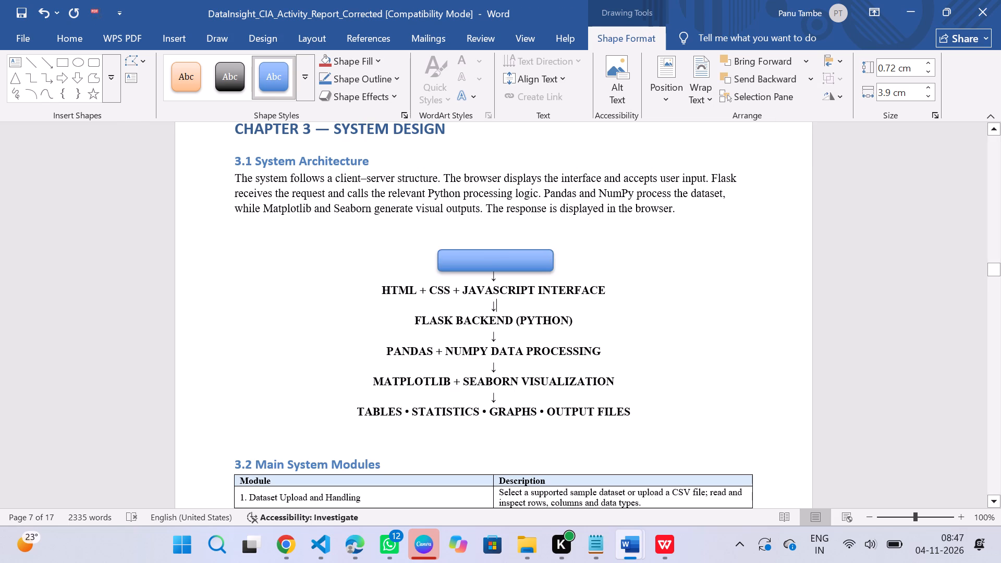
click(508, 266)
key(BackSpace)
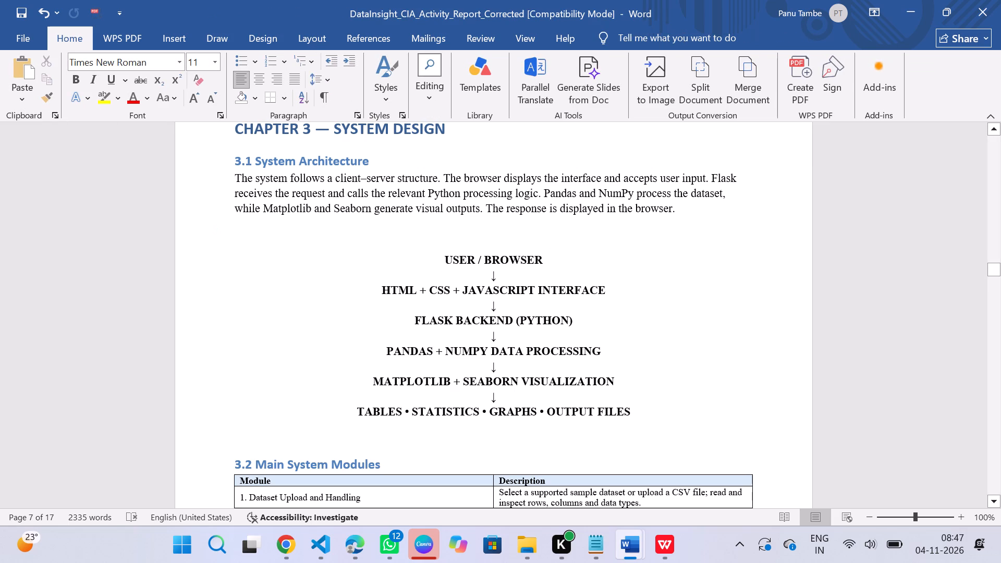
Review the report from 3.2 Main System Modules through the Chapter 4 code sections to the start of Chapter 5.
scroll(459, 379, down, 3)
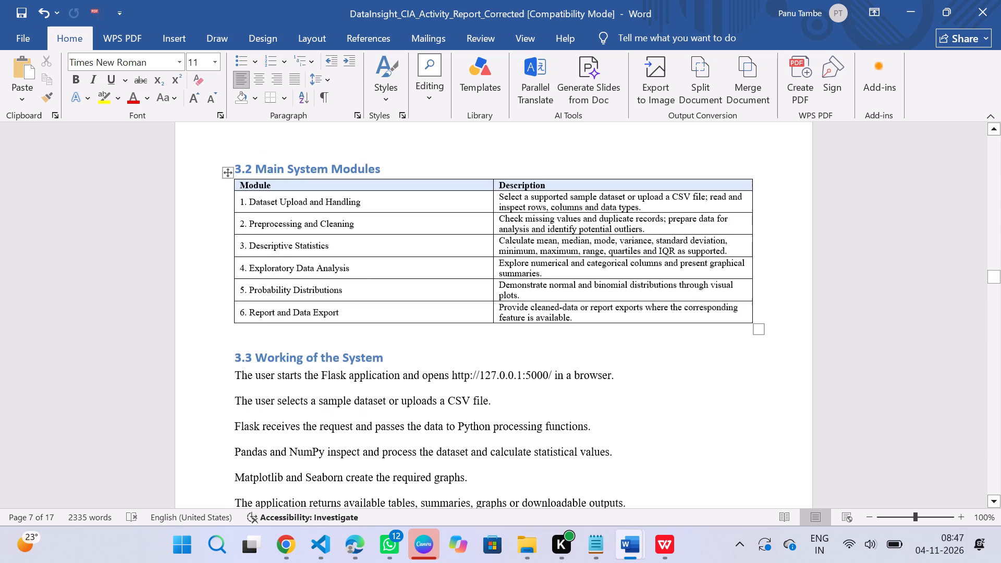
scroll(459, 379, down, 7)
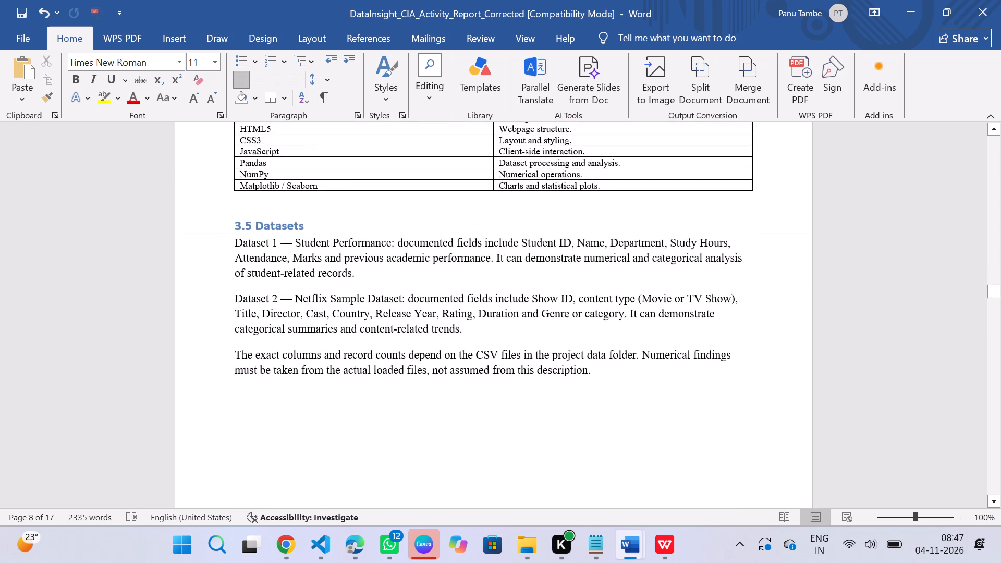
scroll(459, 379, down, 5)
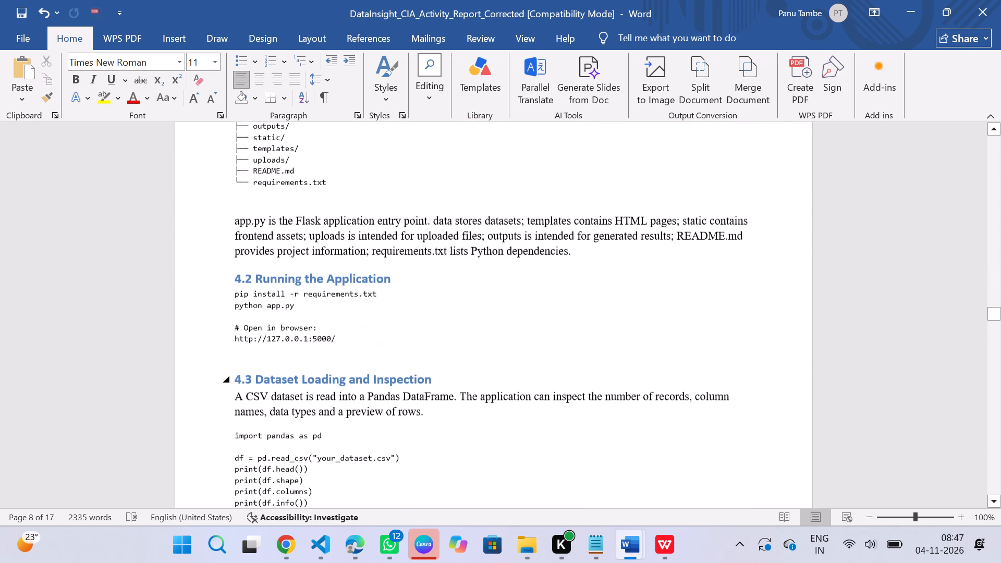
scroll(459, 379, down, 1)
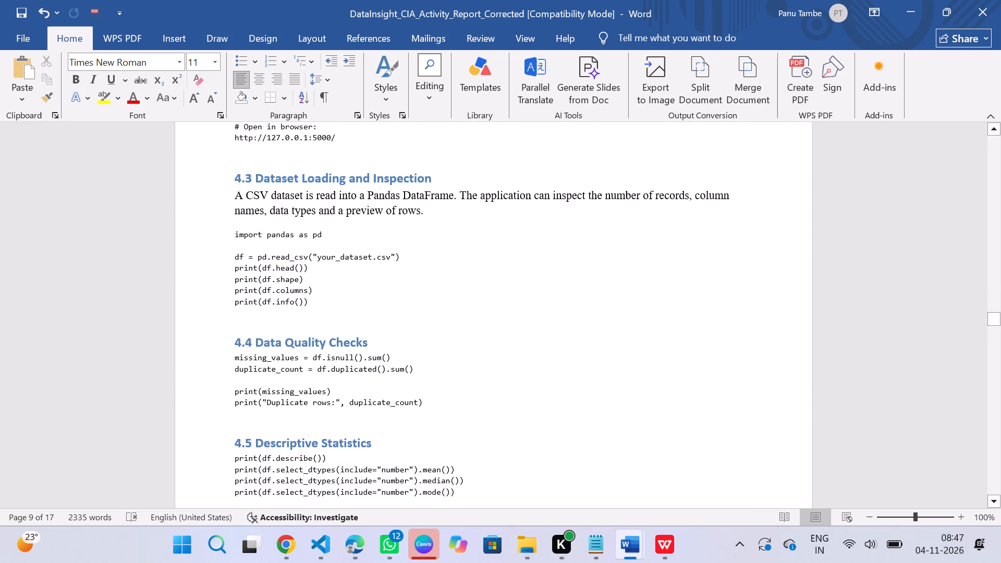
scroll(459, 379, down, 3)
right_click(459, 379)
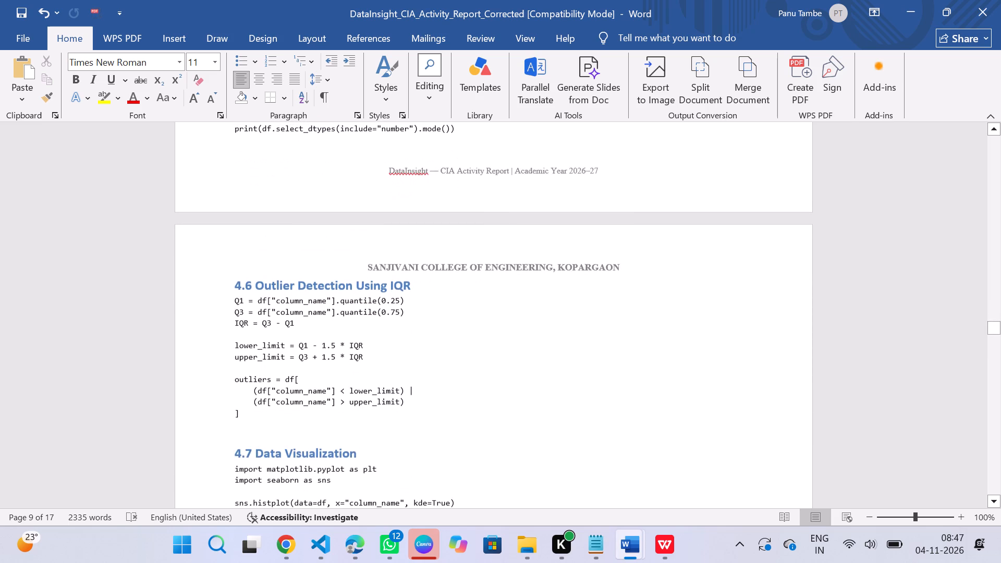
click(426, 372)
scroll(426, 372, down, 3)
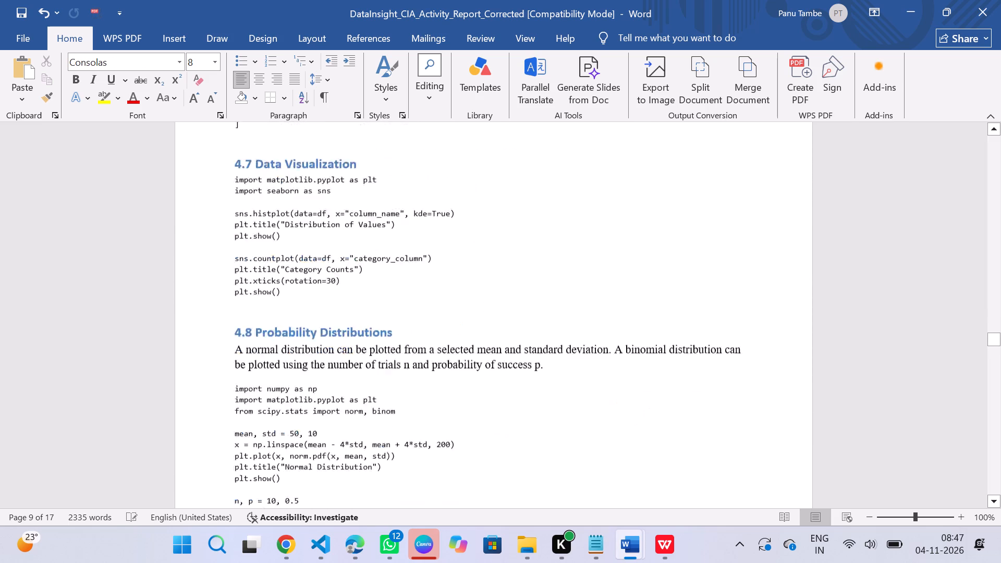
scroll(426, 372, down, 1)
Review Chapter 5's result screenshots and analysis and Chapter 6's conclusion, advantages, limitations and future scope.
scroll(426, 372, up, 1)
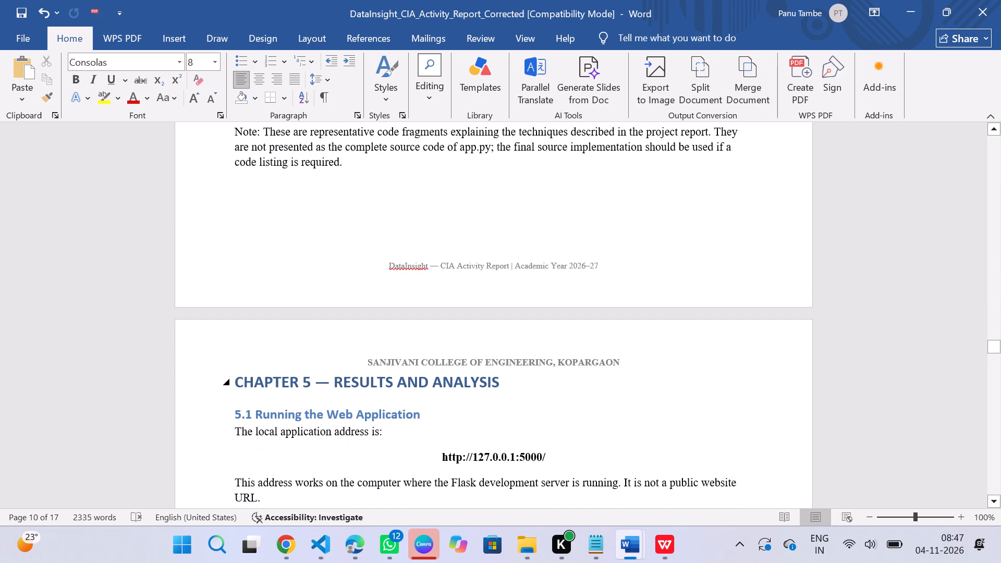
scroll(426, 372, up, 1)
scroll(426, 372, down, 2)
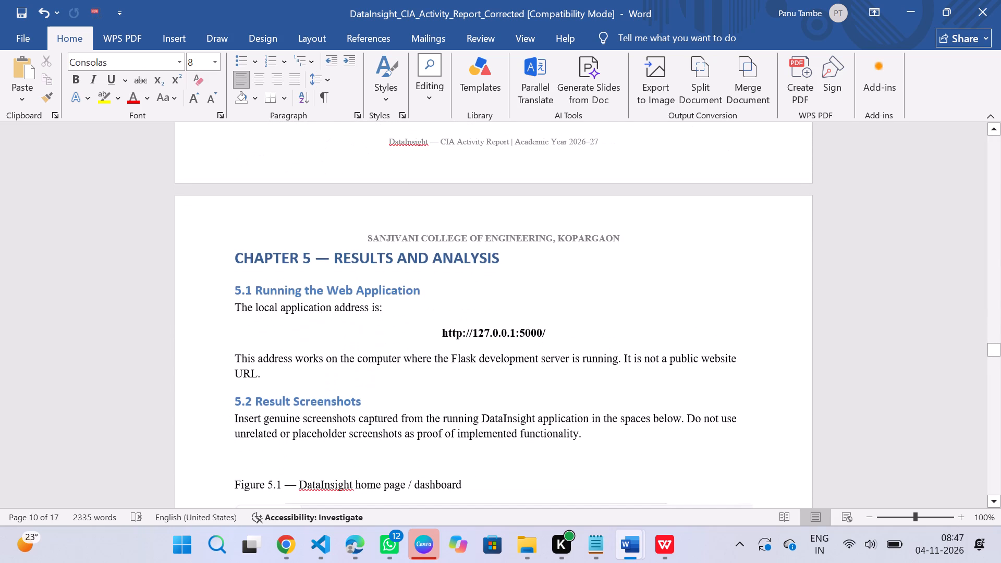
scroll(426, 372, down, 10)
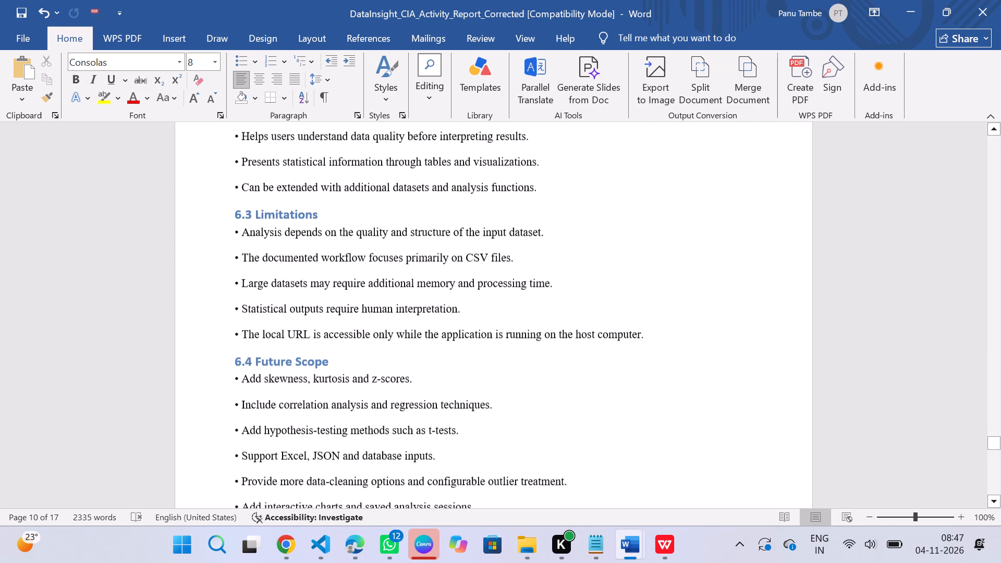
scroll(426, 372, down, 2)
scroll(426, 372, up, 2)
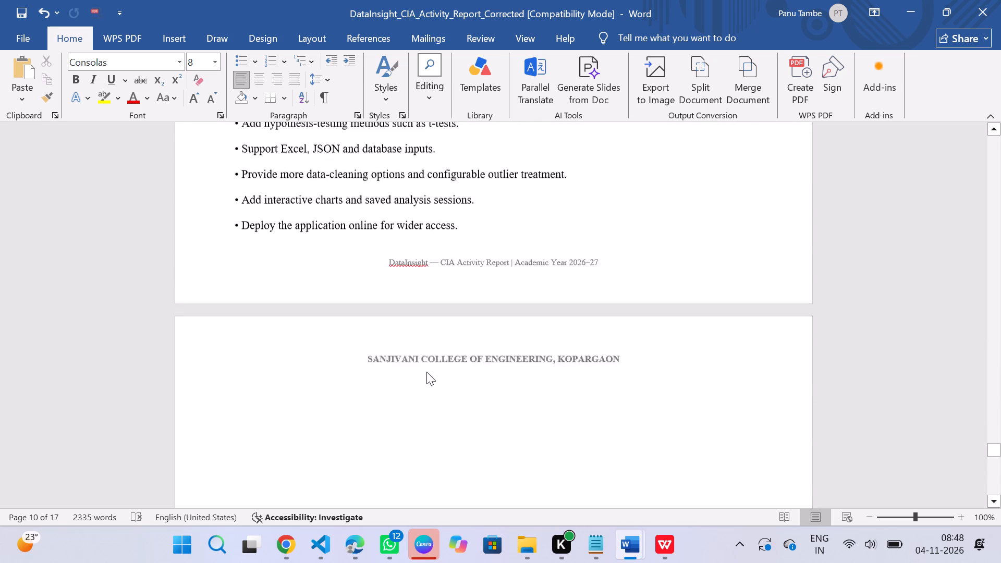
scroll(426, 372, up, 2)
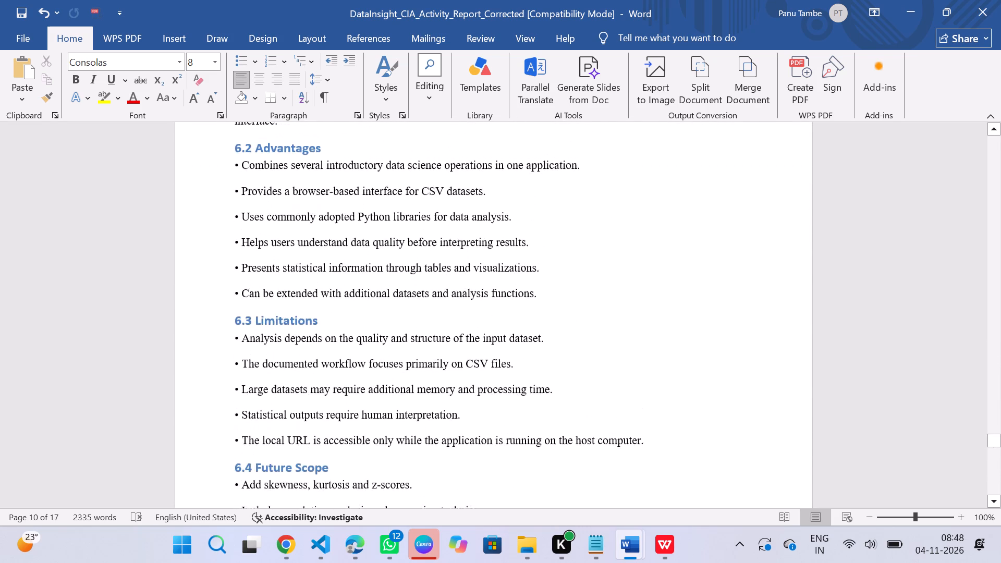
scroll(426, 372, up, 2)
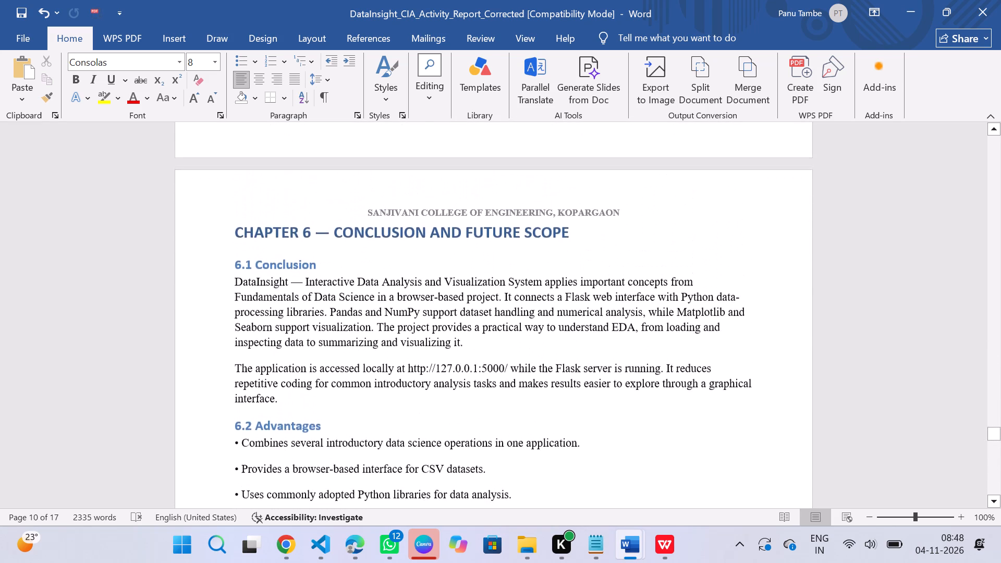
scroll(426, 372, up, 2)
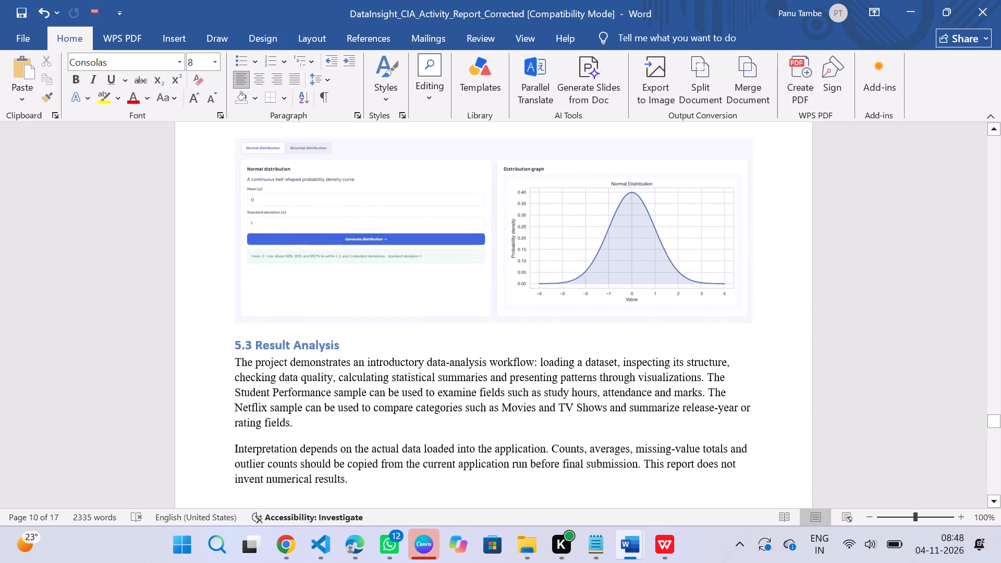
scroll(423, 384, up, 2)
scroll(423, 384, down, 6)
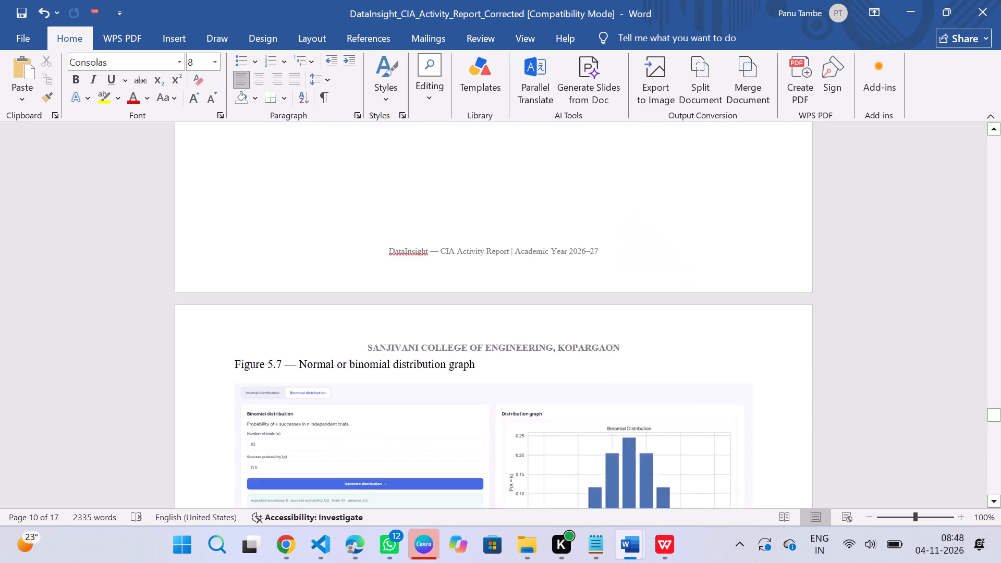
scroll(423, 384, down, 5)
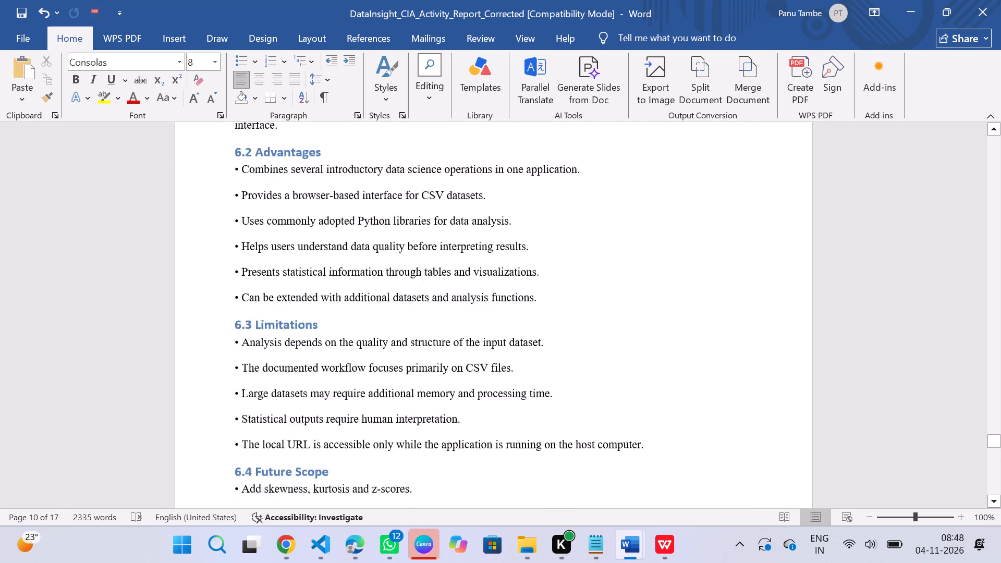
Remove the blank page between 6.4 Future Scope and REFERENCES by deleting the break before the REFERENCES heading.
scroll(423, 384, down, 2)
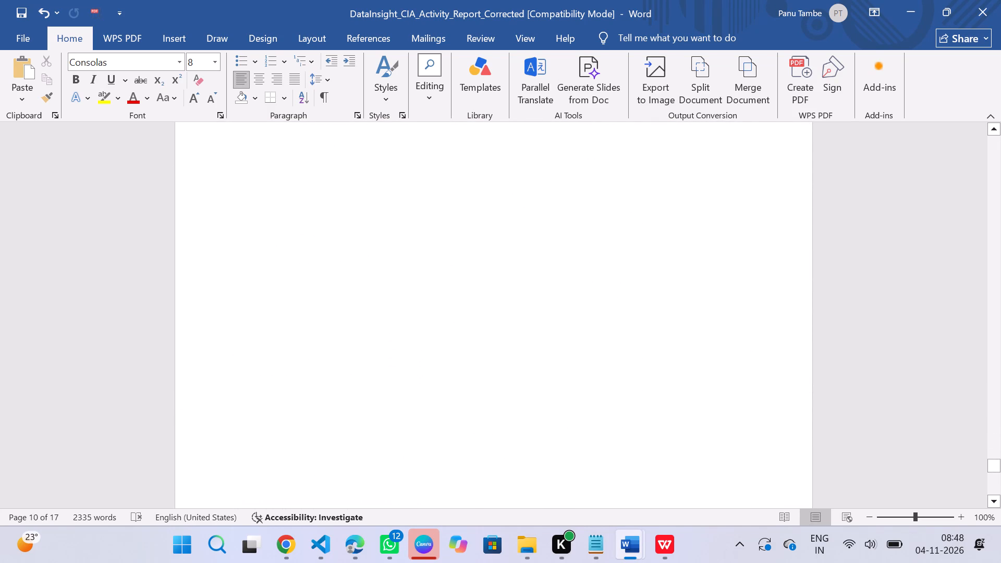
scroll(423, 384, down, 2)
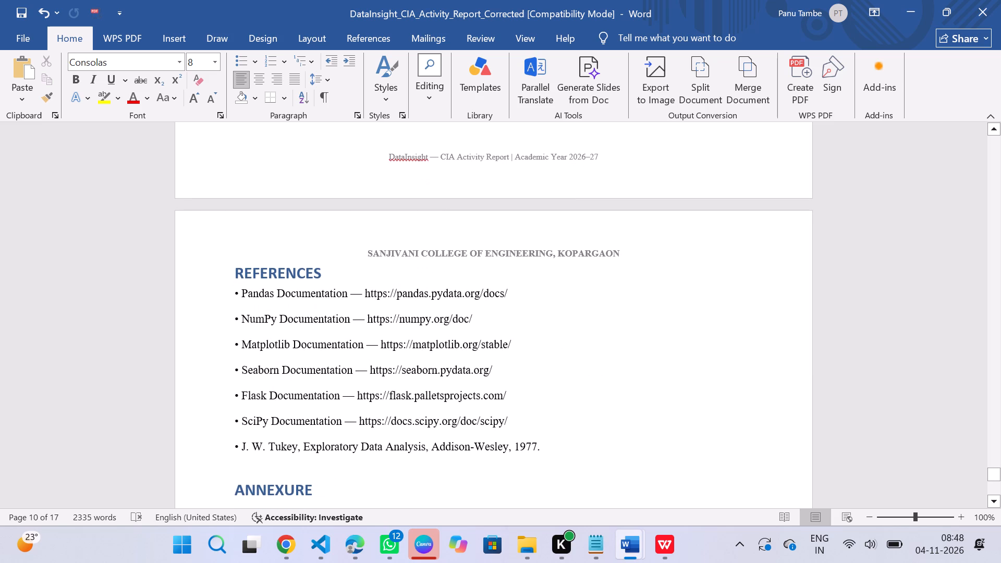
click(240, 262)
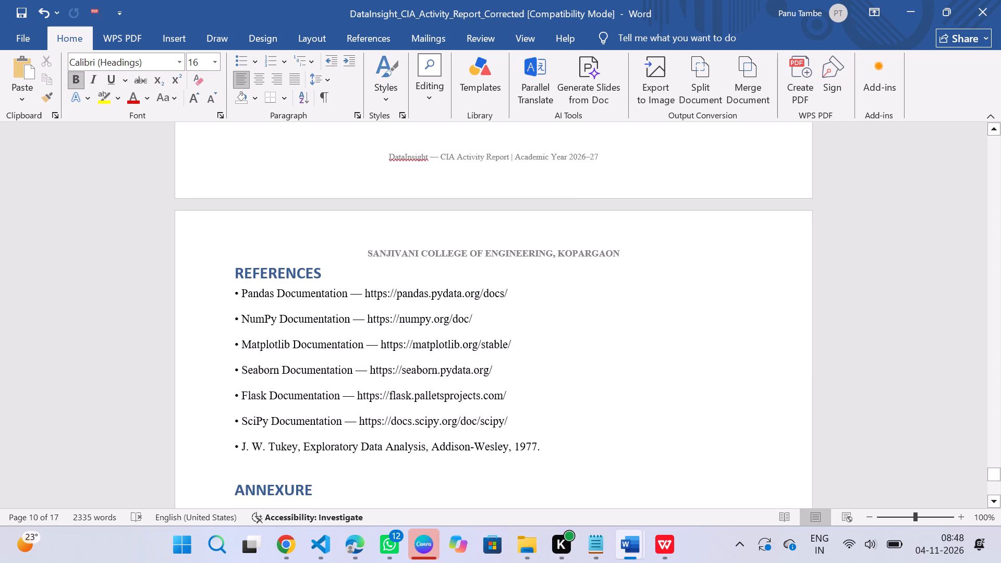
key(Left)
key(BackSpace)
scroll(240, 262, up, 1)
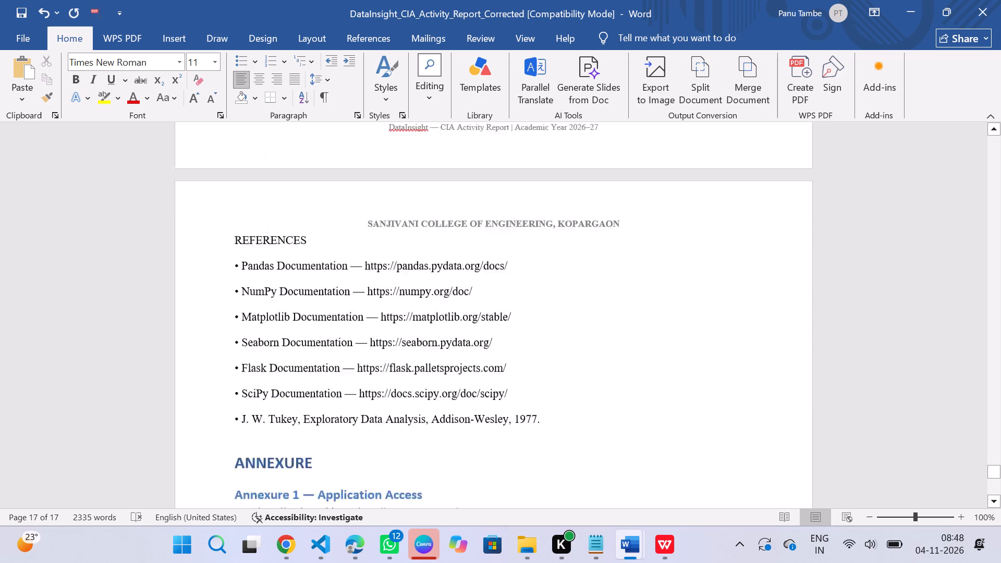
drag(240, 262, 223, 252)
scroll(223, 252, down, 1)
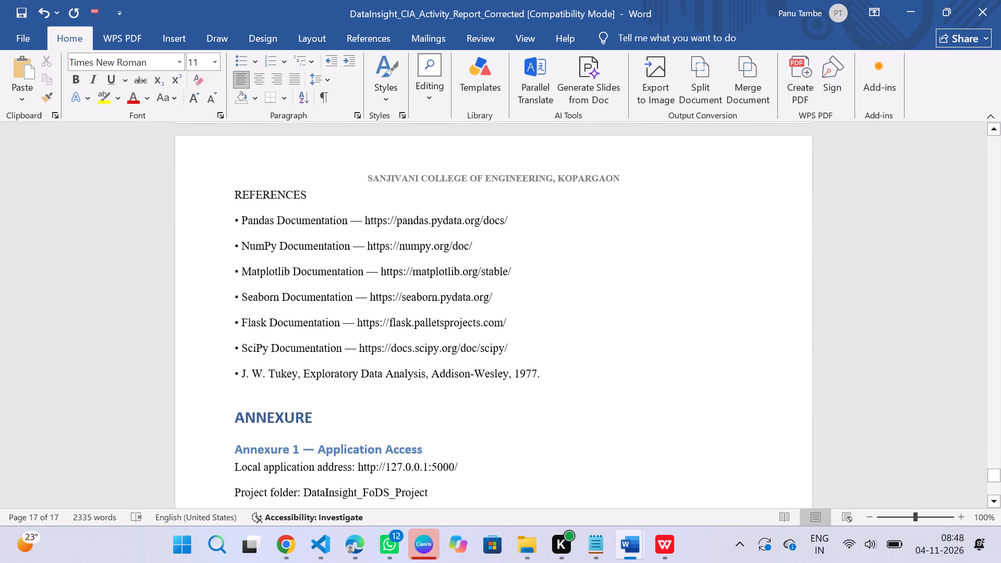
Make the REFERENCES heading bold and colour it dark blue from the theme colours, in line with the ANNEXURE heading.
drag(308, 421, 224, 404)
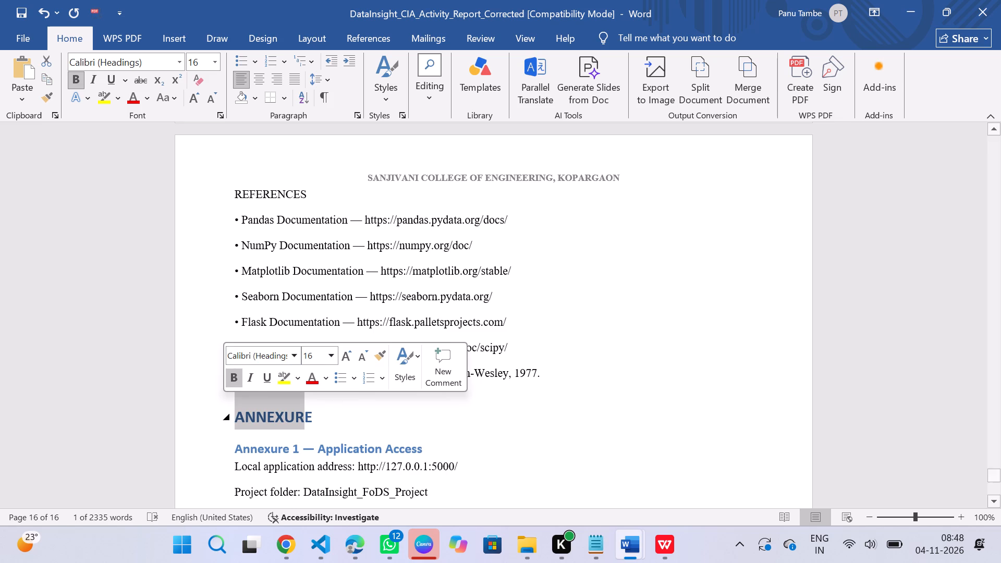
click(323, 410)
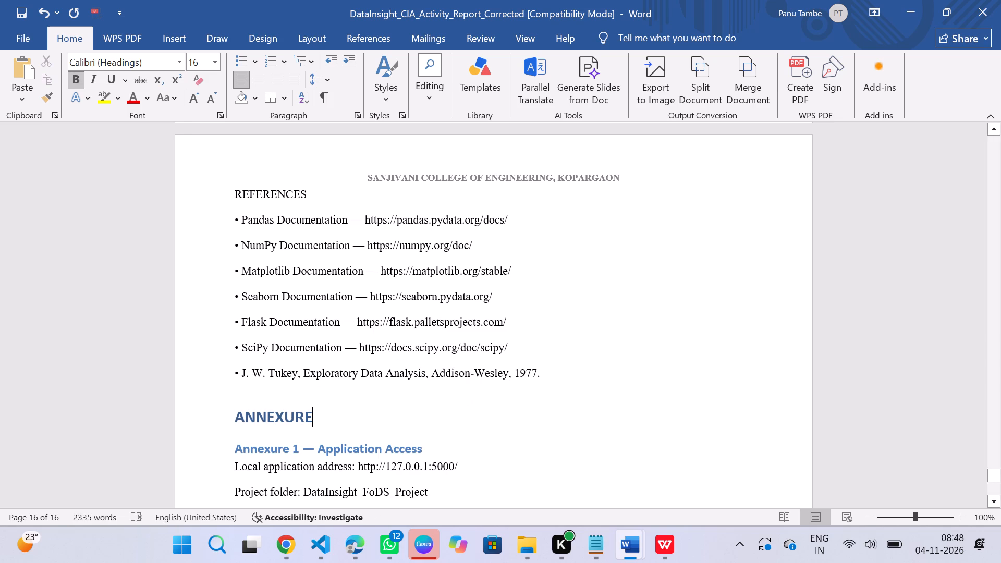
drag(307, 194, 216, 201)
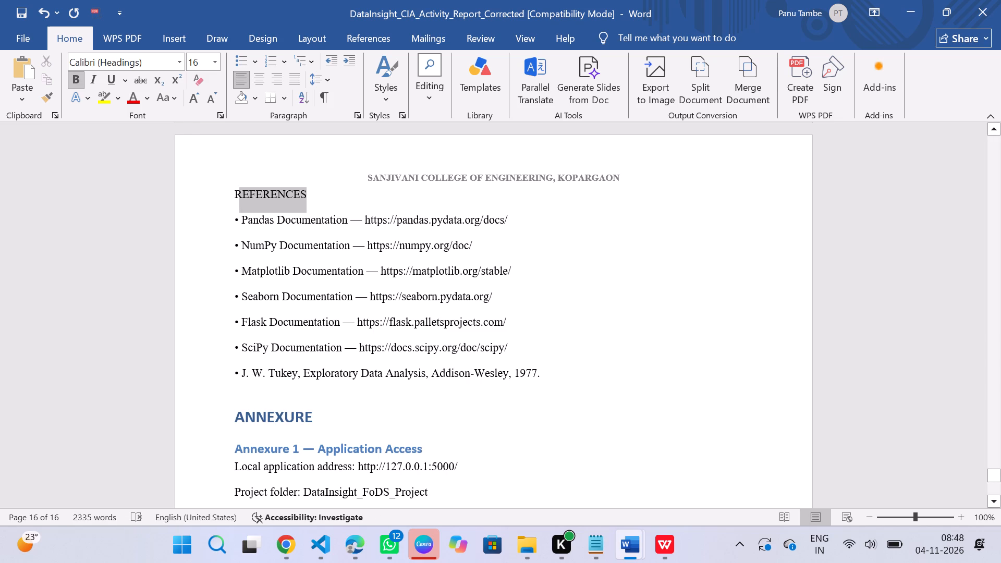
drag(216, 201, 219, 202)
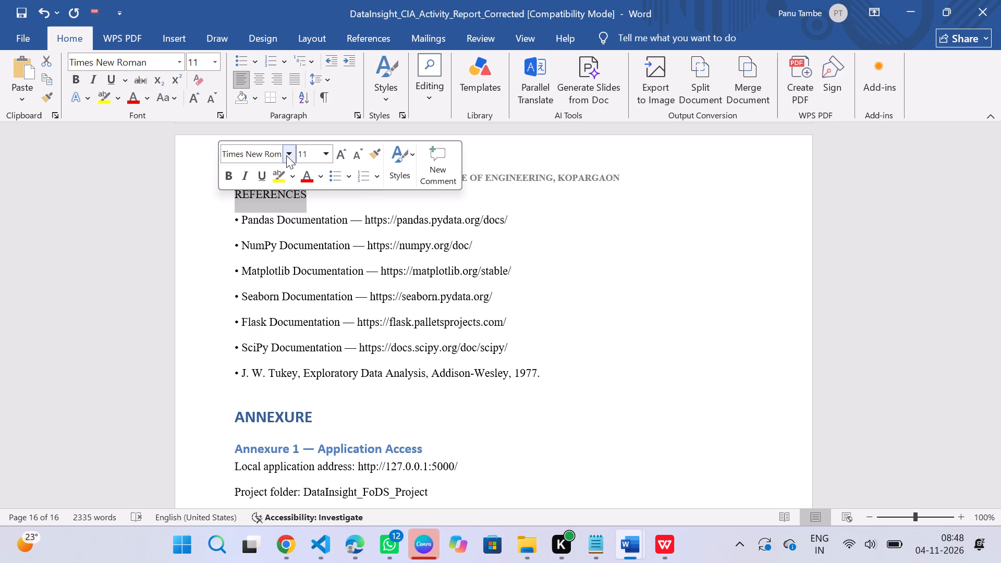
click(226, 178)
click(317, 176)
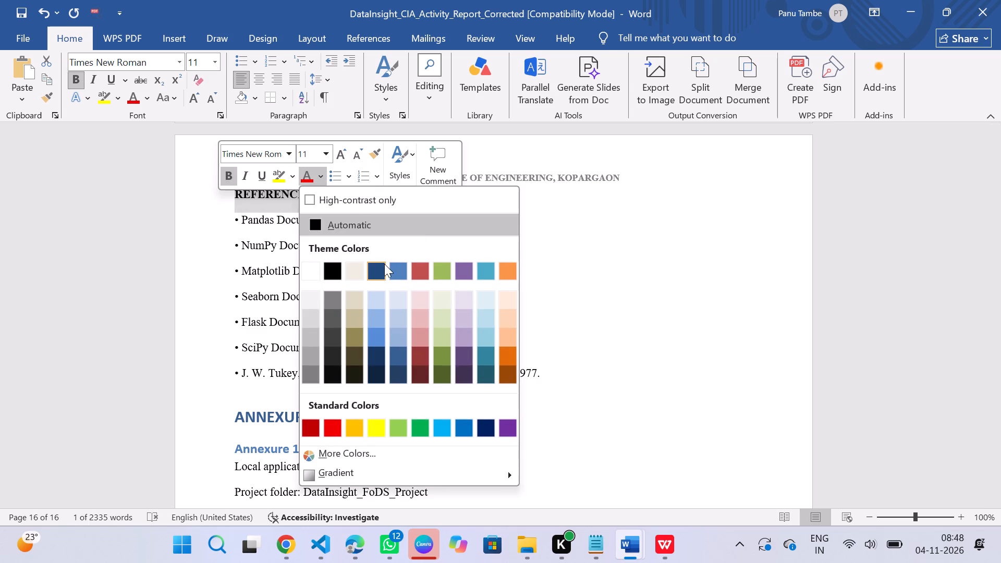
click(382, 266)
Set the REFERENCES heading to Calibri (Headings), size 16, like the ANNEXURE heading.
drag(320, 418, 290, 419)
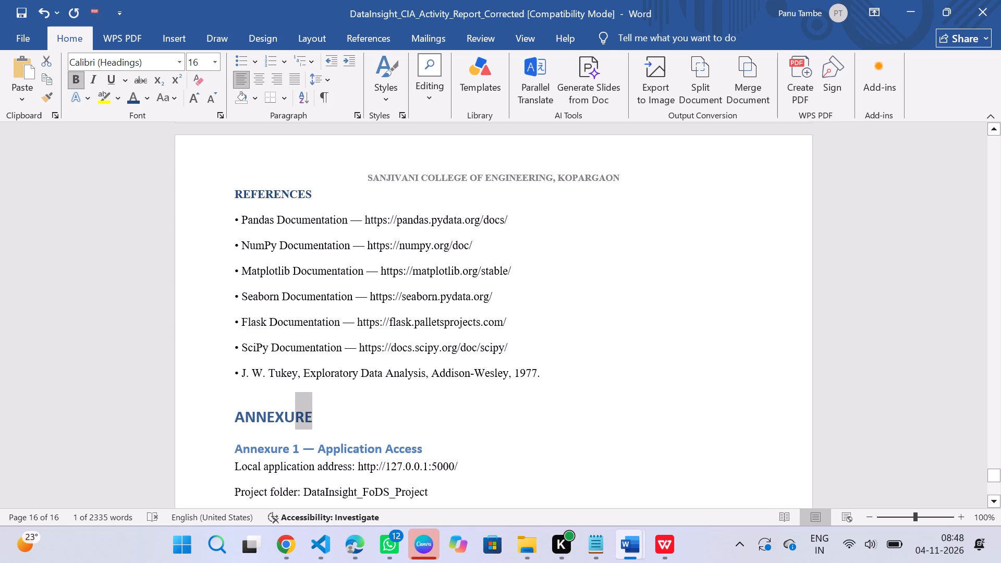
drag(309, 192, 221, 197)
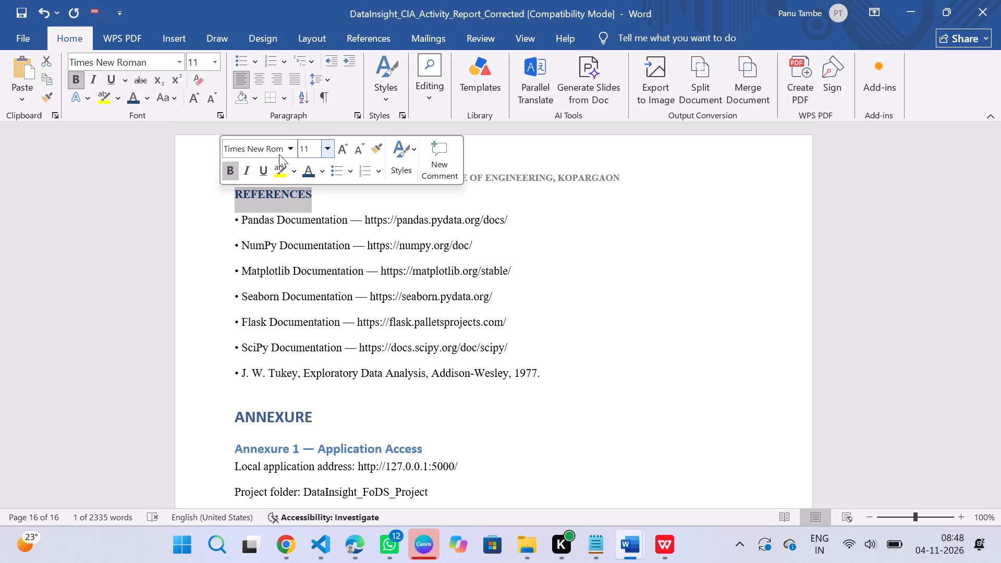
click(278, 150)
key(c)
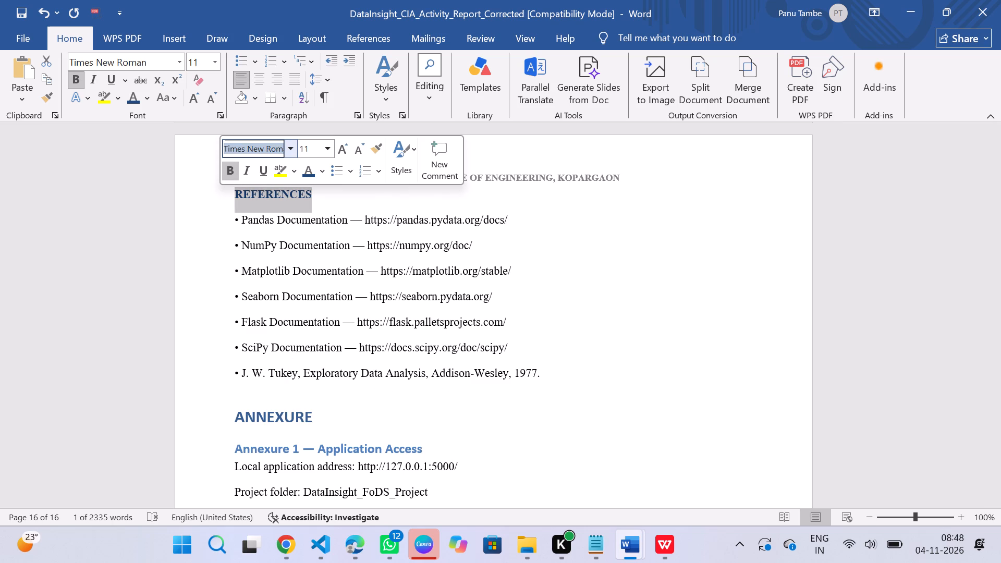
key(Right)
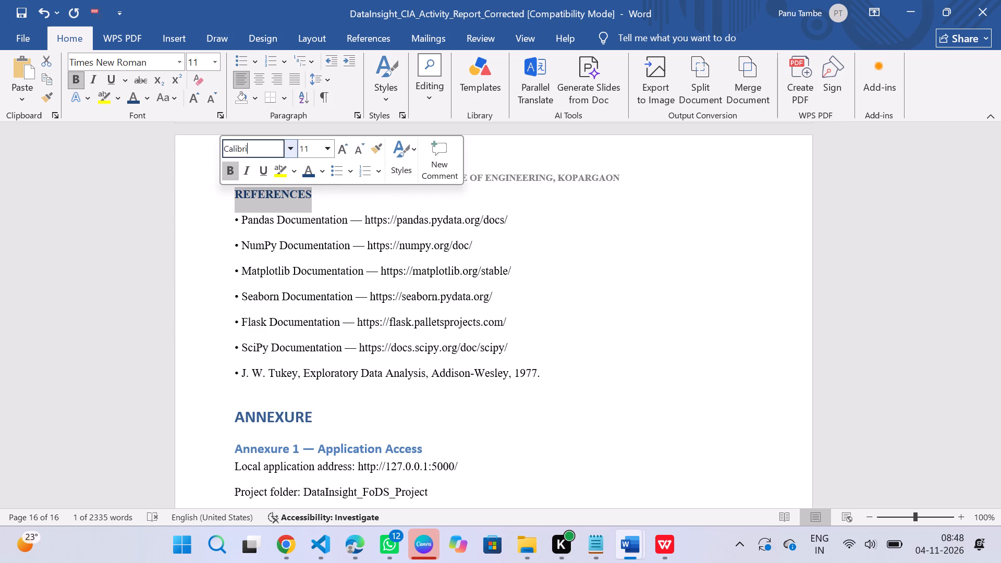
key(Return)
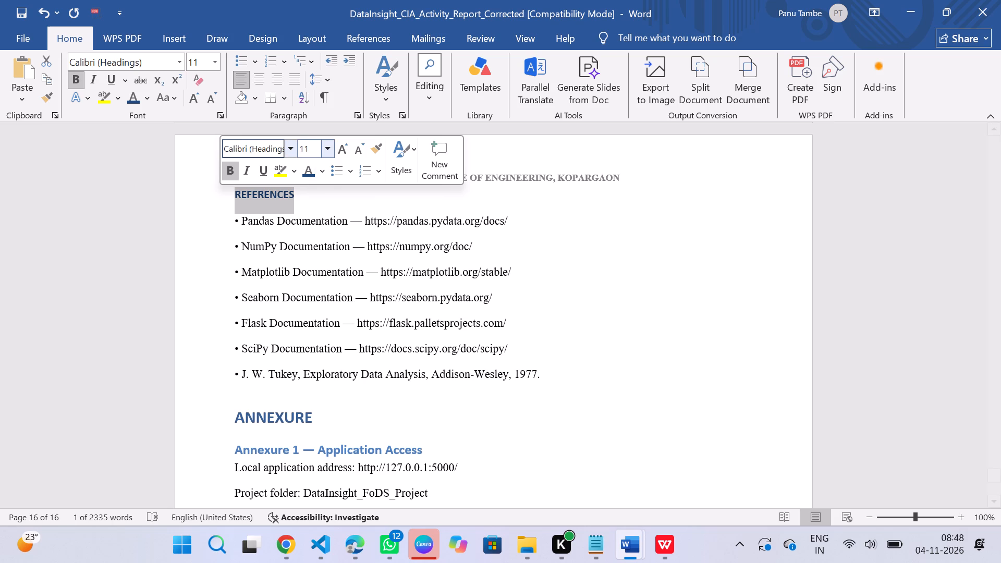
double_click(308, 149)
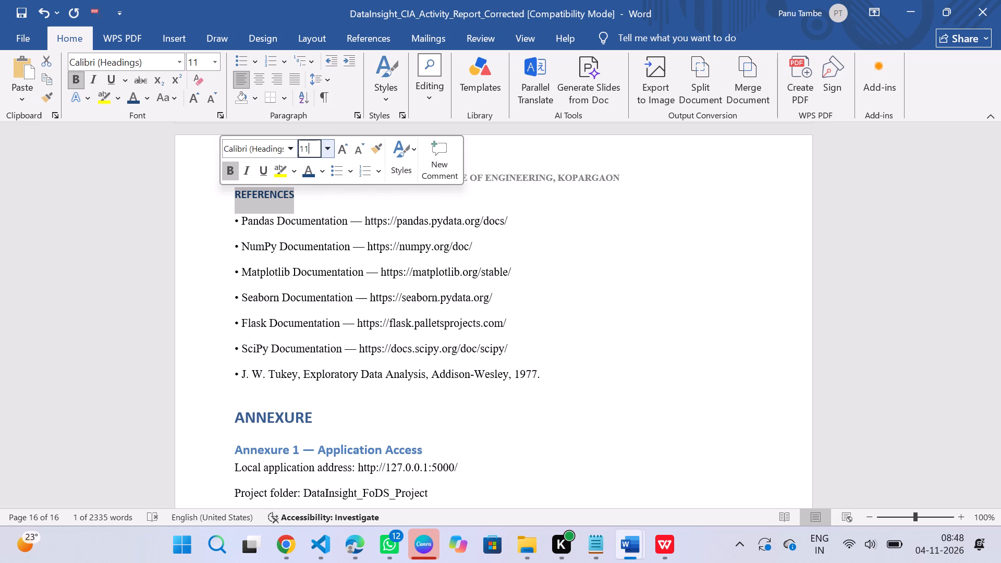
double_click(308, 149)
triple_click(308, 149)
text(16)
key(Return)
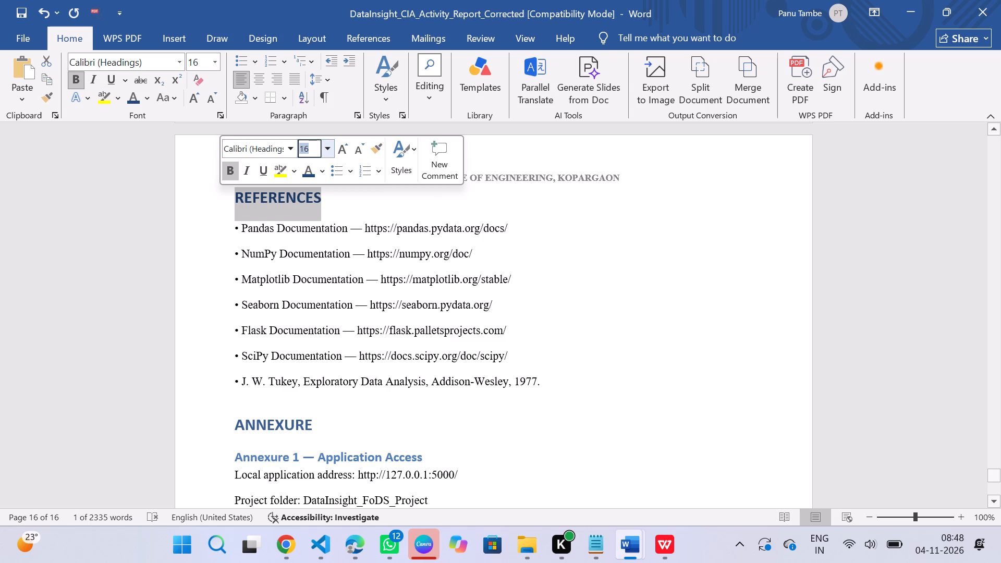
click(575, 261)
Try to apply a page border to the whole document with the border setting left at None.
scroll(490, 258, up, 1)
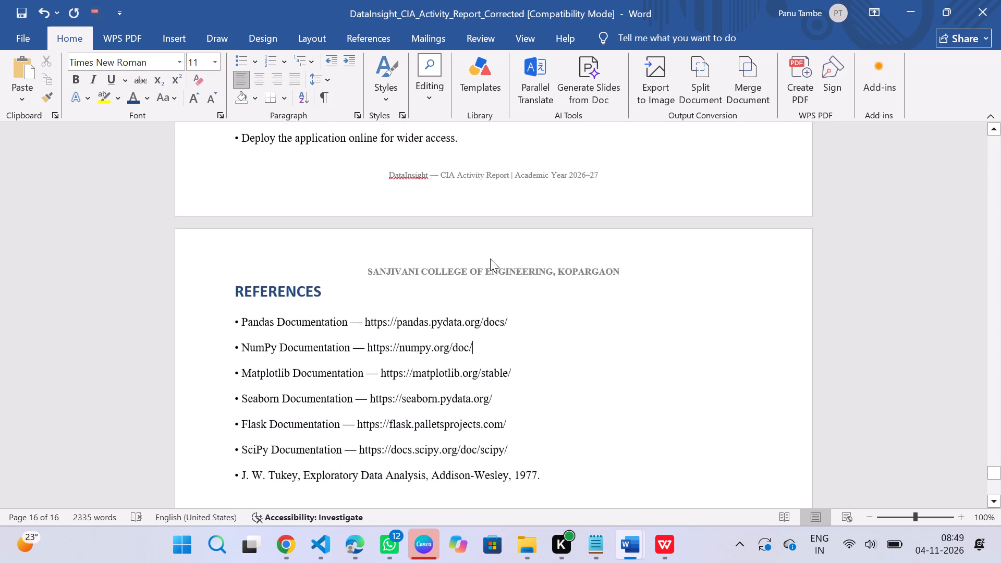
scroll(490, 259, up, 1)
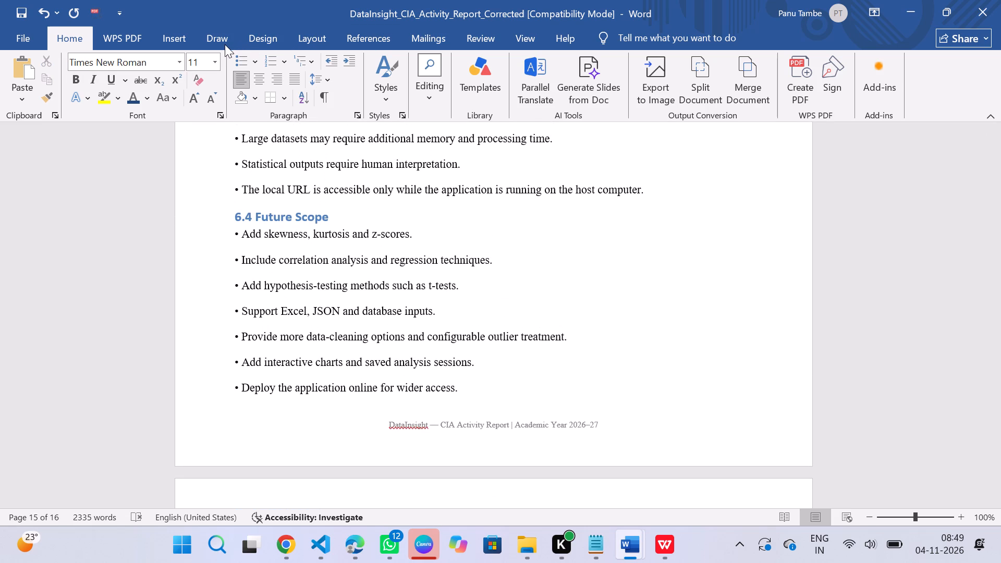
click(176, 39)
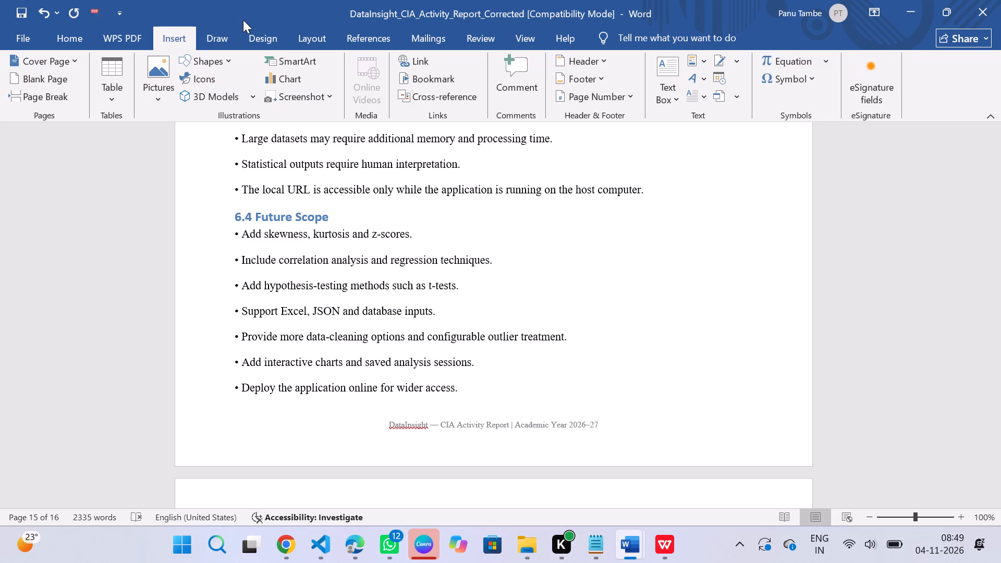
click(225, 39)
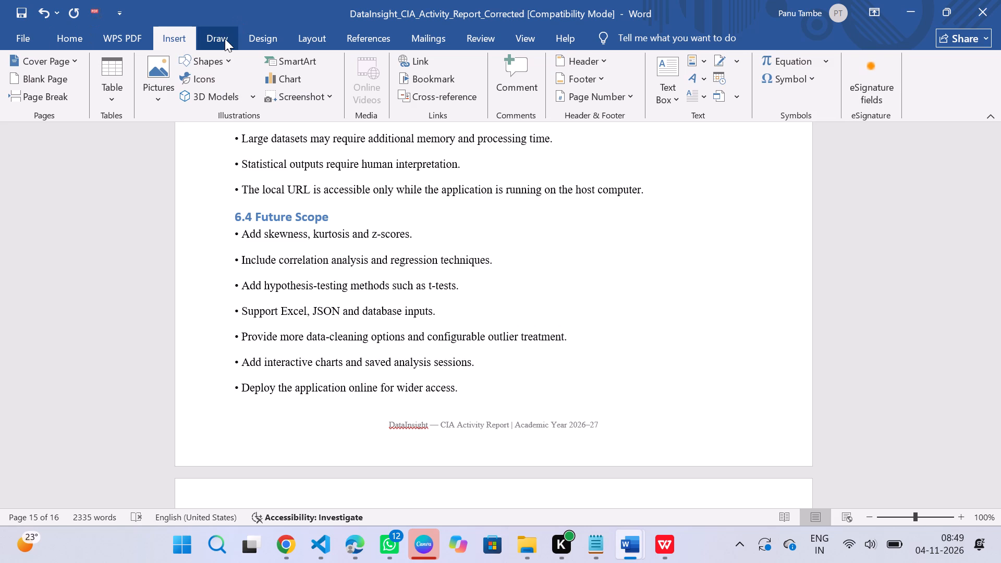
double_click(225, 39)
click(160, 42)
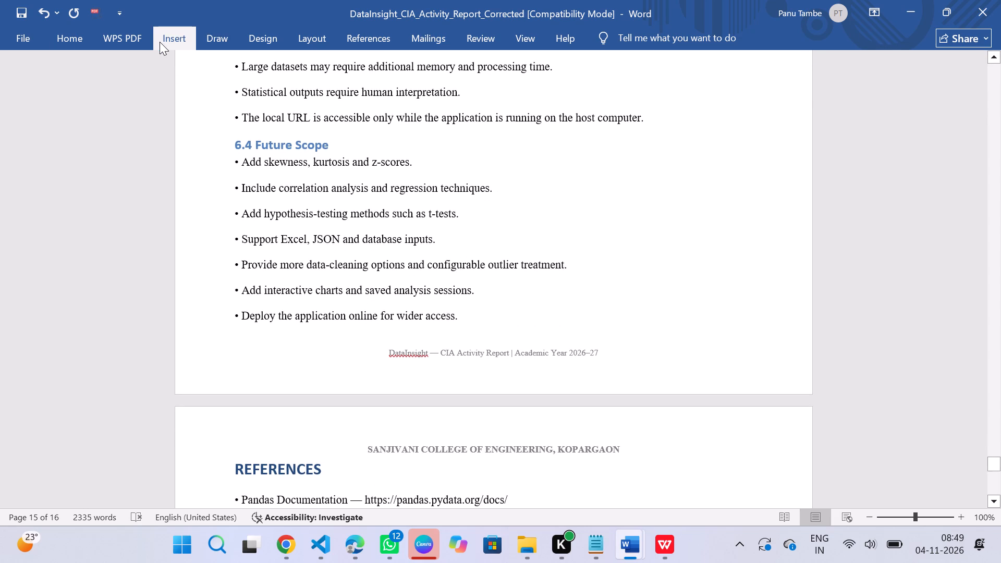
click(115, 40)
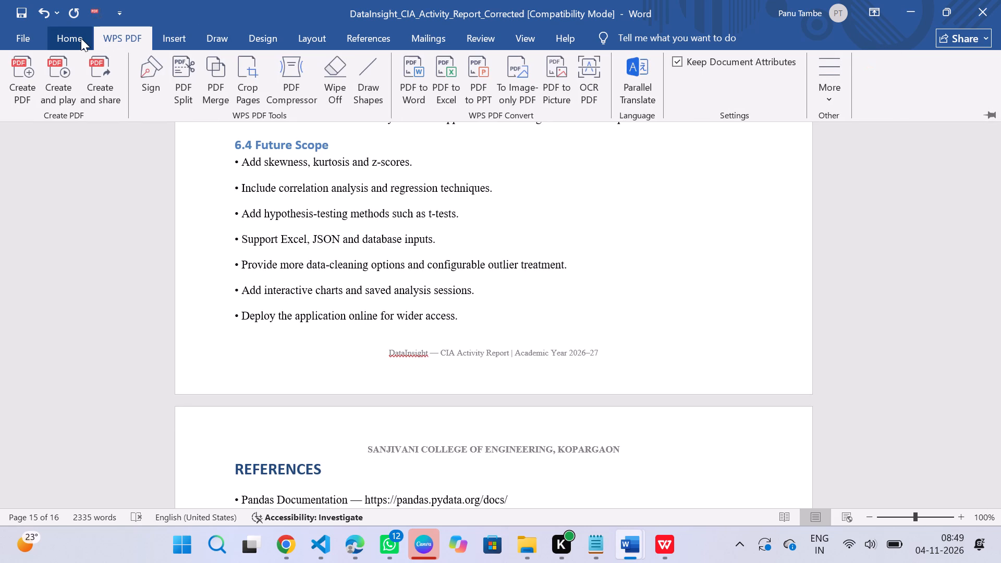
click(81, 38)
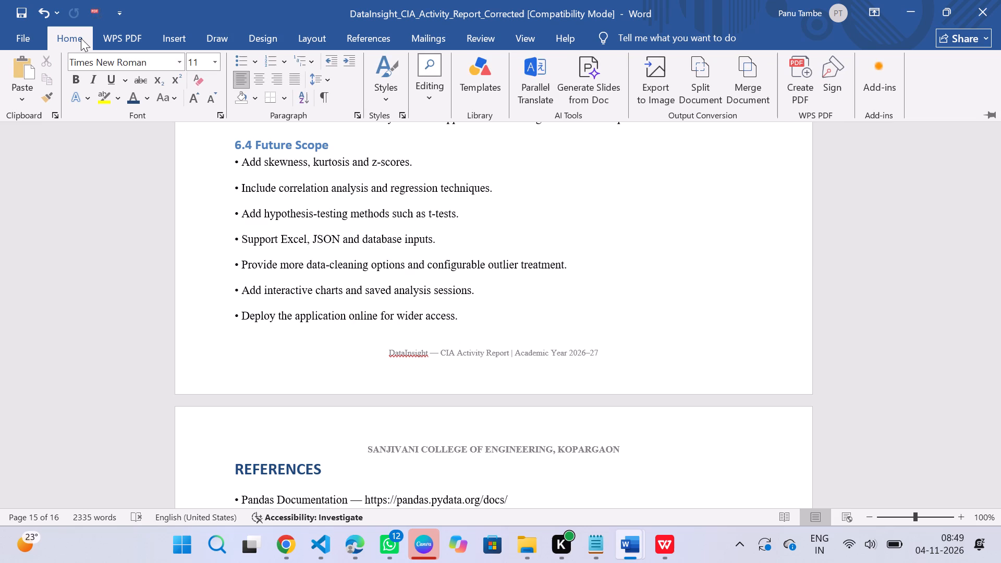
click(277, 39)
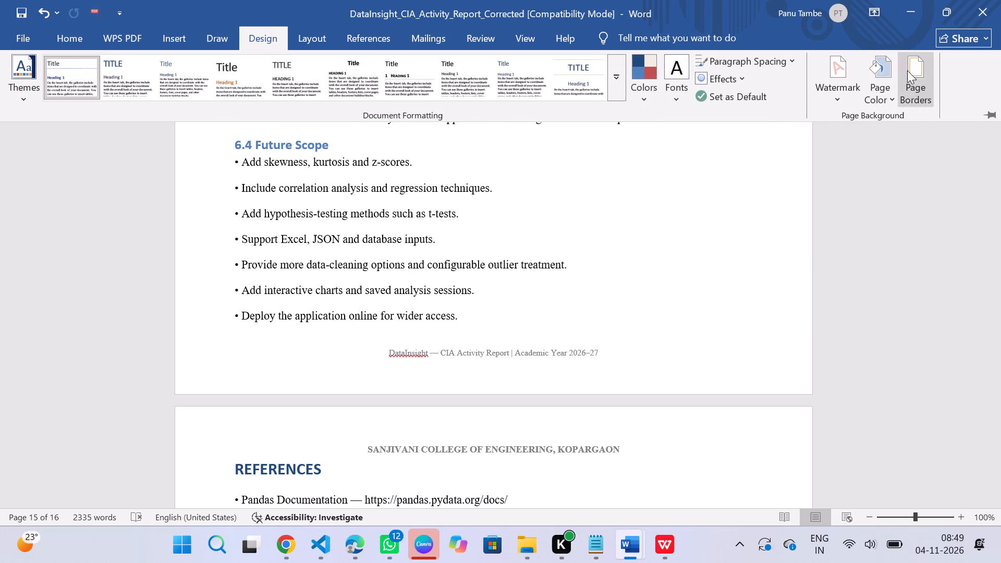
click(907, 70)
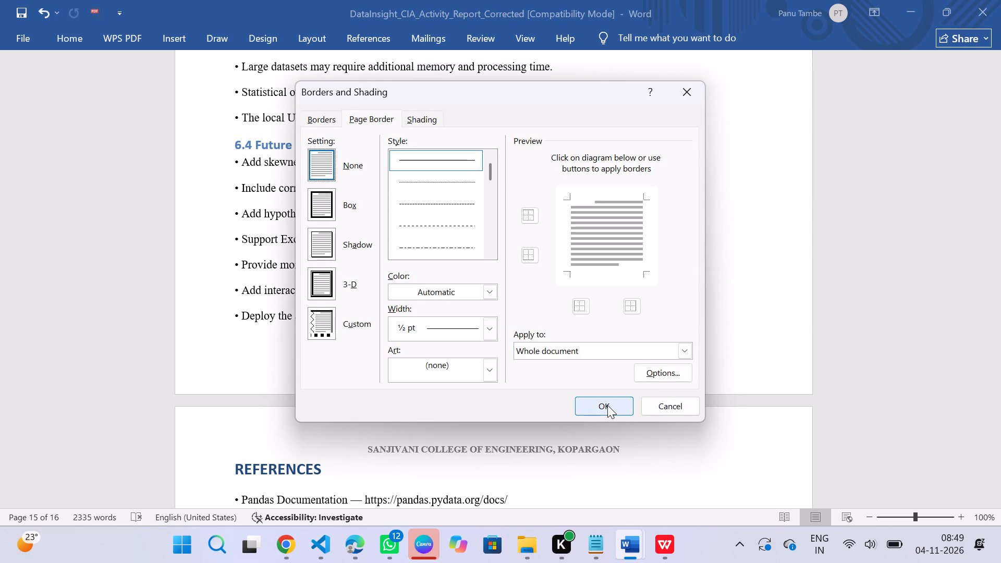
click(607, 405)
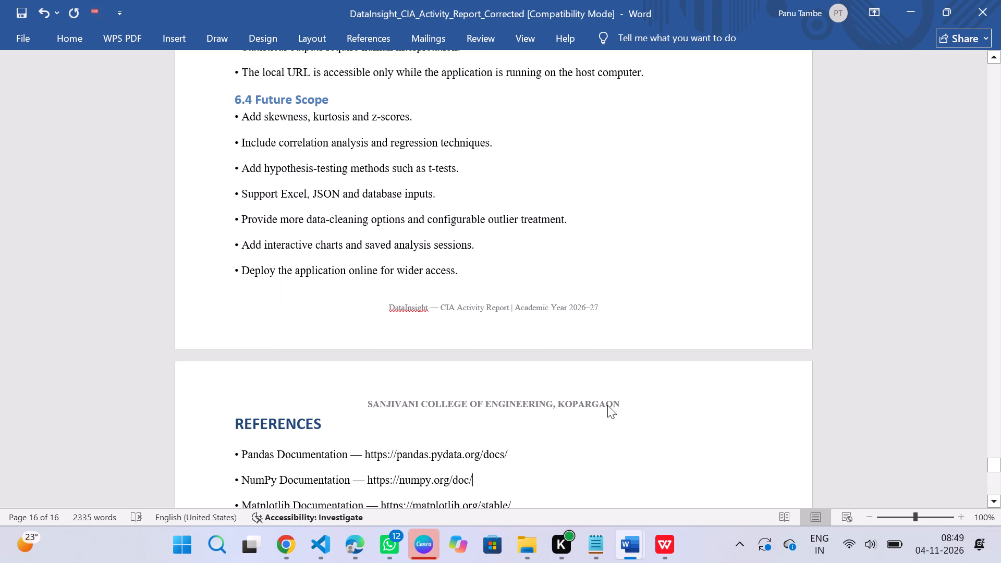
Return to the cover page and open the page border settings, choosing the solid single-line style.
scroll(589, 282, up, 11)
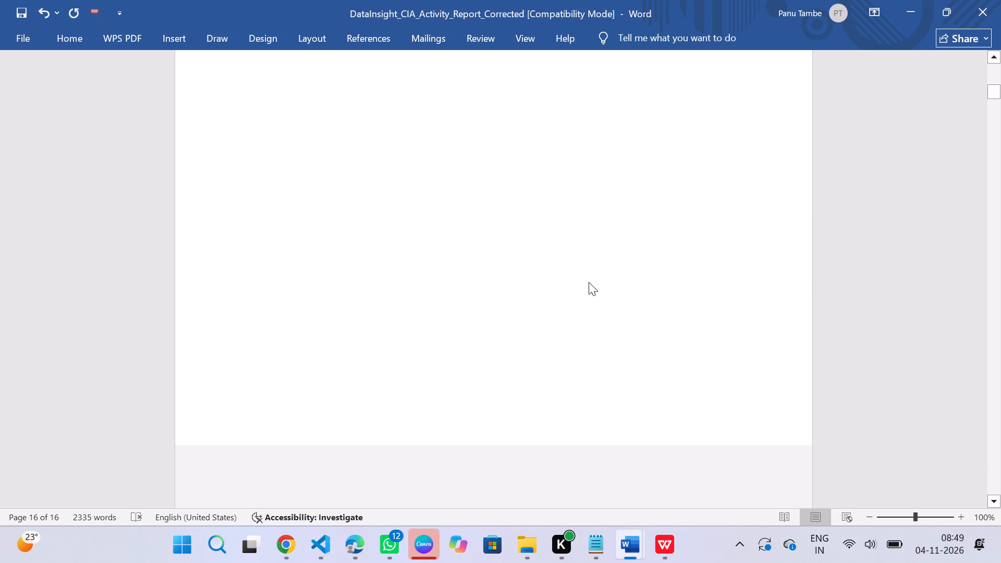
scroll(589, 282, up, 10)
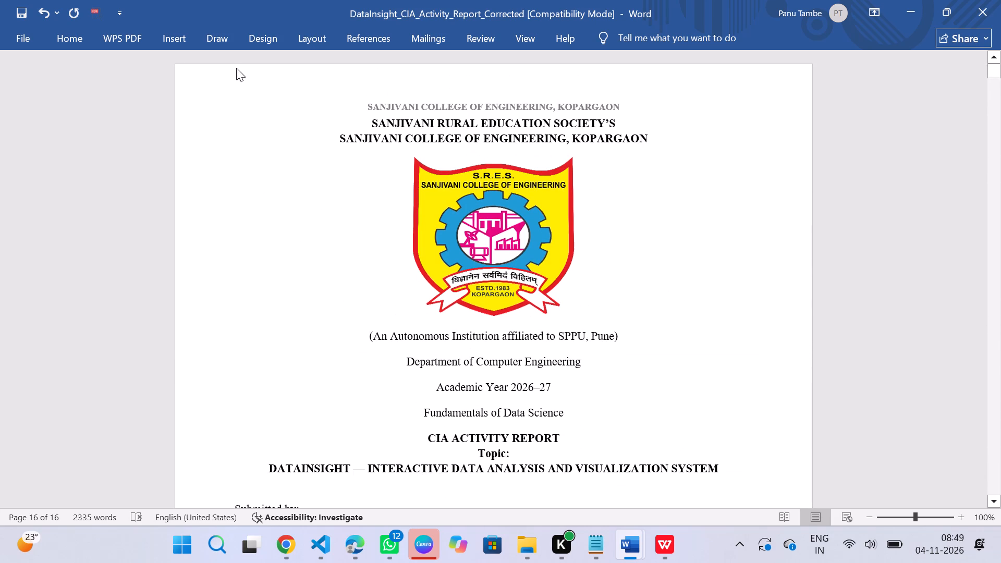
click(217, 45)
click(268, 40)
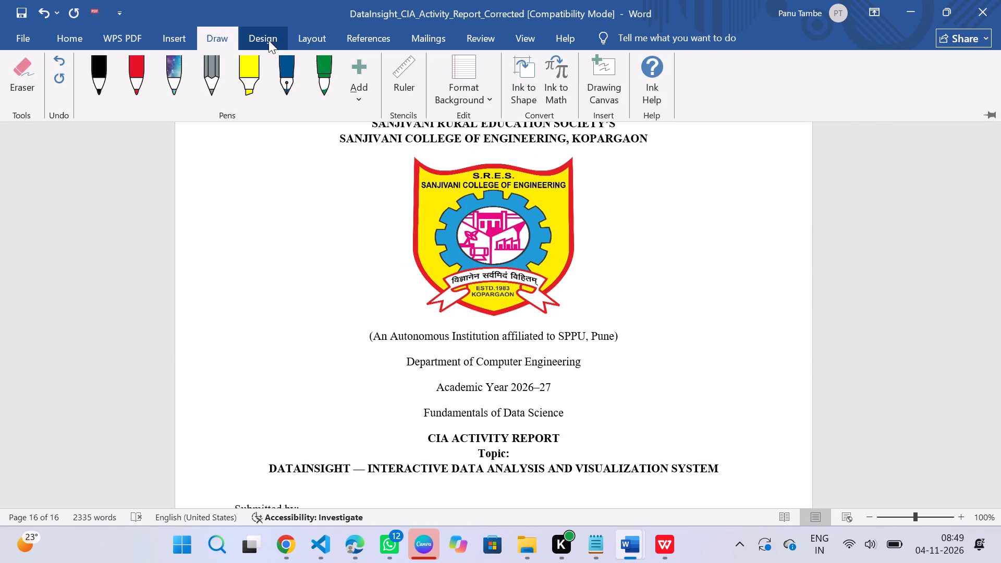
click(904, 83)
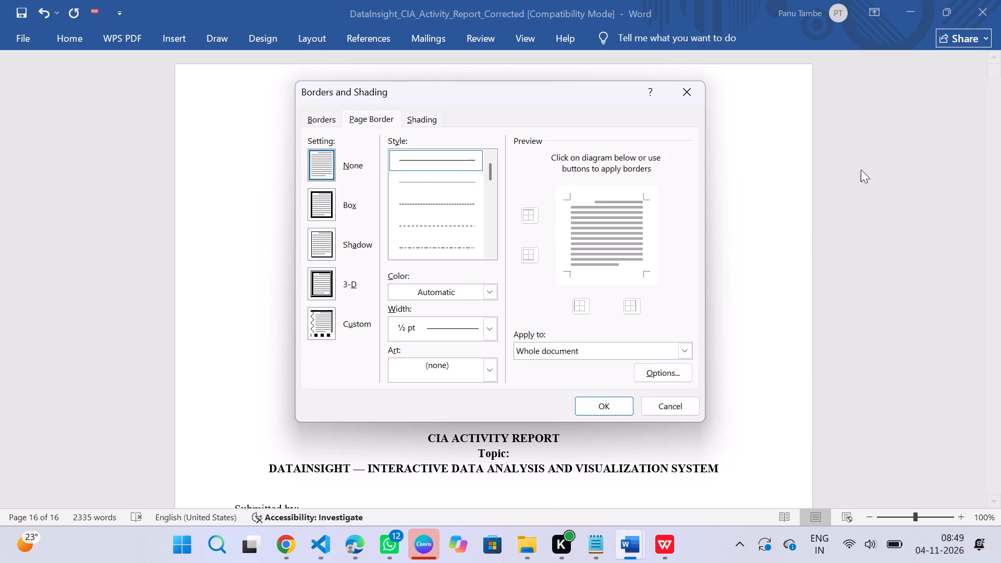
triple_click(452, 165)
click(452, 165)
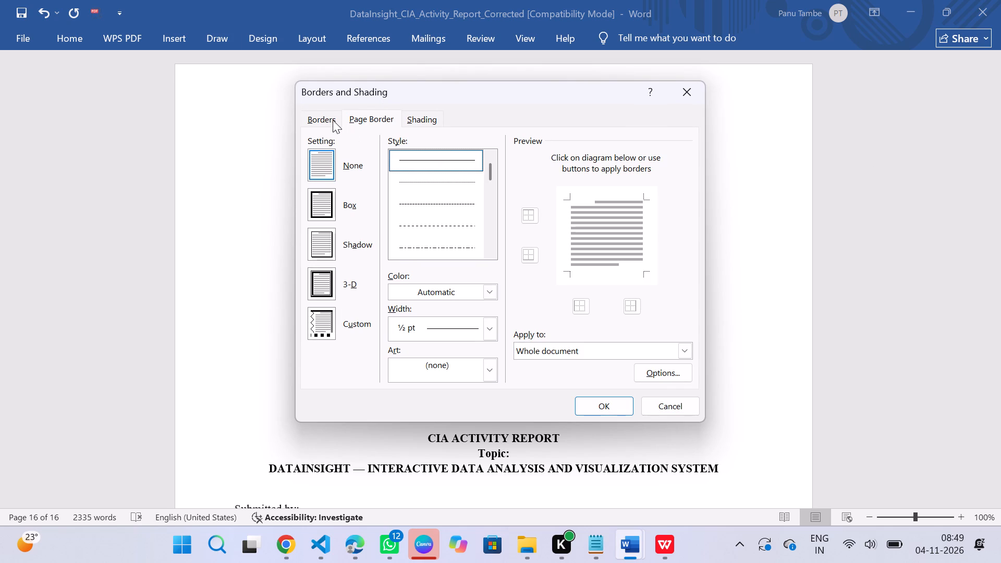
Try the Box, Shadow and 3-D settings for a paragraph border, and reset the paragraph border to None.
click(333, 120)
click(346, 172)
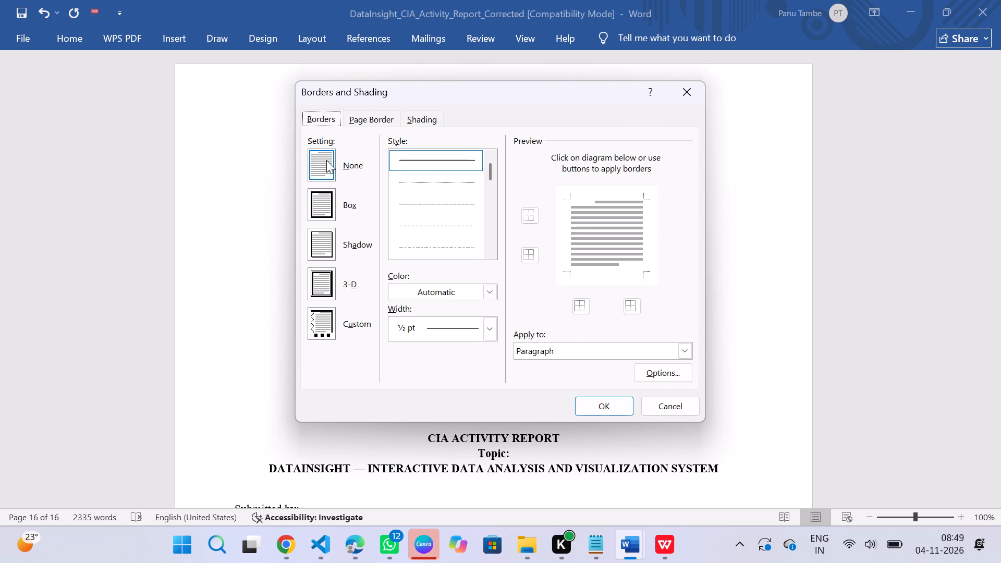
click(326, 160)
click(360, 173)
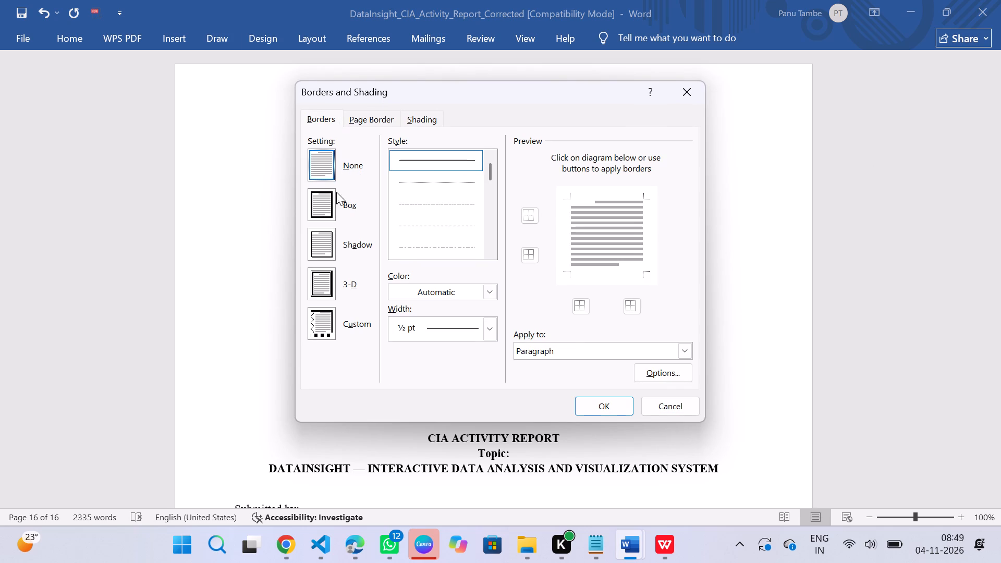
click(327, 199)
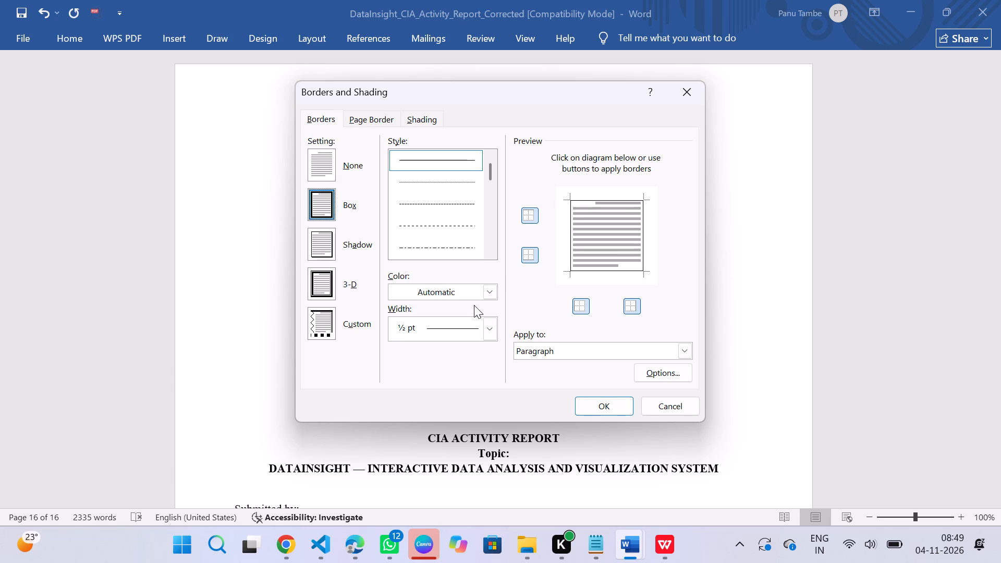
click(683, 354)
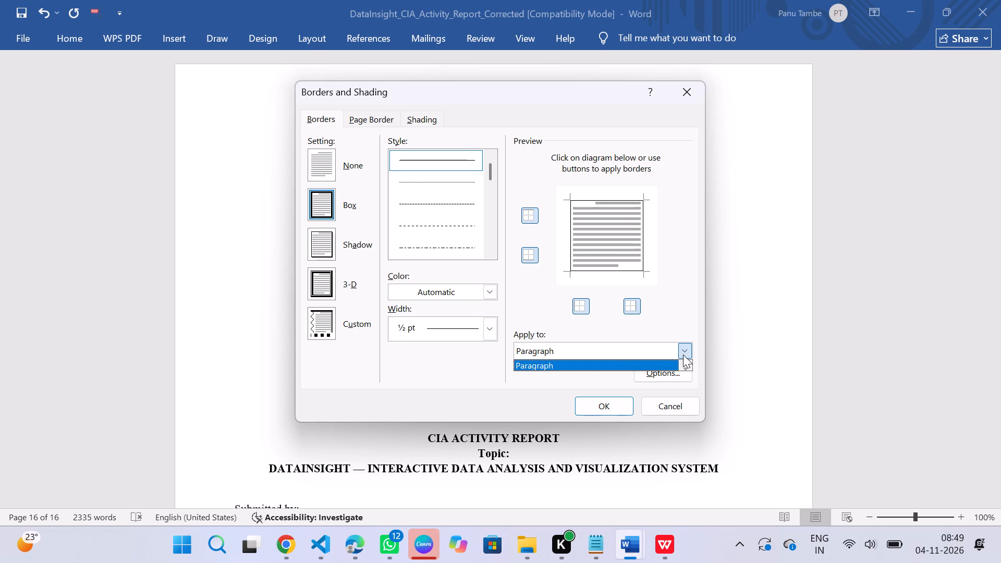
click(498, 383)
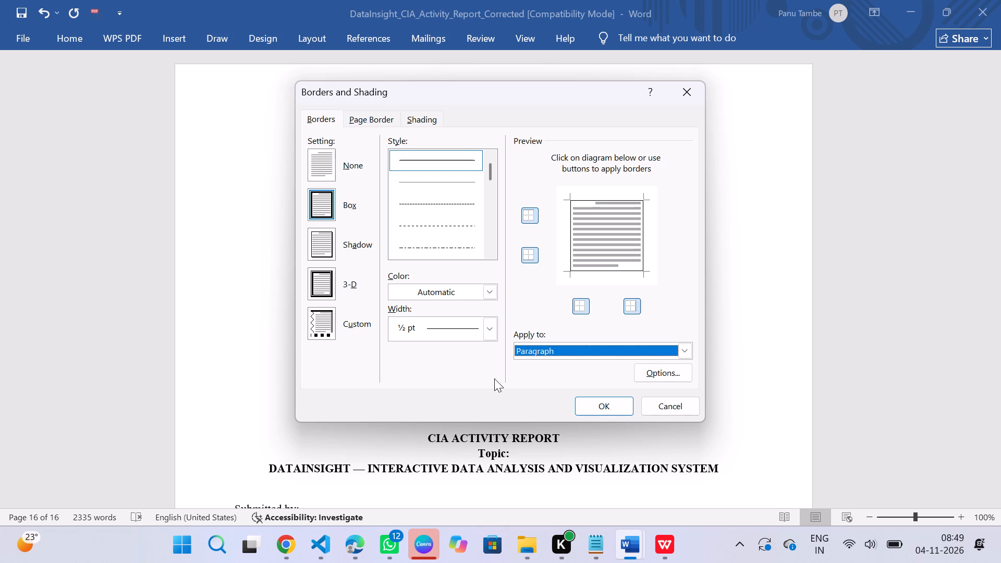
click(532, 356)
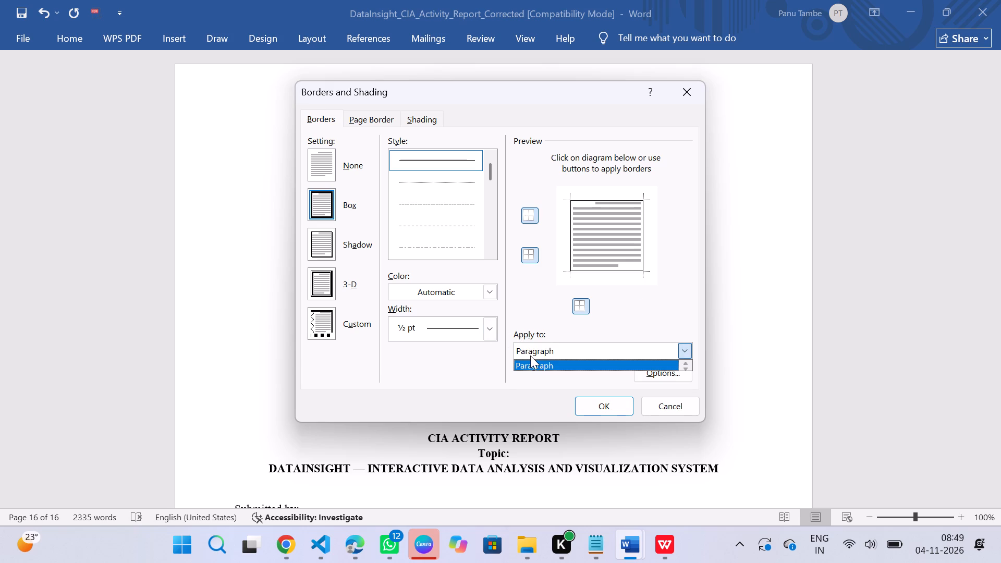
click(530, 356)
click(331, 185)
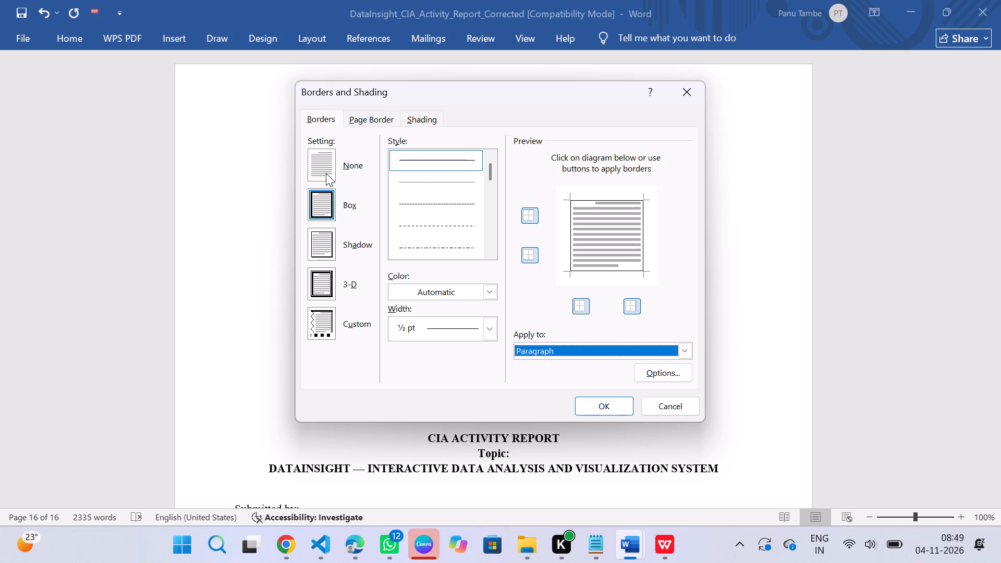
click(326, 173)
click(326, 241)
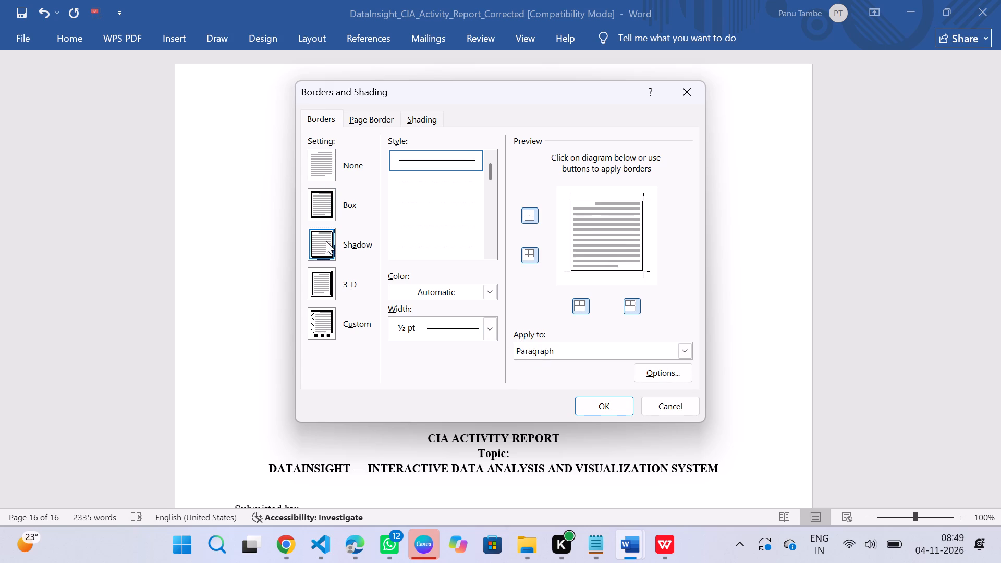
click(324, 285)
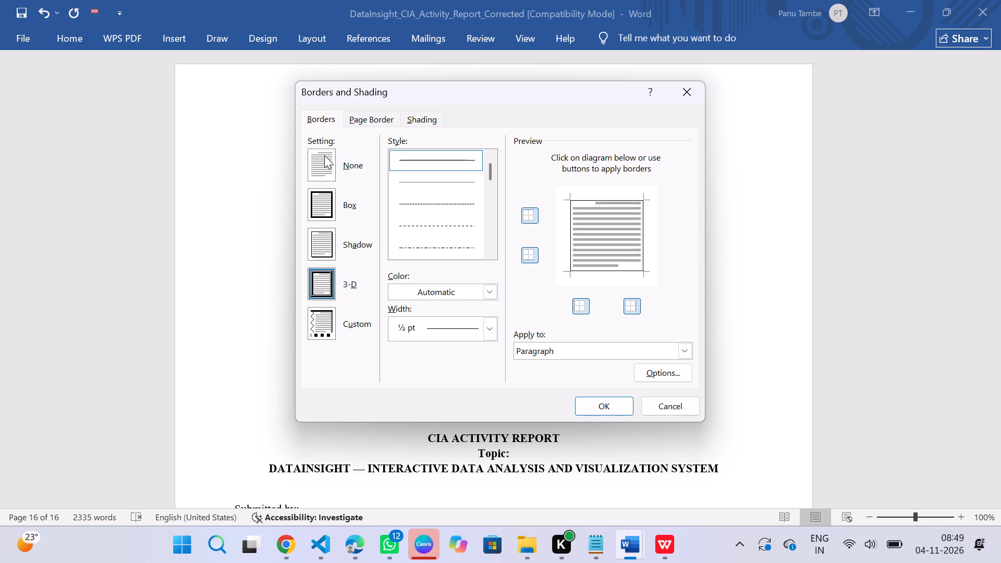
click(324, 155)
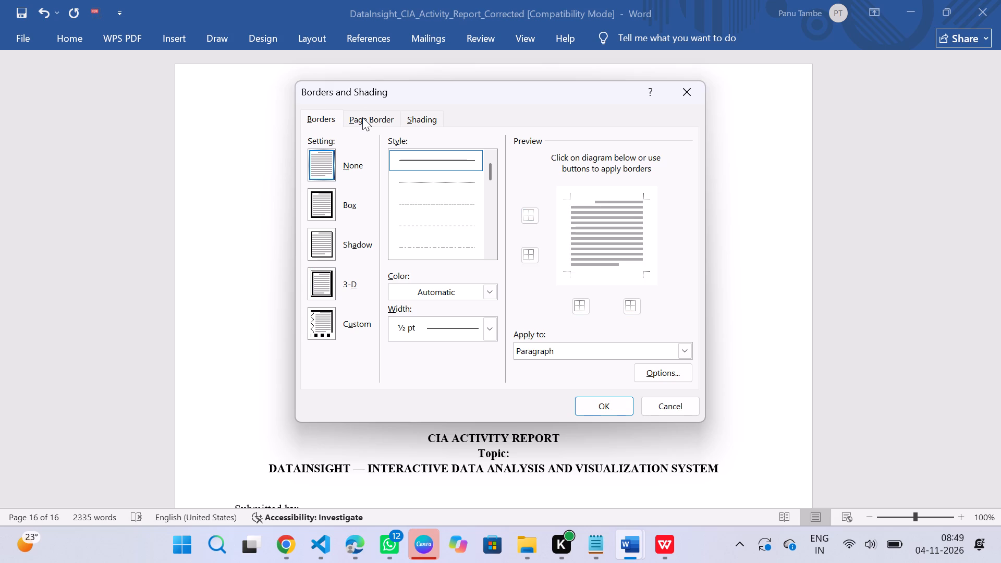
Apply a Box page border with a solid ½ pt line in automatic colour to the whole document.
click(362, 117)
click(326, 170)
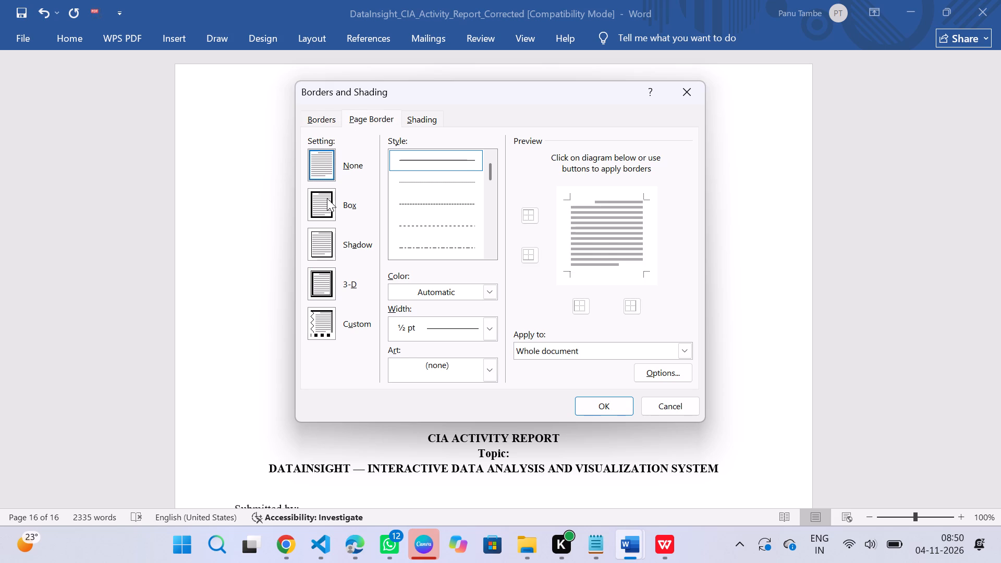
click(327, 198)
click(327, 198)
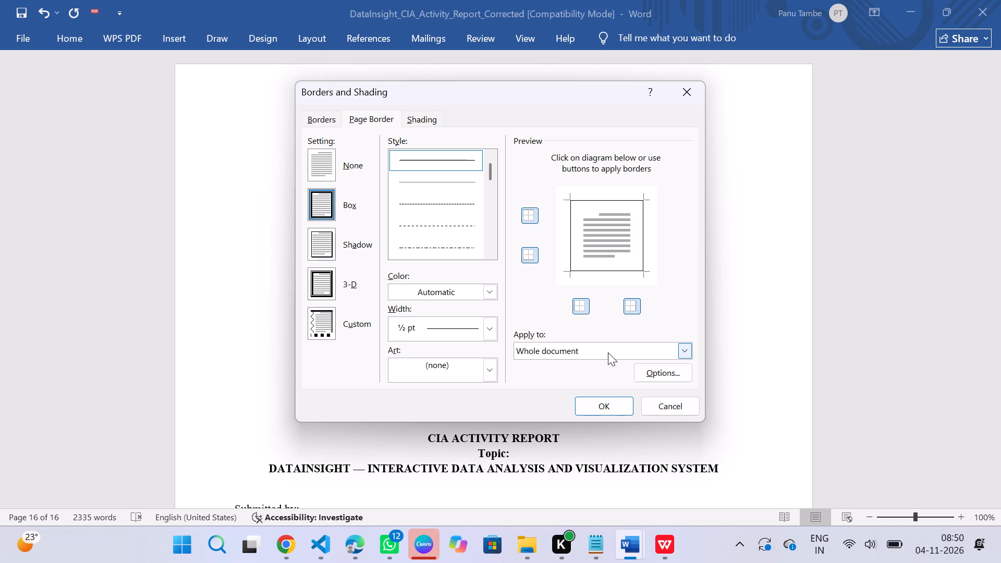
click(605, 408)
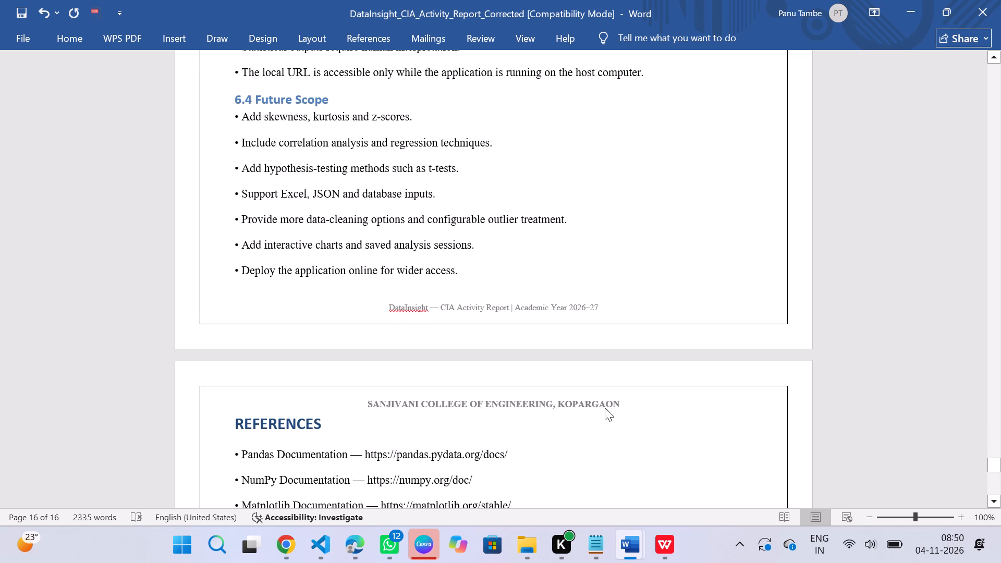
Check the page border throughout the report, from the last pages back to the cover page and INDEX.
scroll(605, 408, up, 14)
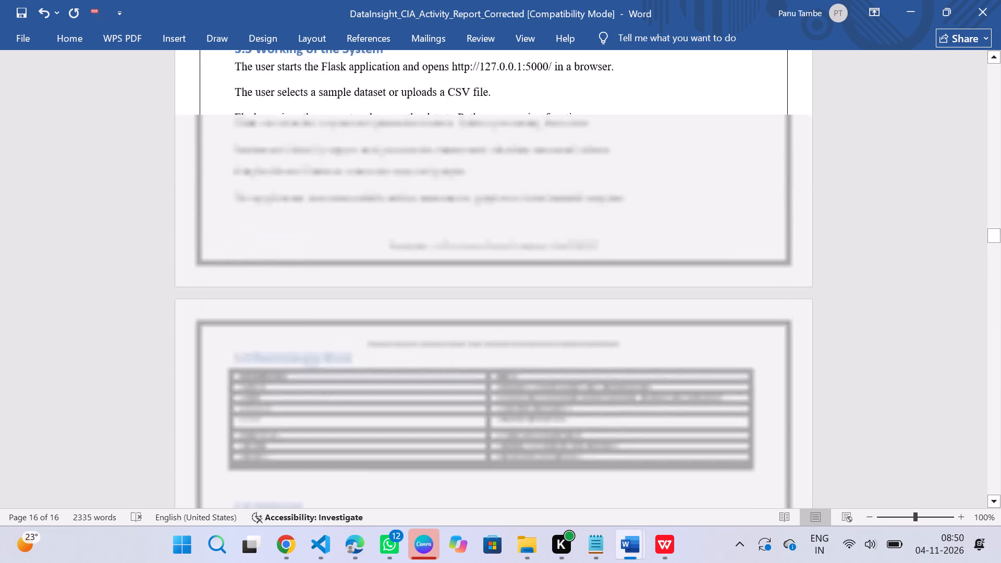
scroll(605, 408, up, 7)
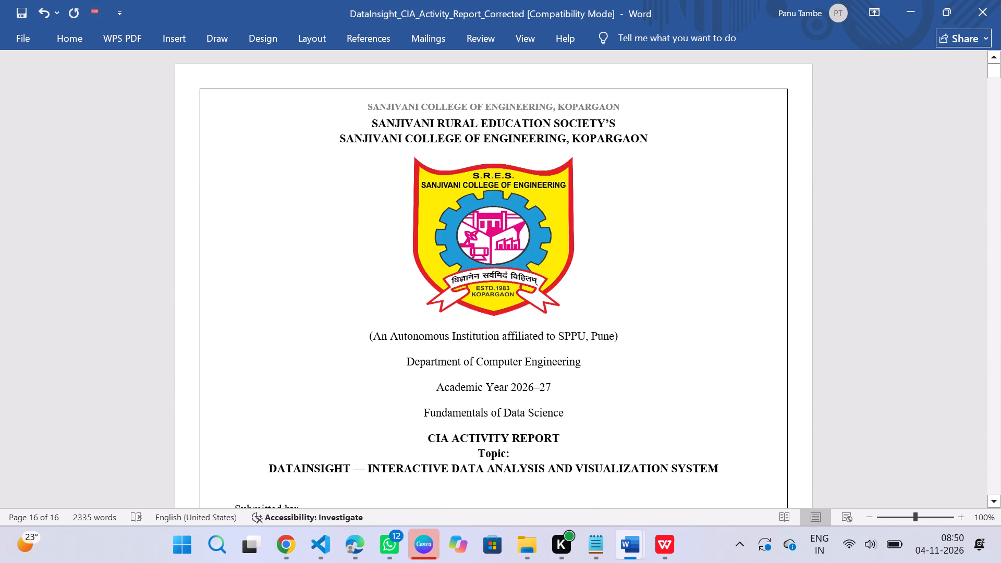
scroll(605, 408, down, 4)
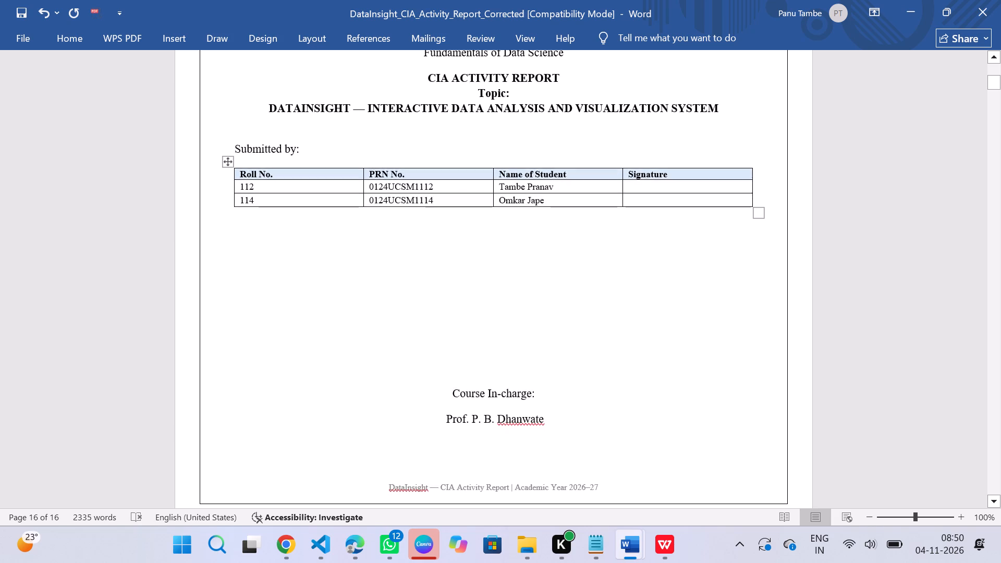
scroll(605, 408, down, 1)
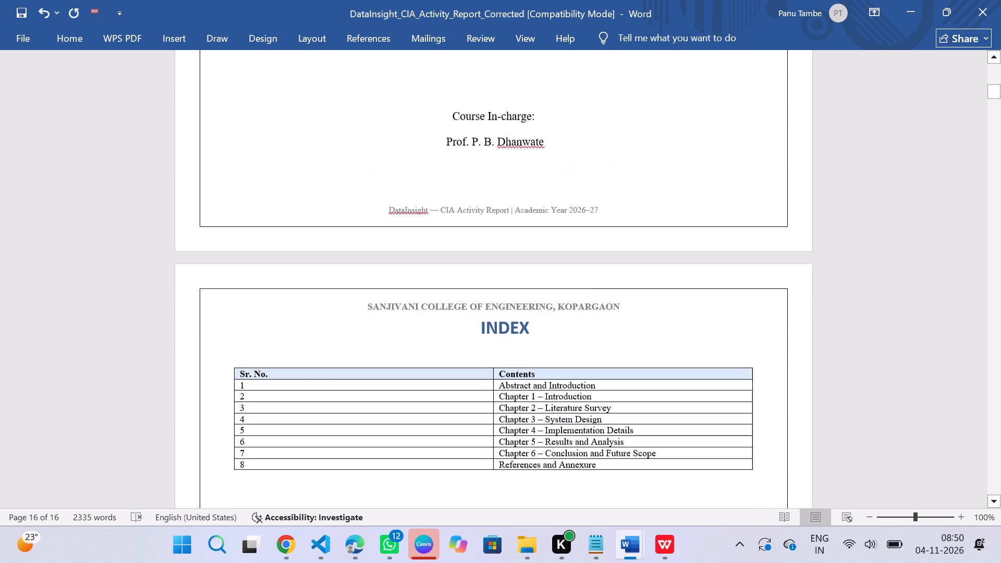
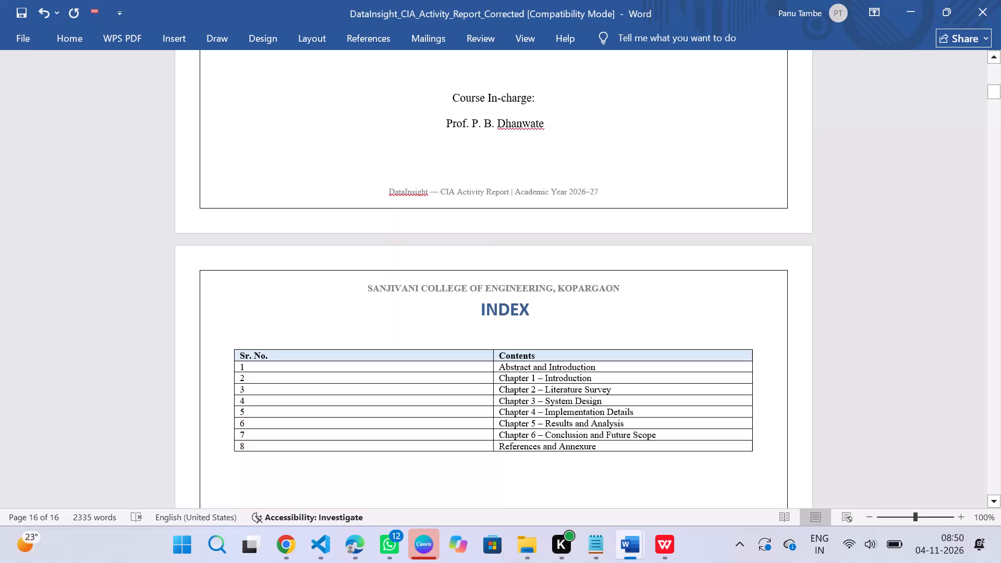
Check the page border and layout of the INDEX page down to its footer.
scroll(605, 408, down, 3)
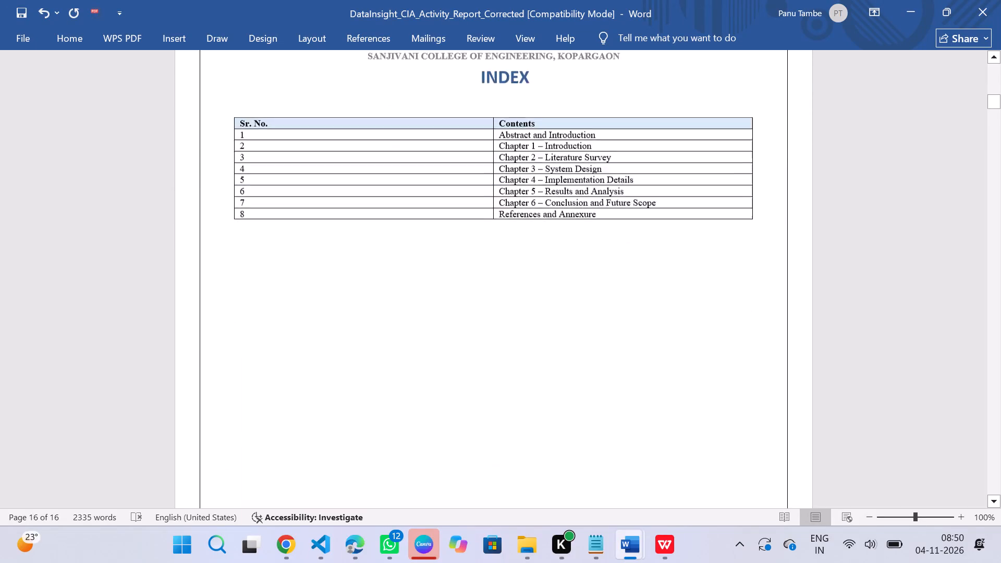
scroll(605, 408, down, 3)
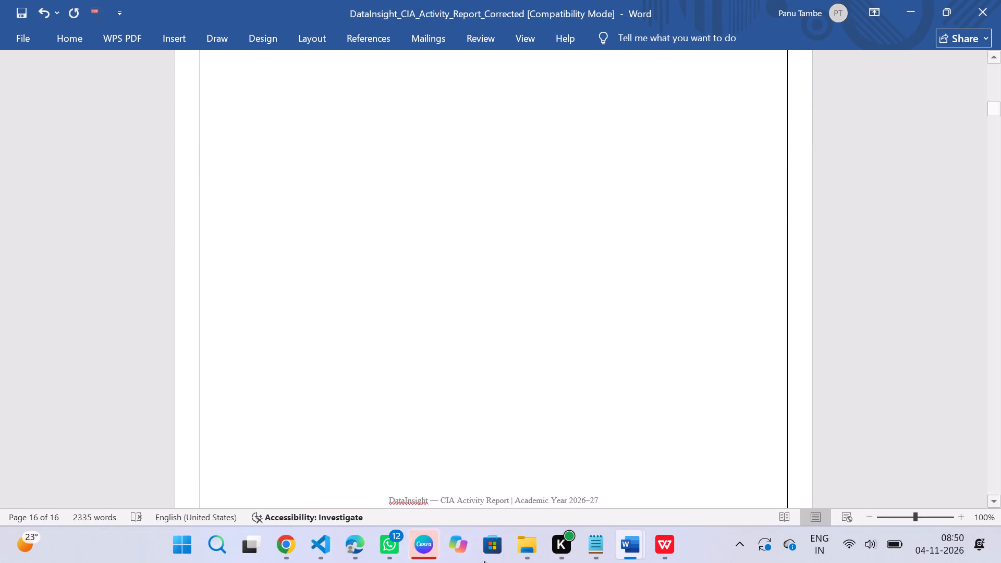
Switch to Group4.docx in WPS Office and examine its cover page, introduction, column description table and first Python code pages for reference.
click(651, 525)
scroll(565, 395, up, 2)
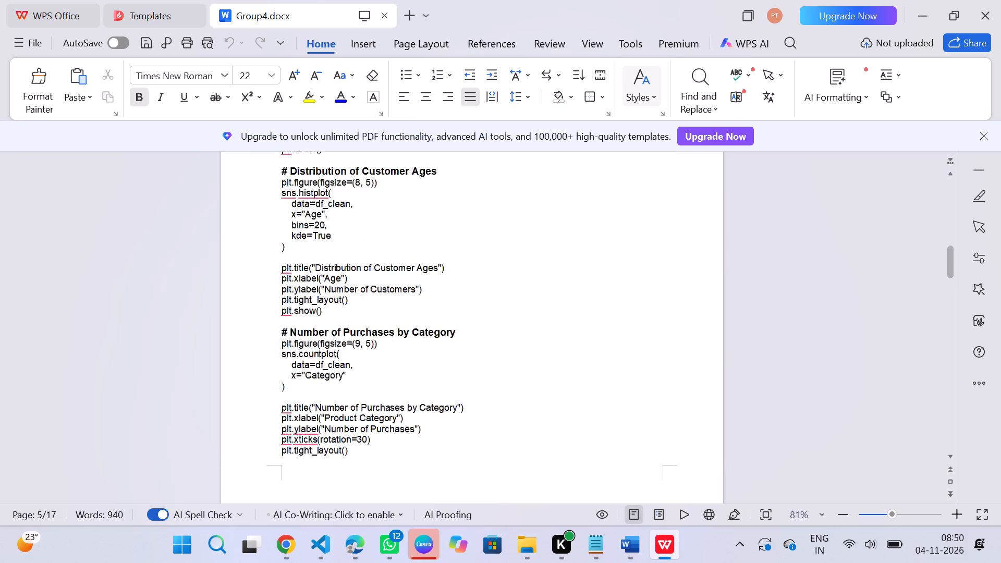
scroll(565, 395, up, 18)
scroll(565, 395, down, 2)
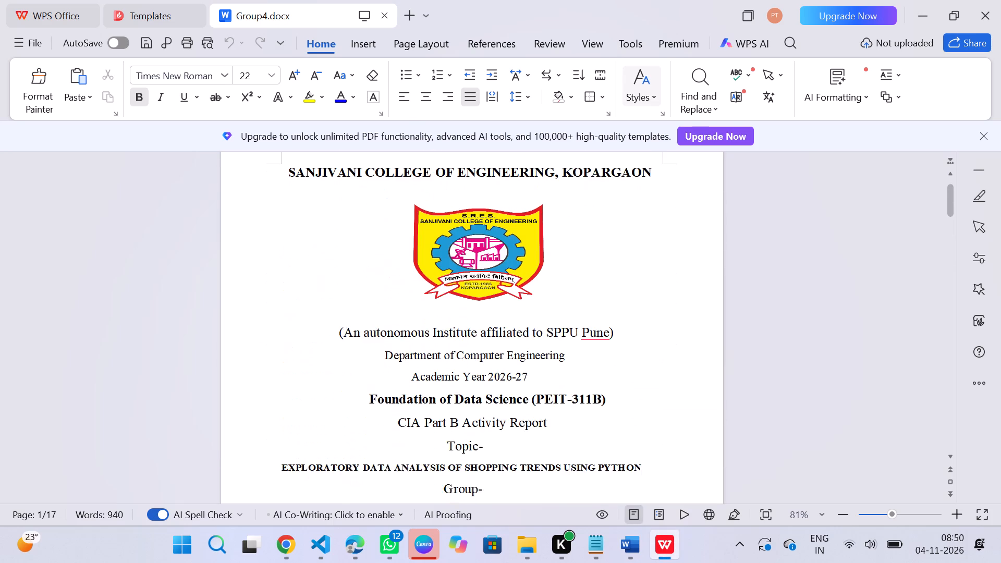
scroll(565, 395, down, 2)
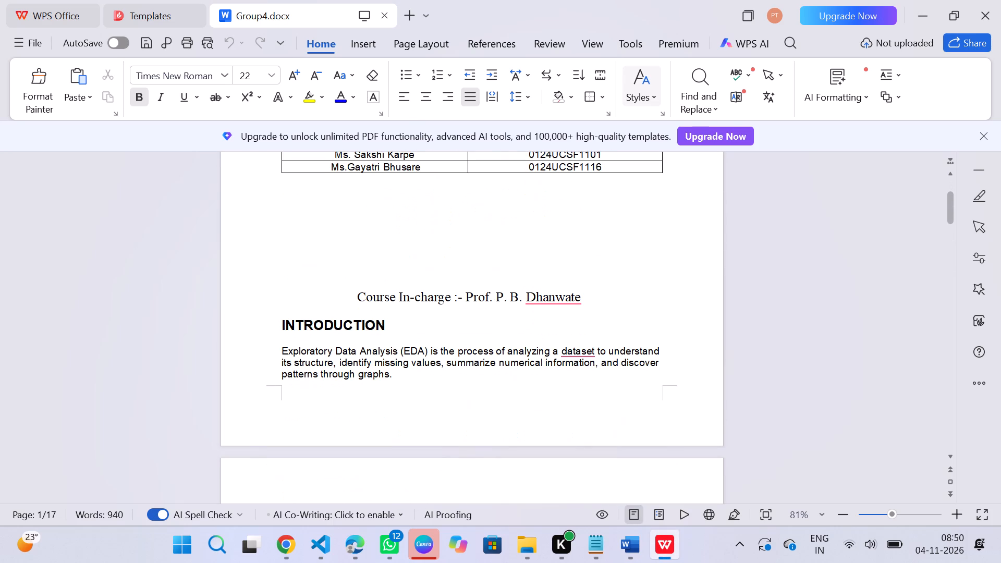
scroll(565, 395, down, 6)
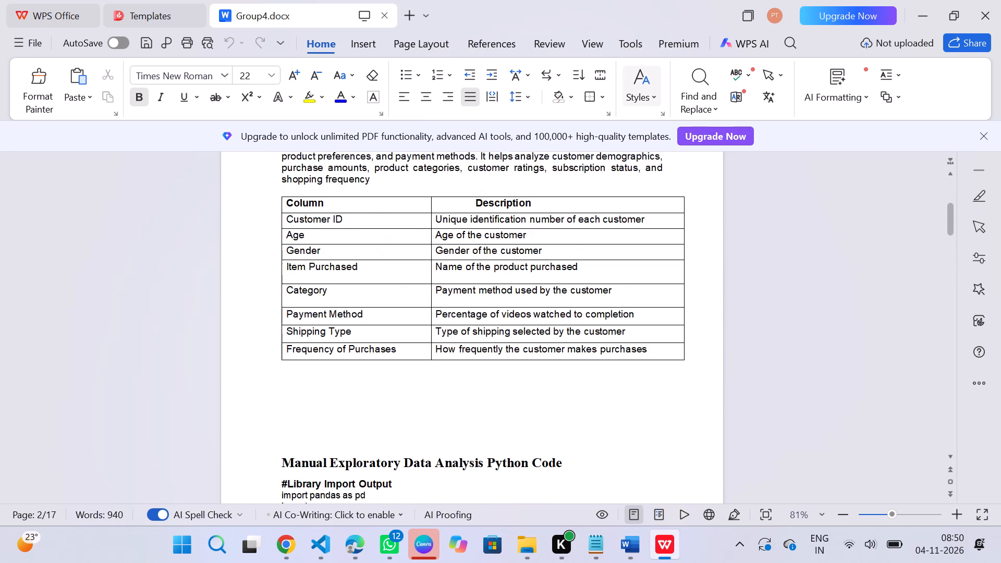
scroll(565, 395, down, 3)
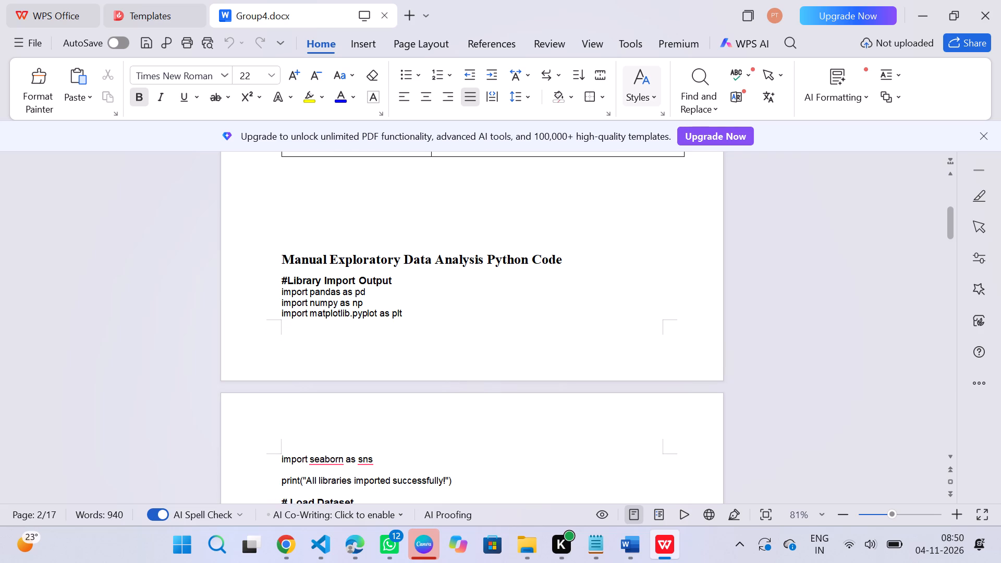
scroll(565, 395, down, 1)
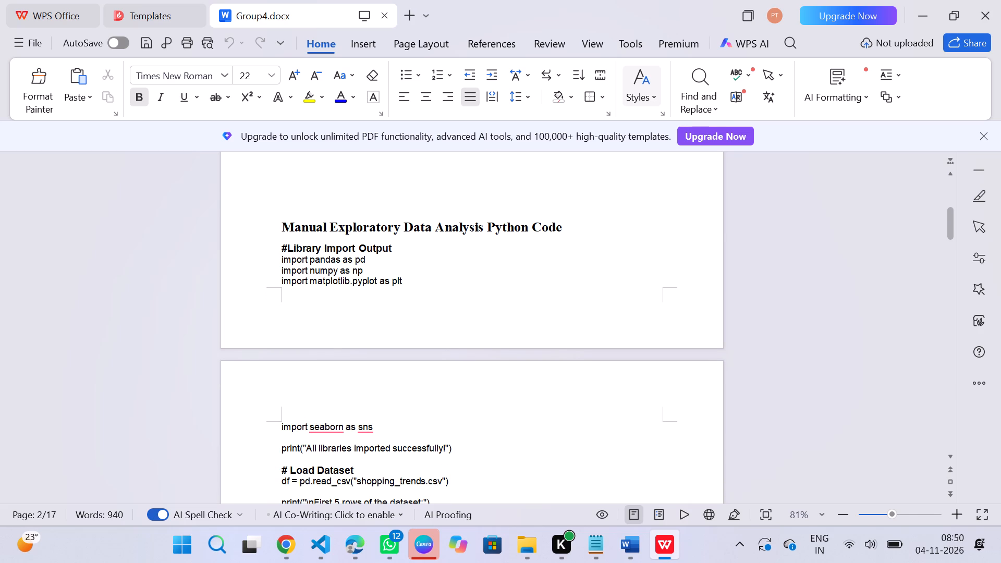
Switch back to the DataInsight report in Word and review the cover page, INDEX, ABSTRACT and INTRODUCTION pages.
key(alt+Tab)
scroll(565, 395, up, 4)
scroll(565, 395, down, 1)
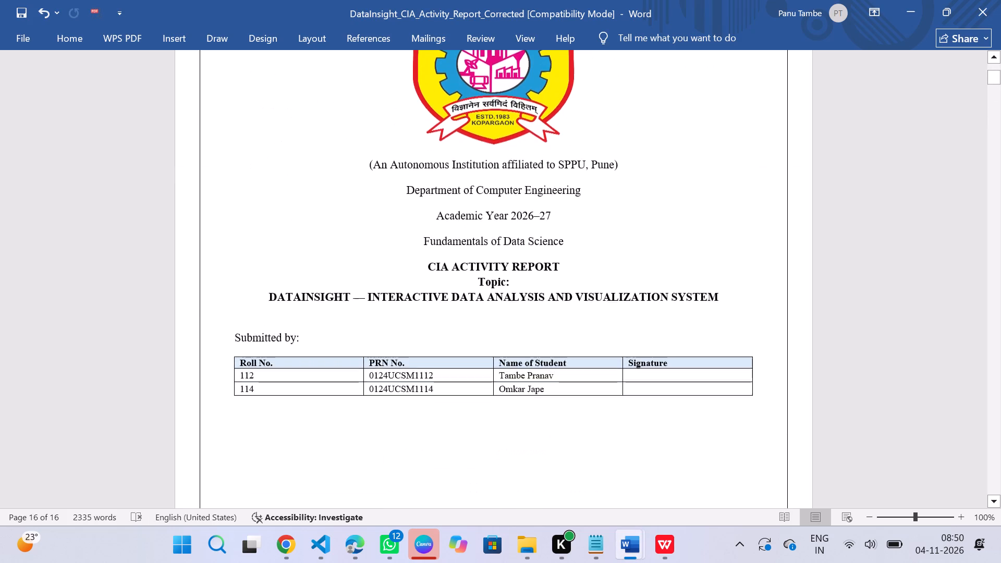
scroll(565, 395, down, 6)
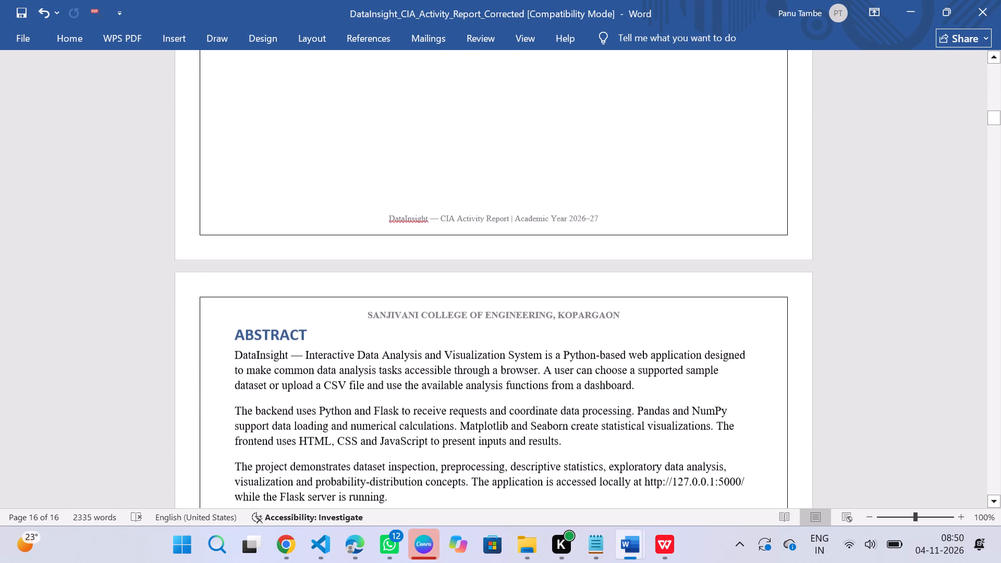
scroll(573, 365, down, 4)
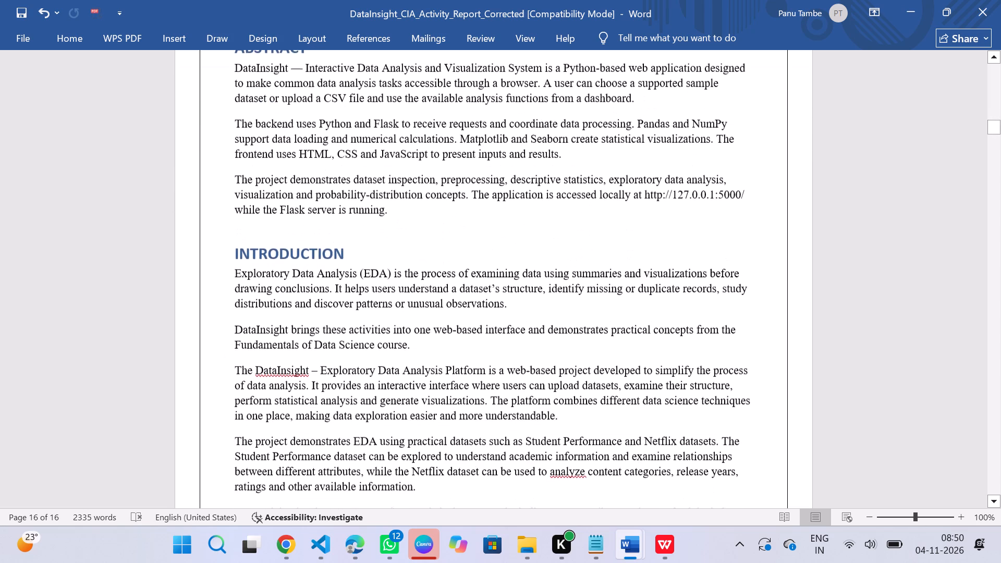
scroll(573, 365, down, 3)
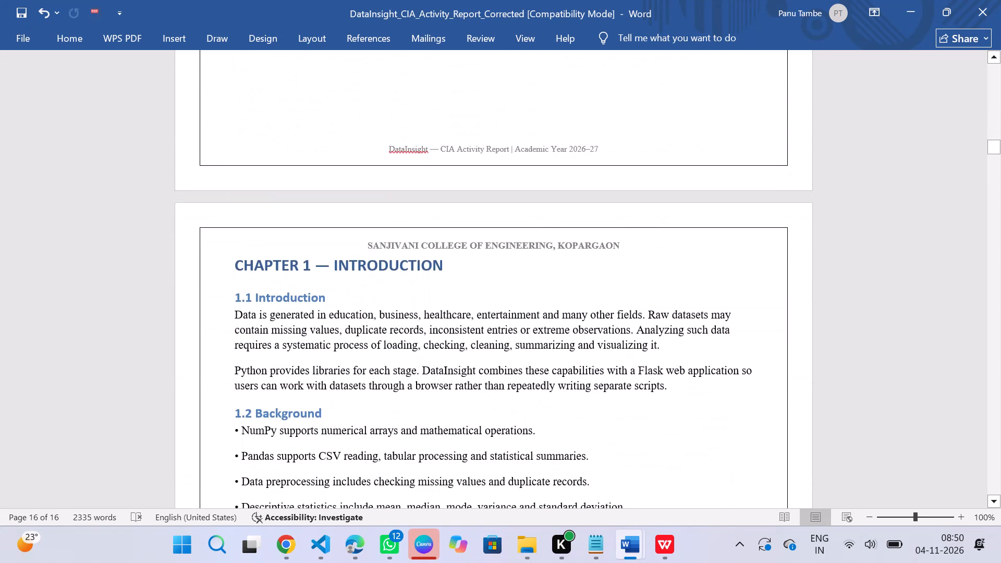
Review the Chapter 1 pages, from 1.1 Introduction through 1.5 Scope of the Project, for layout and page borders.
scroll(573, 365, down, 2)
right_click(573, 365)
scroll(573, 365, down, 1)
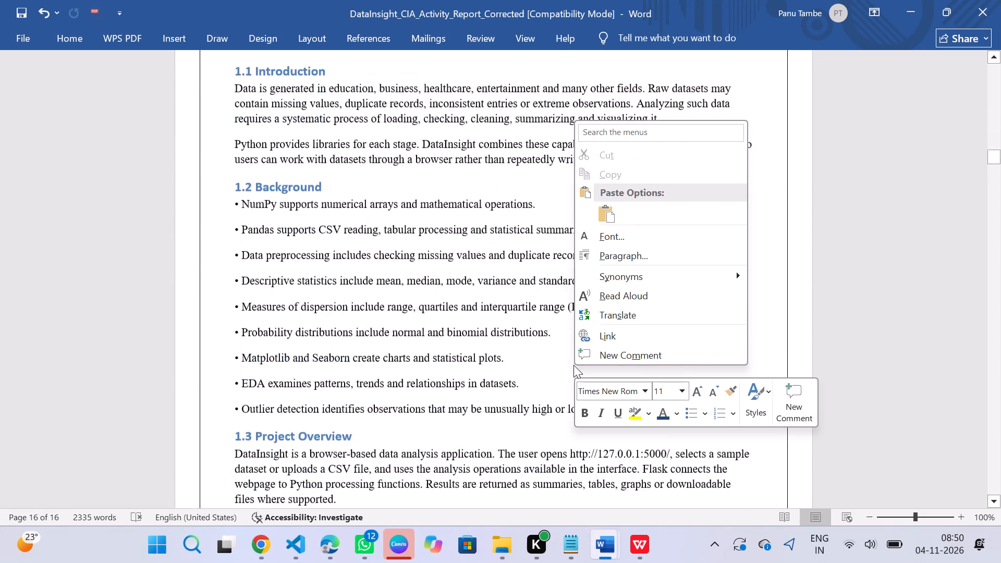
scroll(573, 365, down, 1)
click(511, 389)
scroll(511, 389, down, 2)
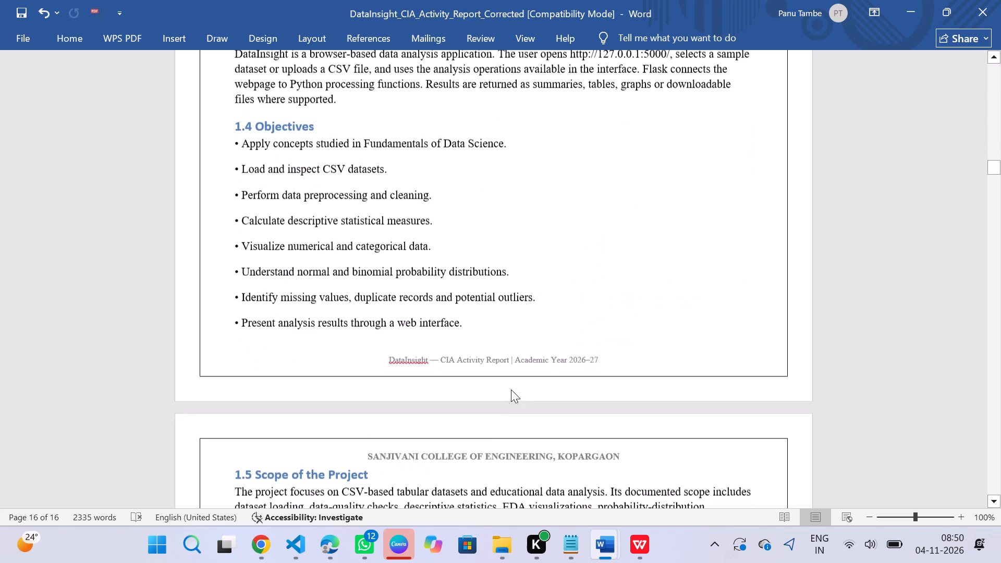
scroll(511, 389, down, 2)
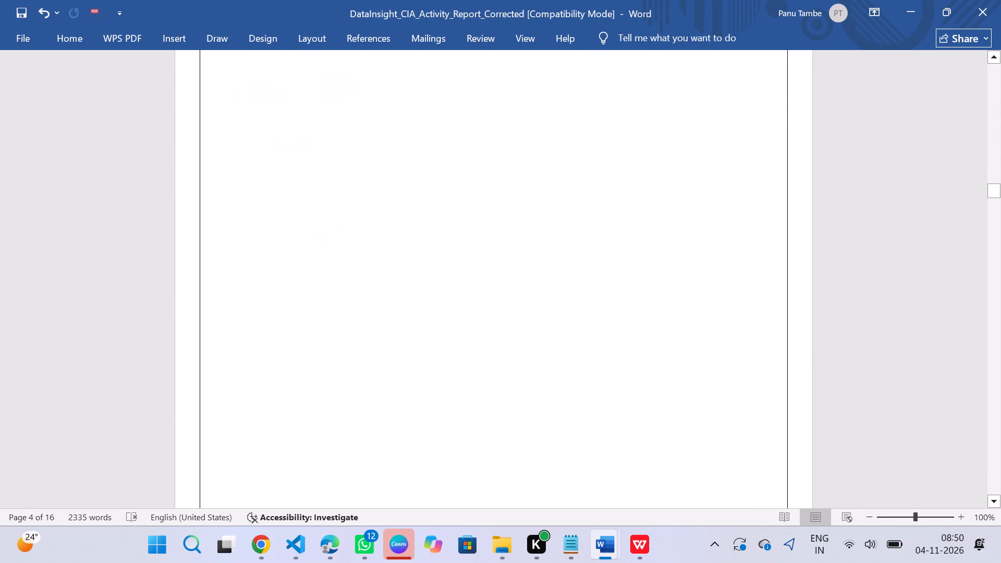
scroll(511, 389, down, 4)
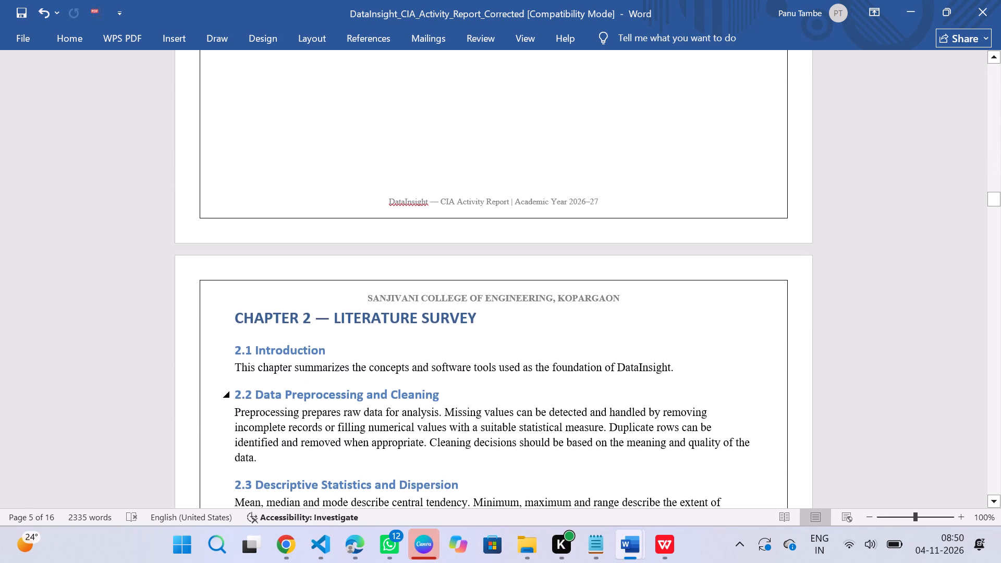
Review the Chapter 2 Literature Survey and Chapter 3 System Design pages, including their tables, the architecture flow and the datasets section.
scroll(511, 389, down, 3)
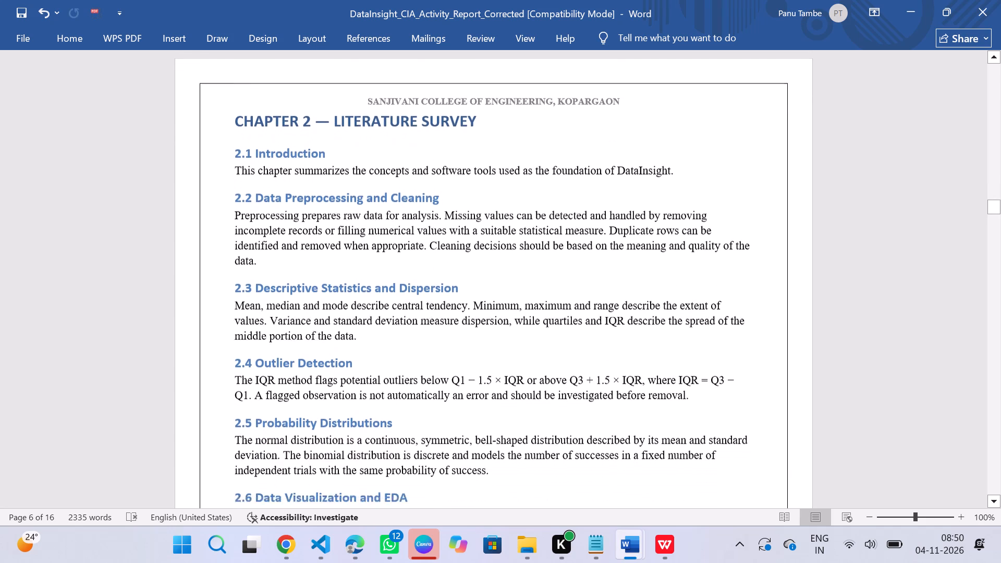
scroll(511, 389, down, 2)
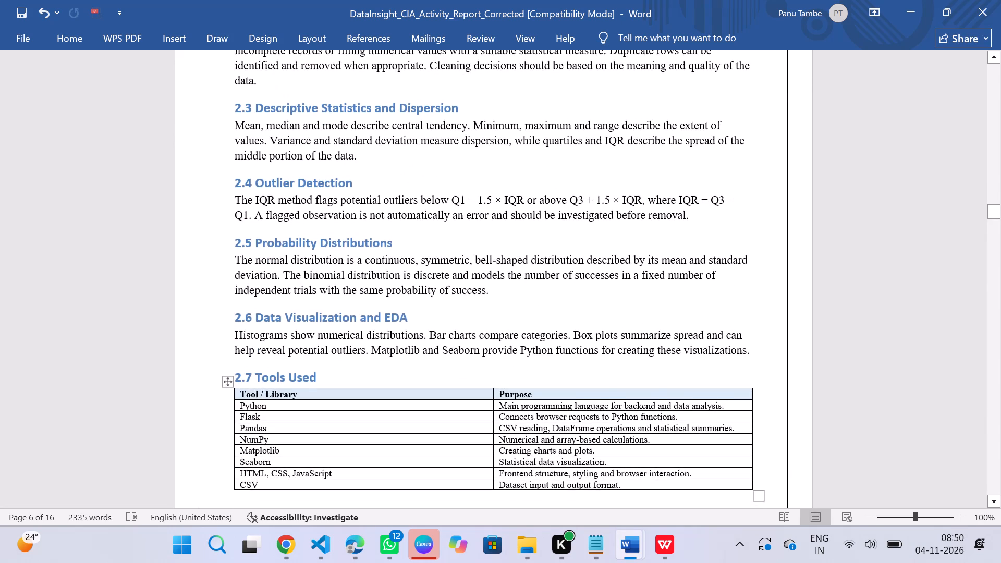
scroll(511, 389, down, 3)
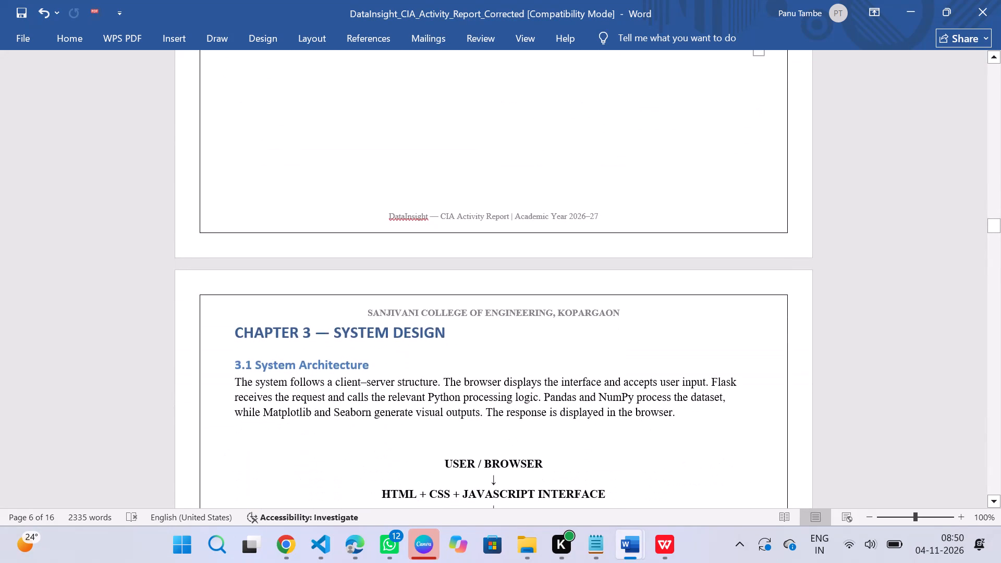
scroll(511, 389, down, 2)
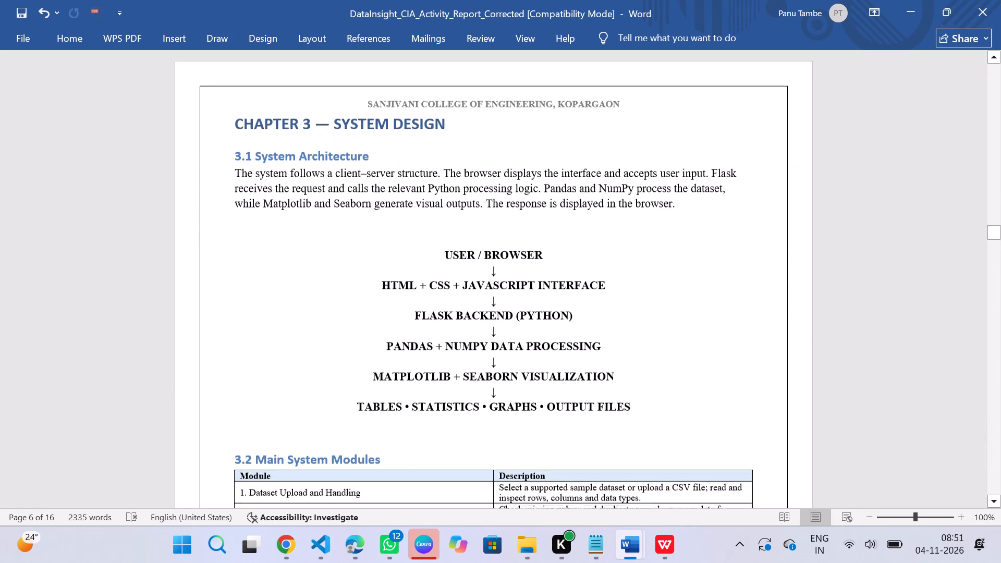
scroll(511, 389, down, 3)
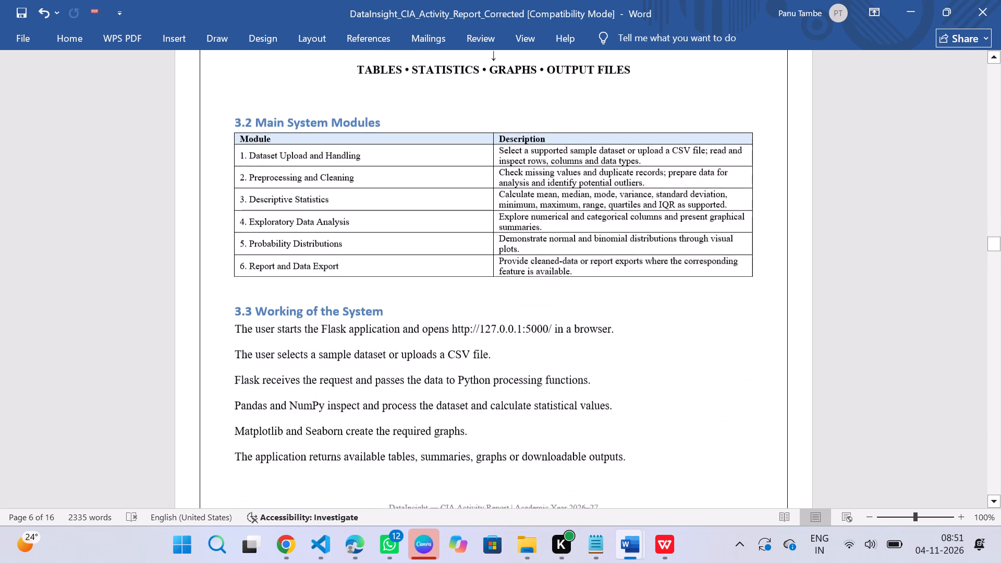
scroll(511, 389, down, 1)
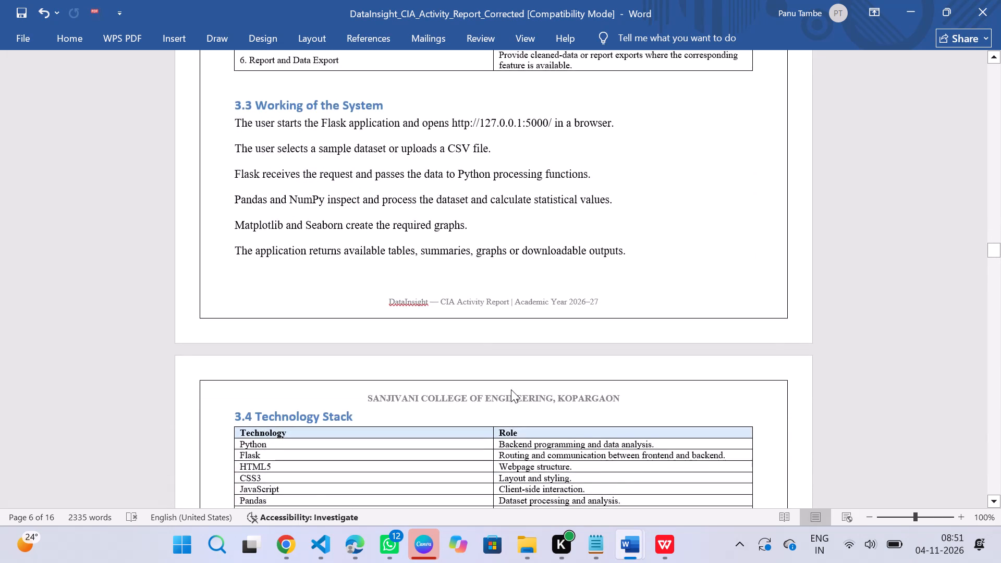
scroll(511, 389, down, 1)
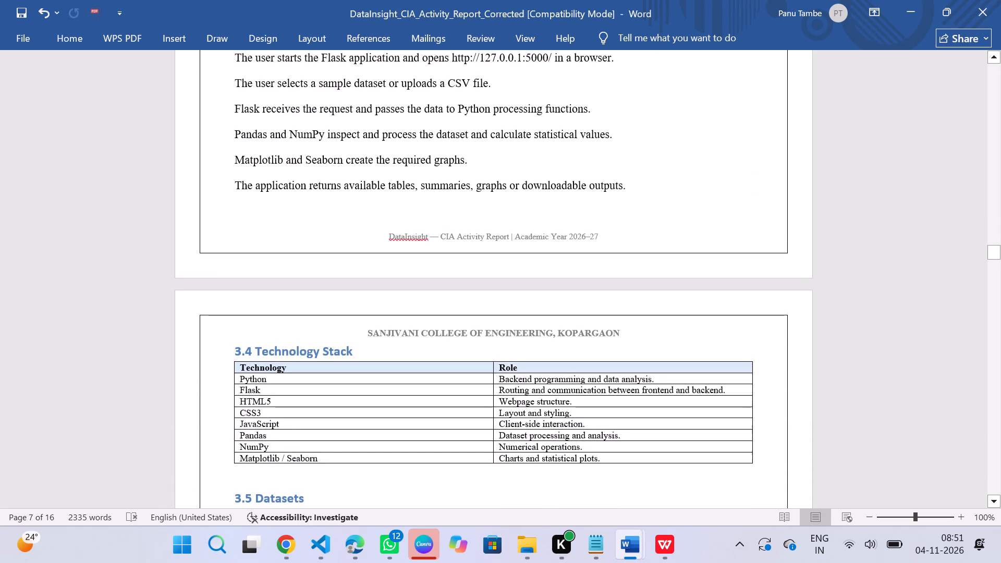
scroll(511, 389, down, 3)
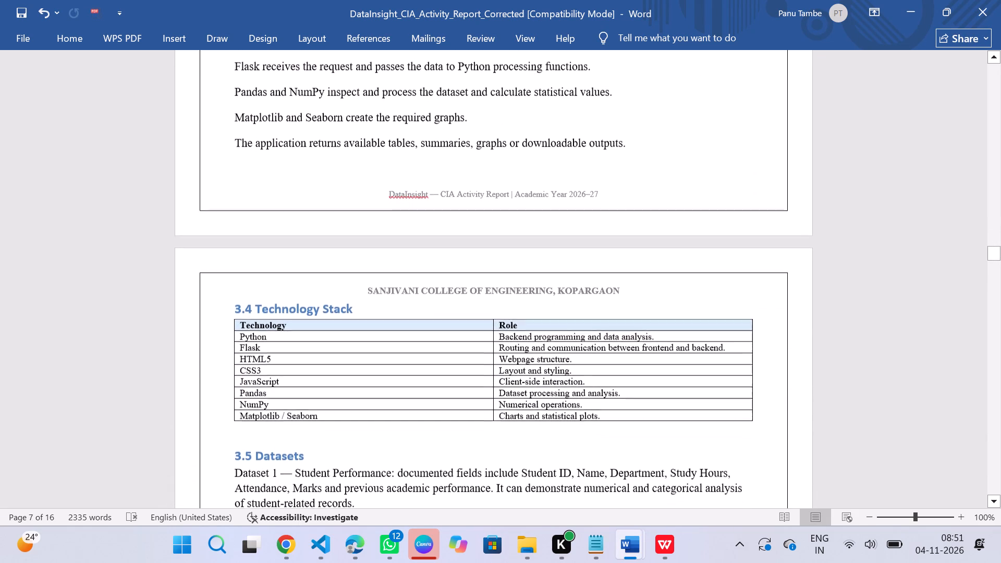
scroll(511, 389, down, 2)
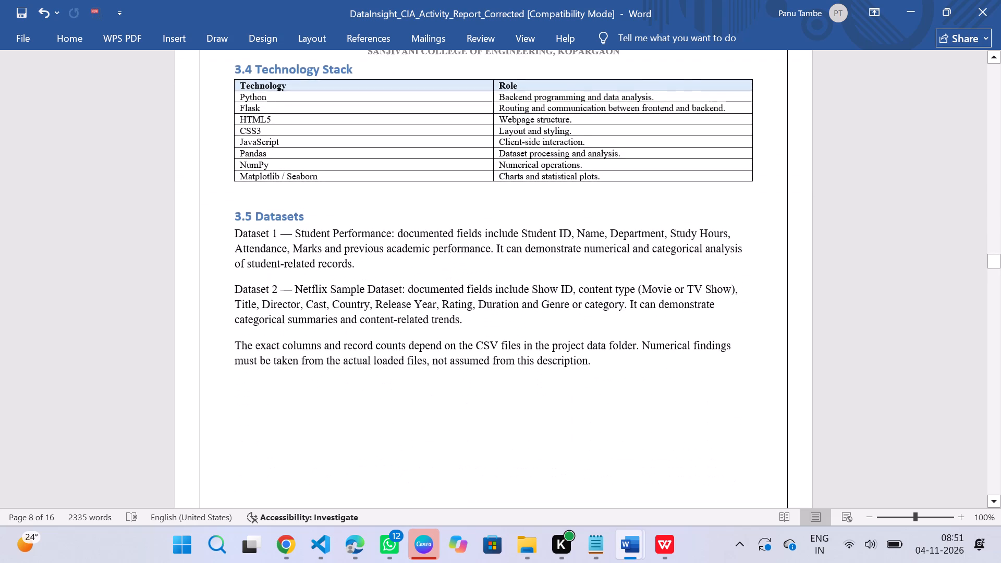
scroll(511, 389, down, 3)
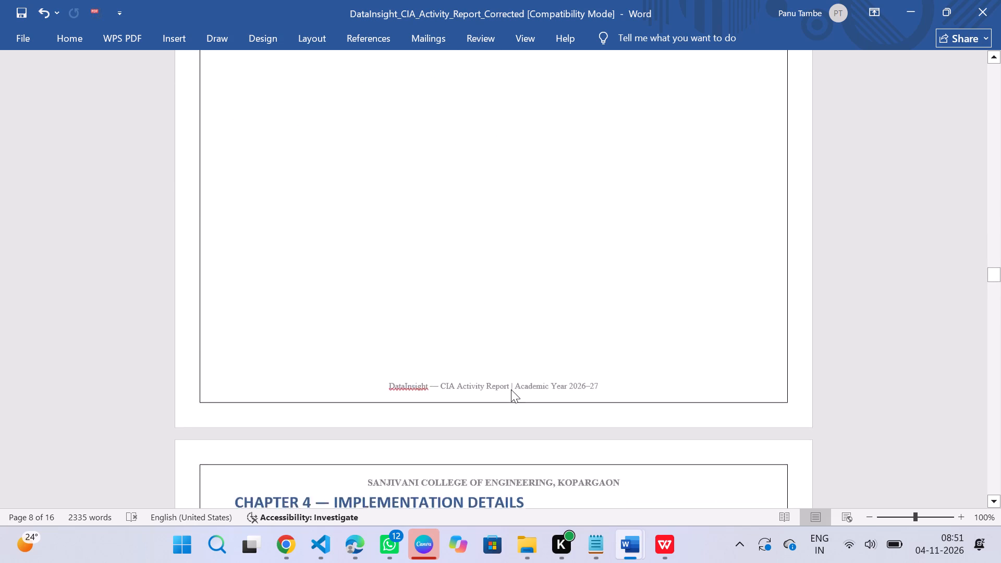
Review the report from Chapter 4 Implementation Details through the Chapter 5 figures and Chapter 6 to the last page.
scroll(511, 389, down, 1)
scroll(511, 389, up, 1)
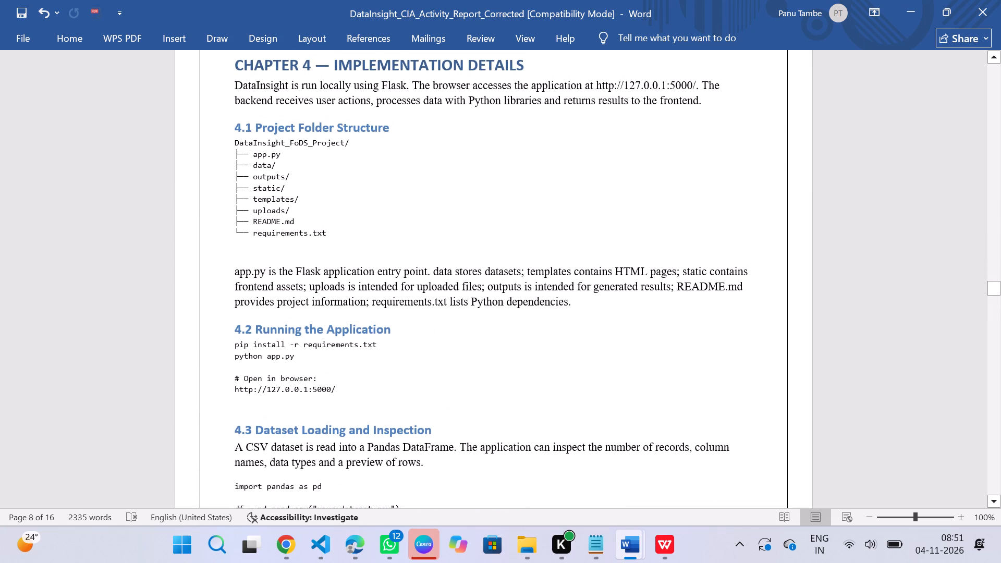
scroll(512, 383, down, 3)
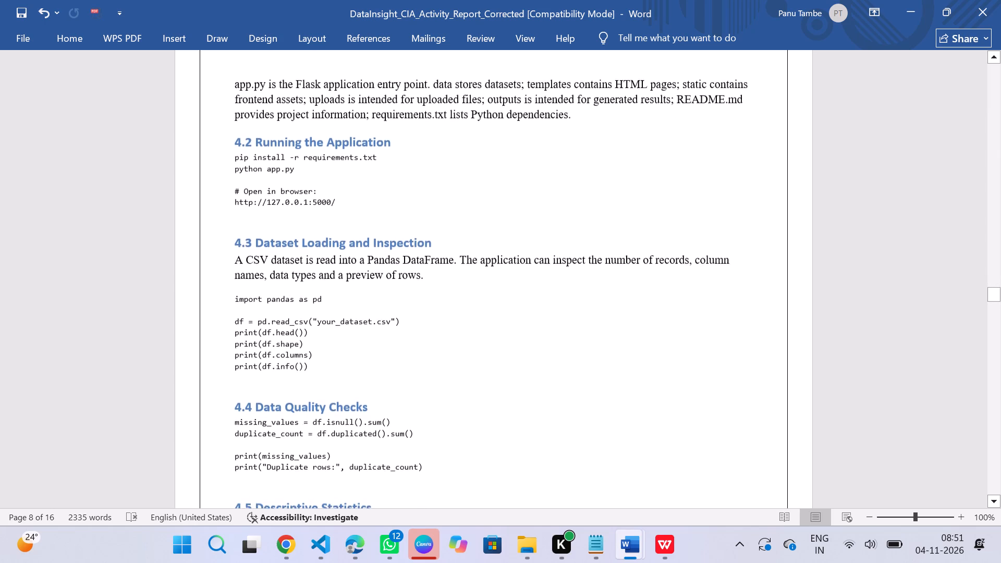
scroll(512, 383, down, 7)
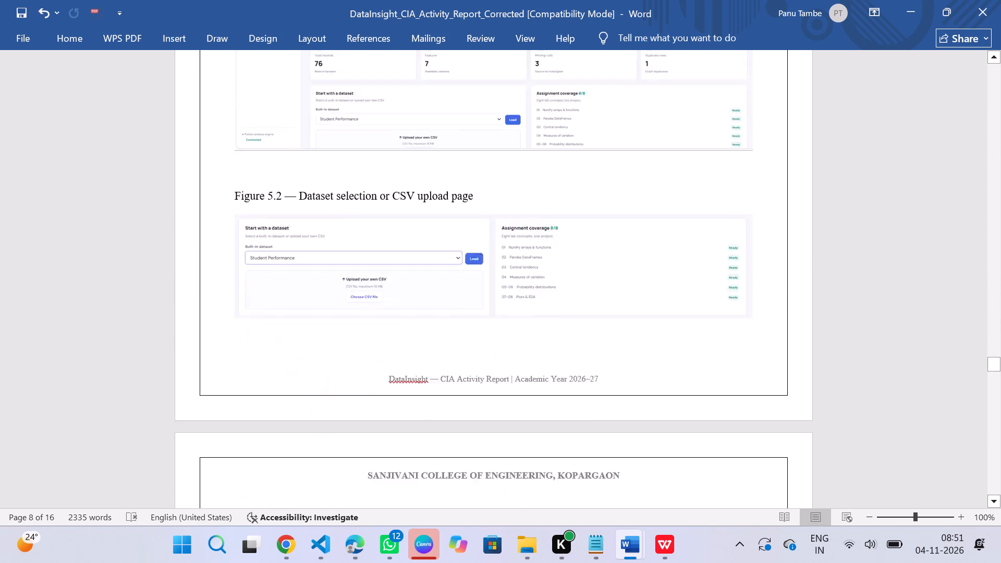
scroll(512, 383, down, 3)
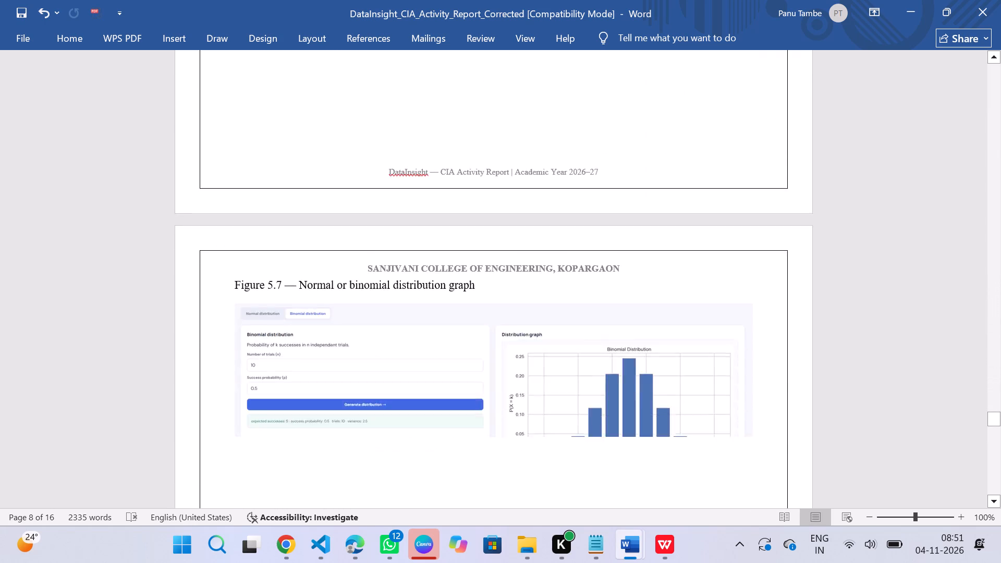
scroll(512, 383, down, 2)
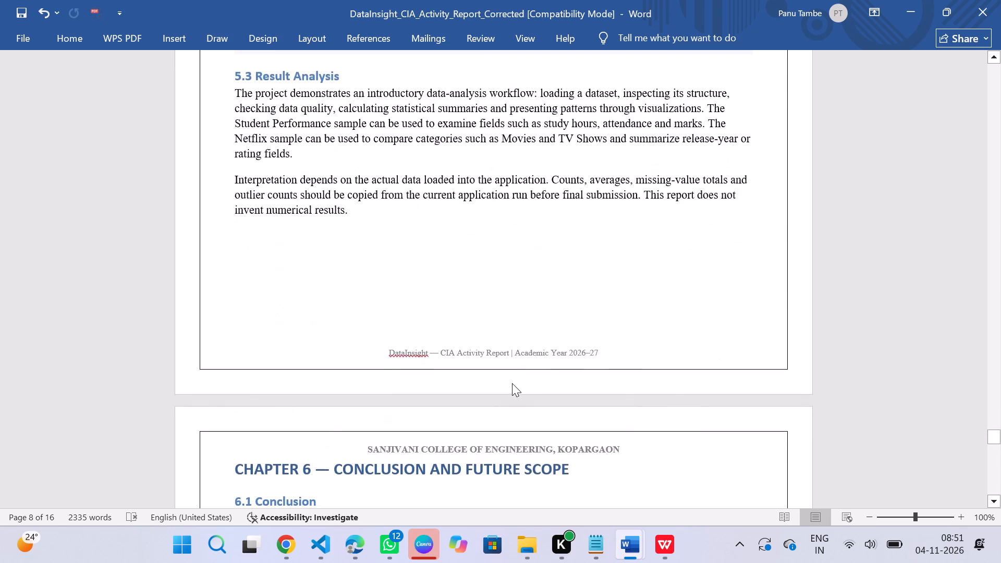
scroll(512, 383, down, 4)
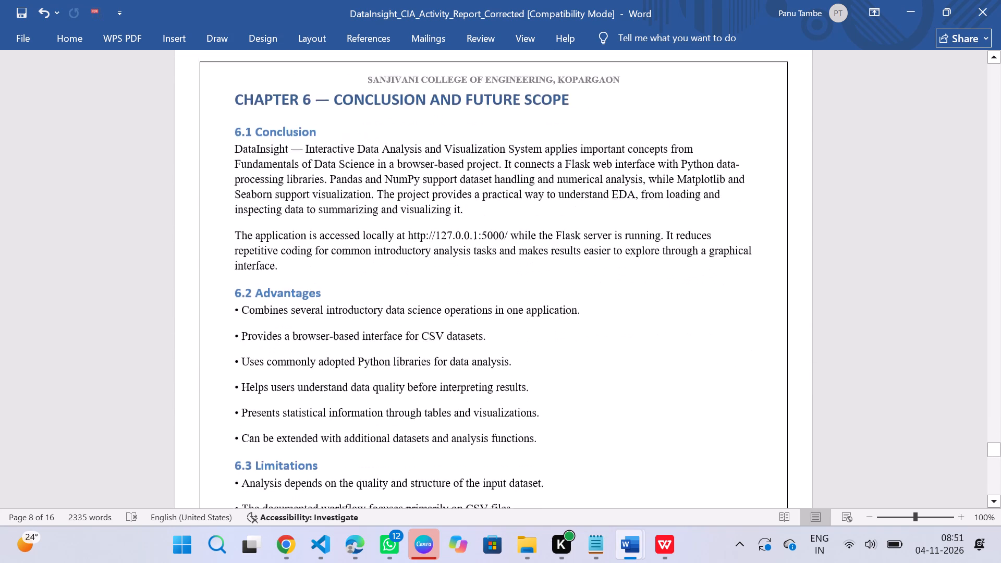
scroll(512, 383, down, 2)
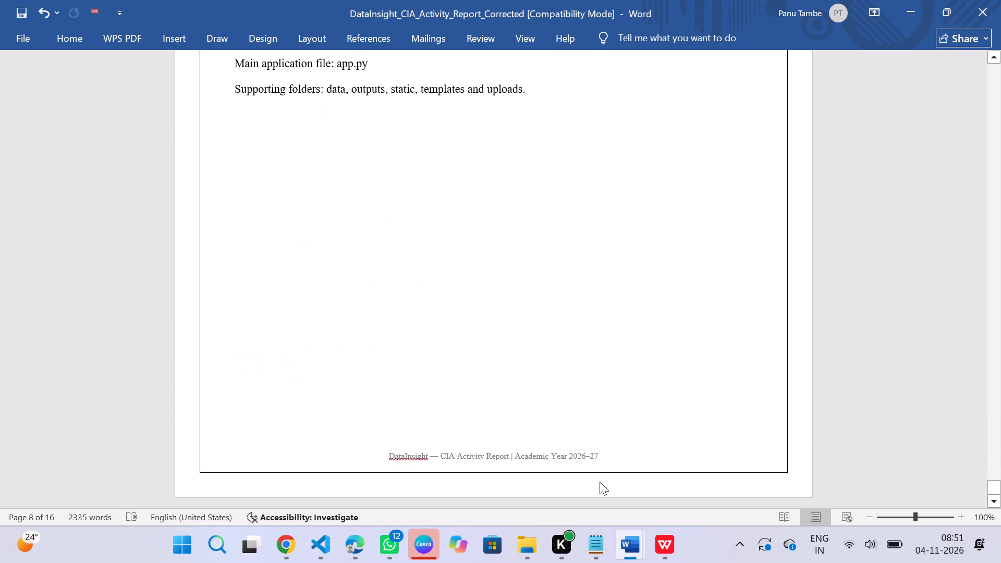
Look through Group4.docx in WPS Office up to its CONCLUSION, and compare with the REFERENCES and ANNEXURE page of the DataInsight report in Word.
click(654, 547)
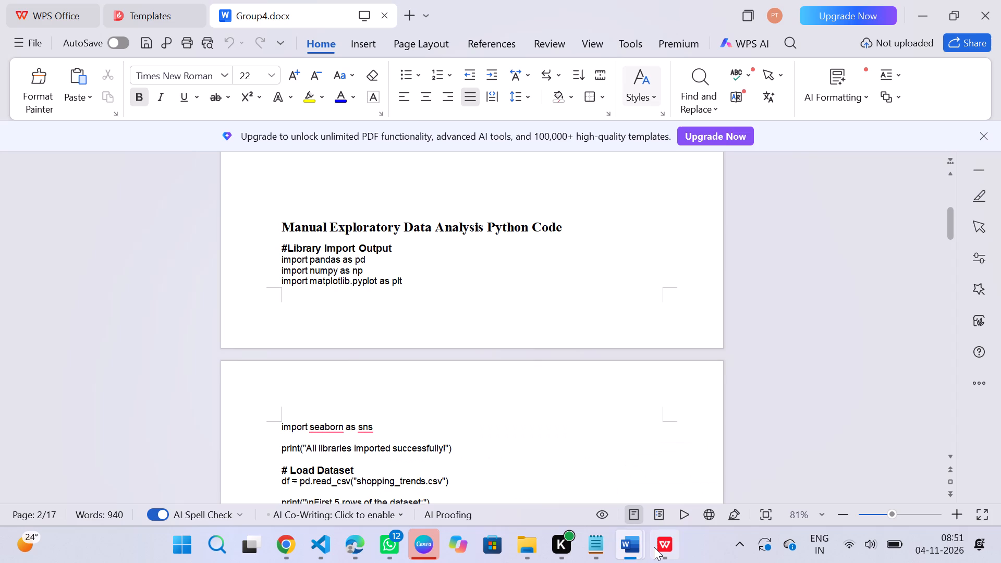
scroll(572, 444, down, 13)
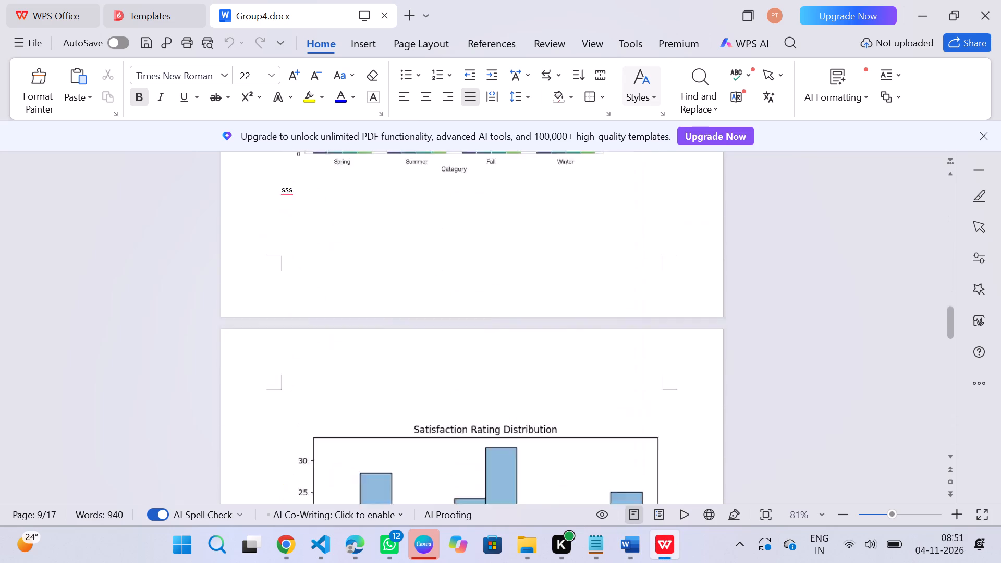
scroll(572, 444, down, 16)
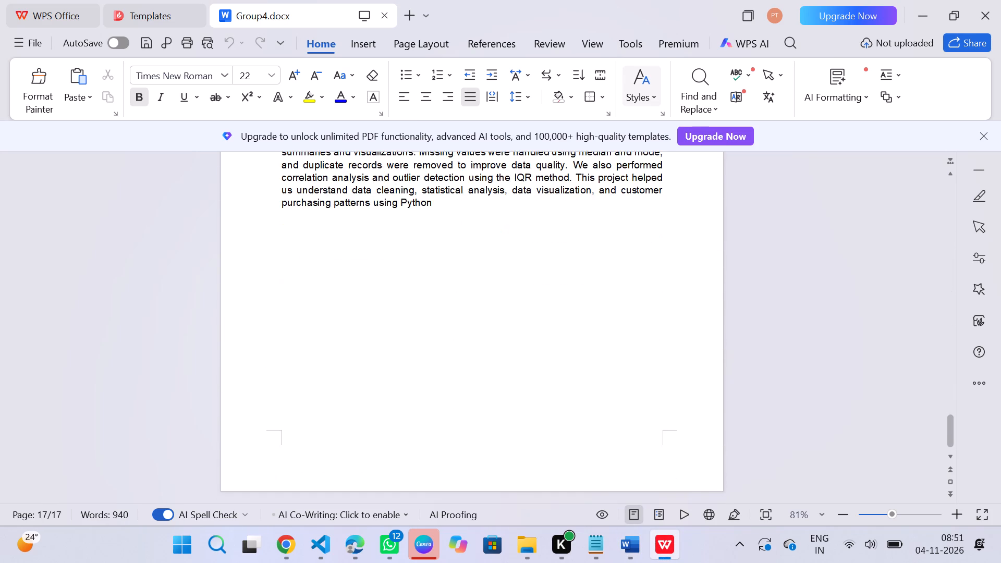
scroll(572, 444, up, 3)
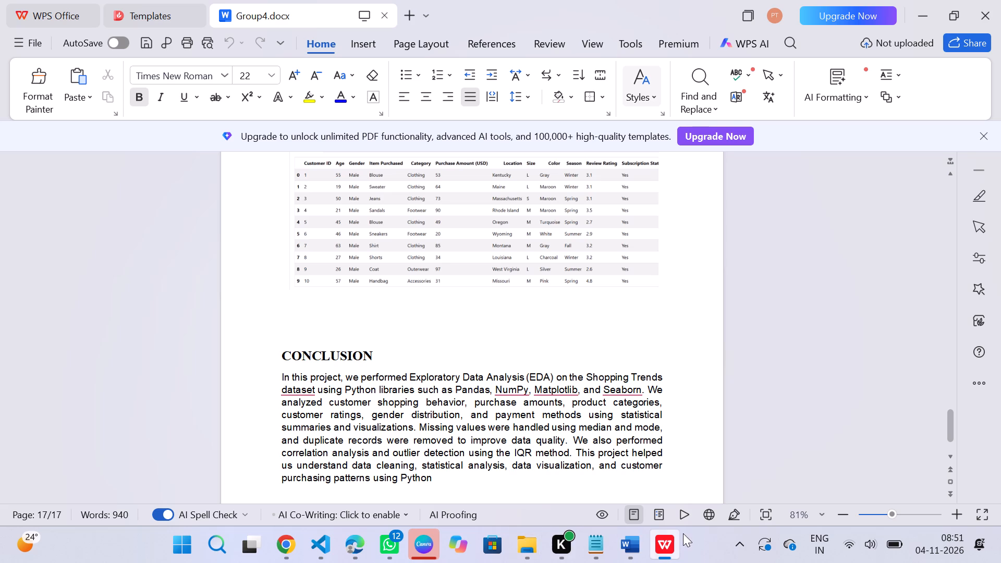
click(645, 549)
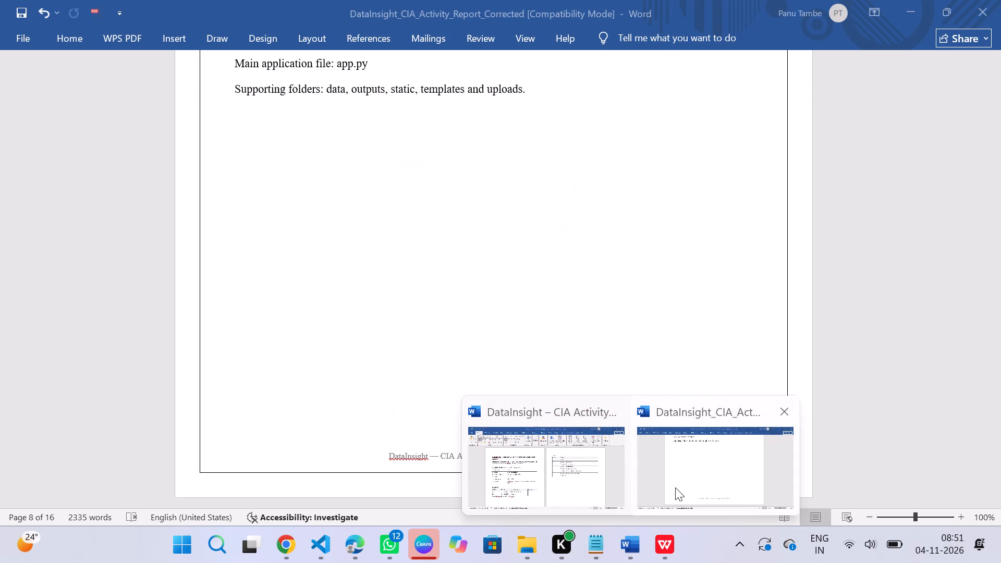
click(675, 487)
scroll(637, 390, up, 2)
scroll(637, 390, down, 1)
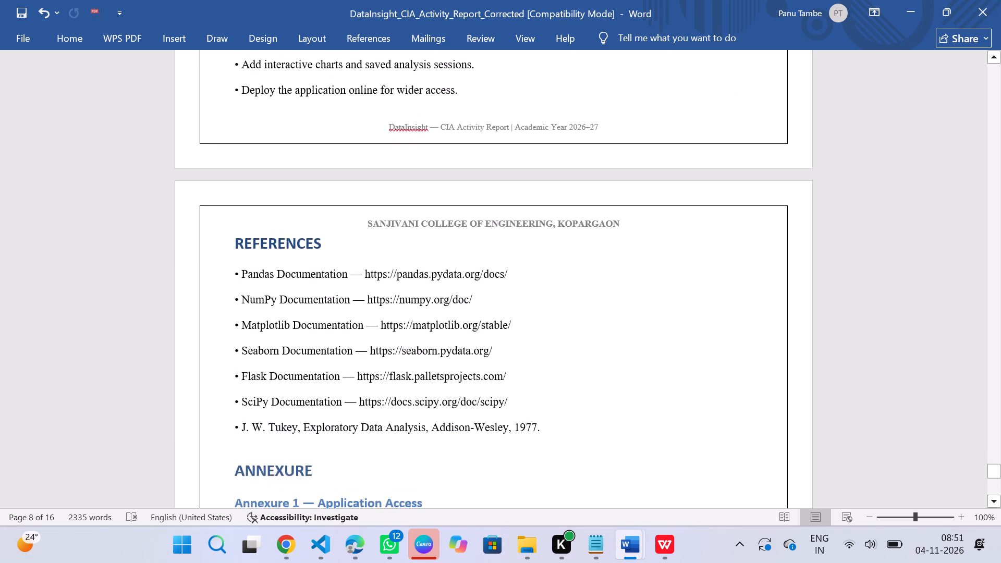
scroll(637, 390, down, 1)
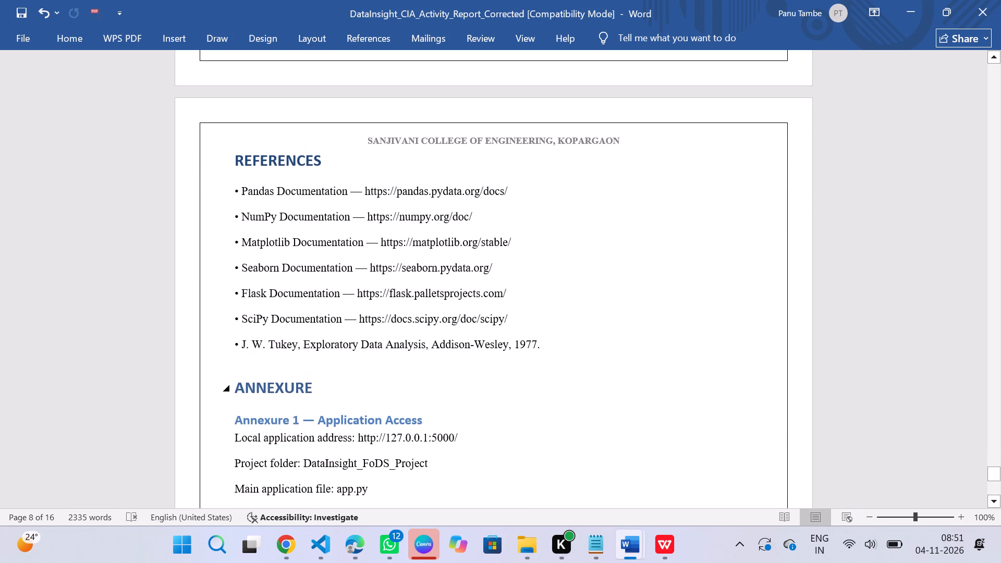
Save a copy of the report to the Desktop folder as a Word Document named "DataInsight_Report final", accepting the upgrade to the newest file format.
click(16, 31)
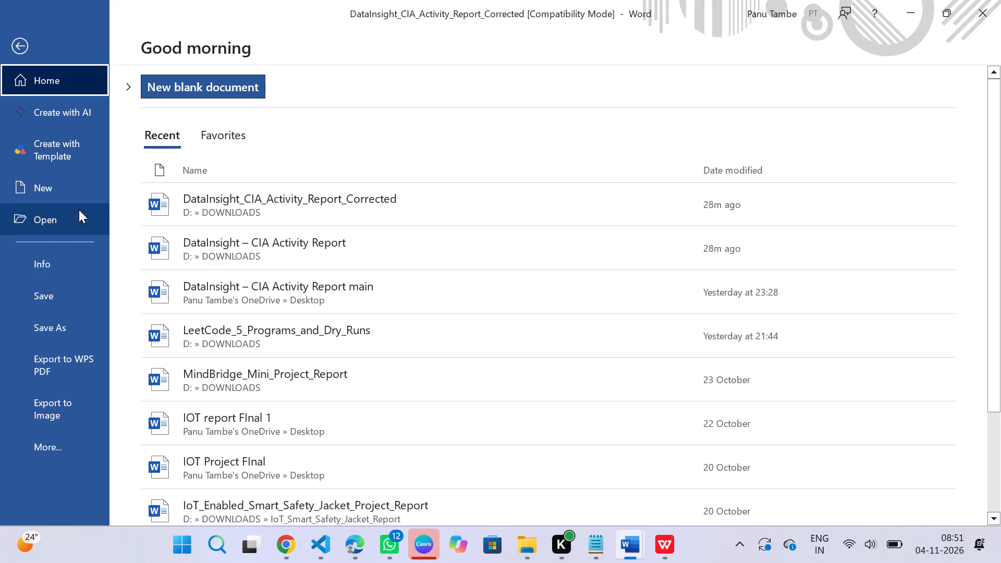
click(64, 316)
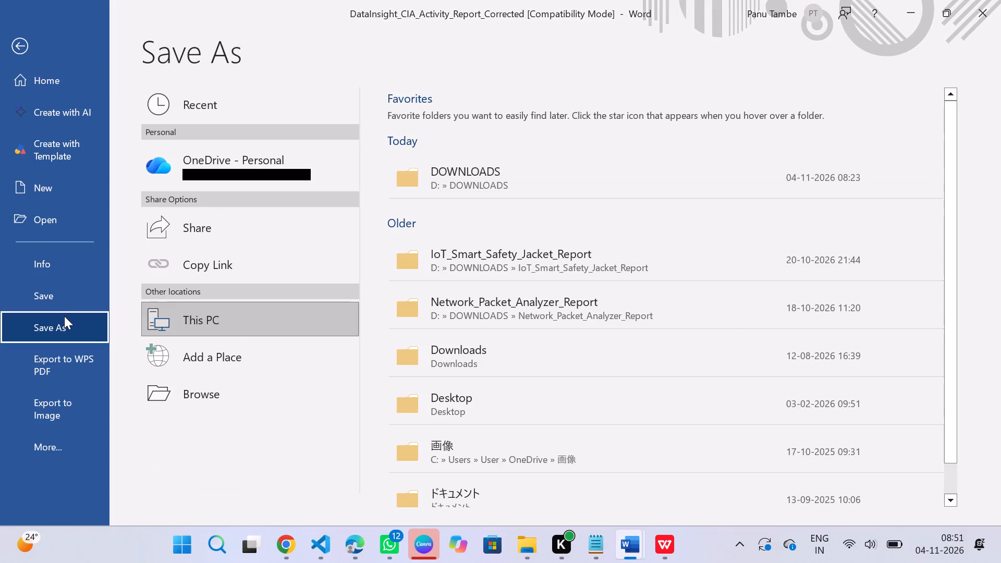
click(465, 395)
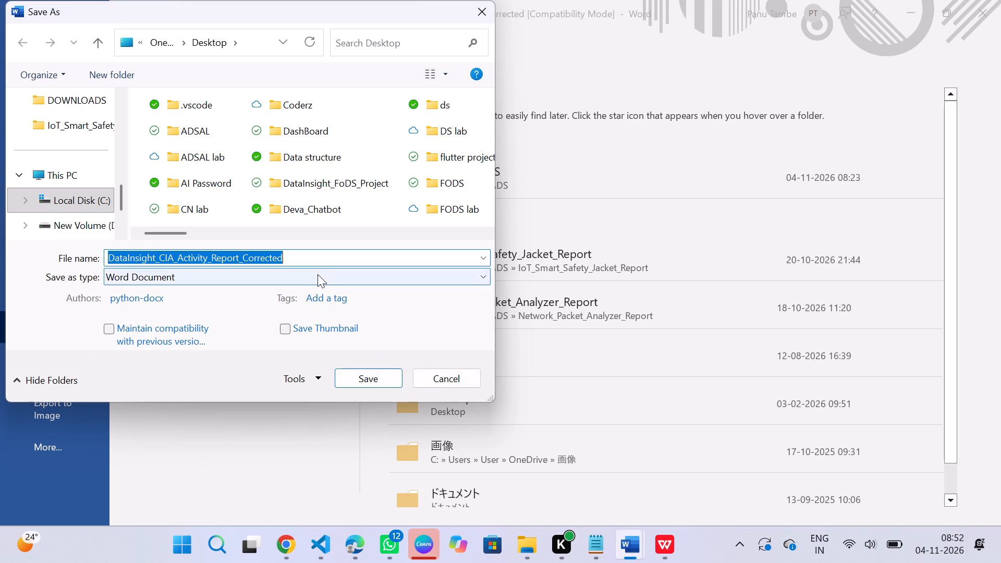
click(289, 260)
drag(289, 260, 160, 264)
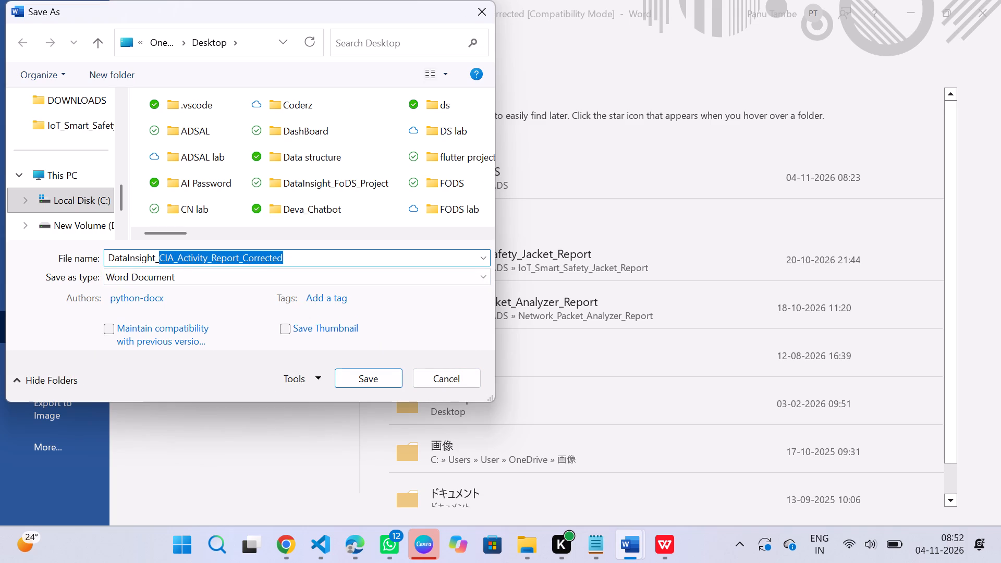
key(BackSpace)
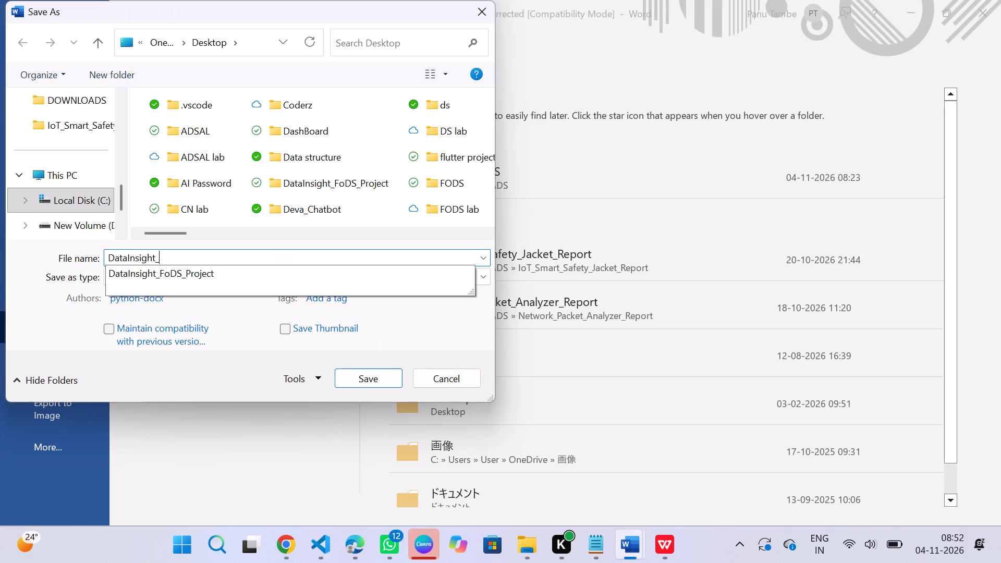
text(Report)
key(space)
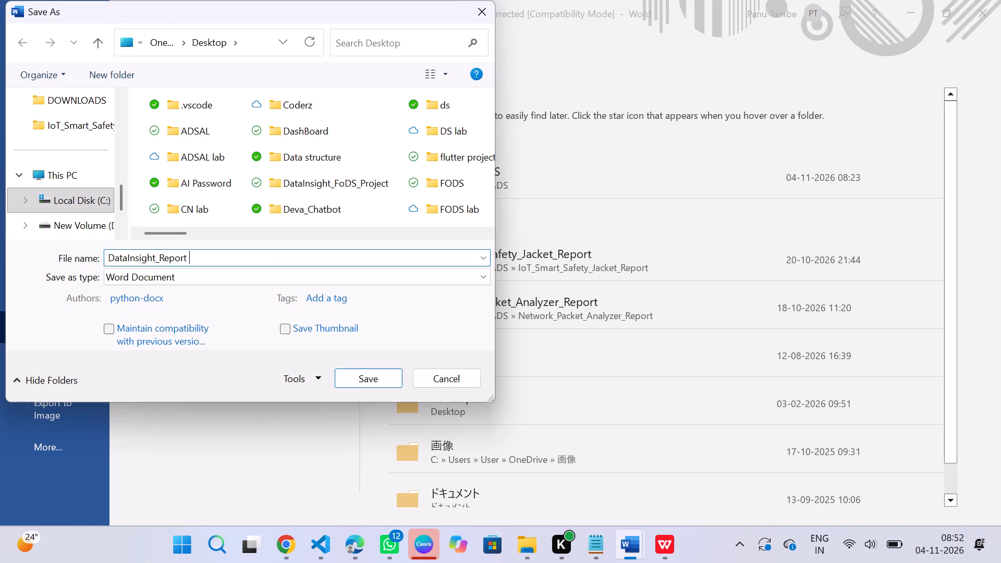
text(final)
key(Return)
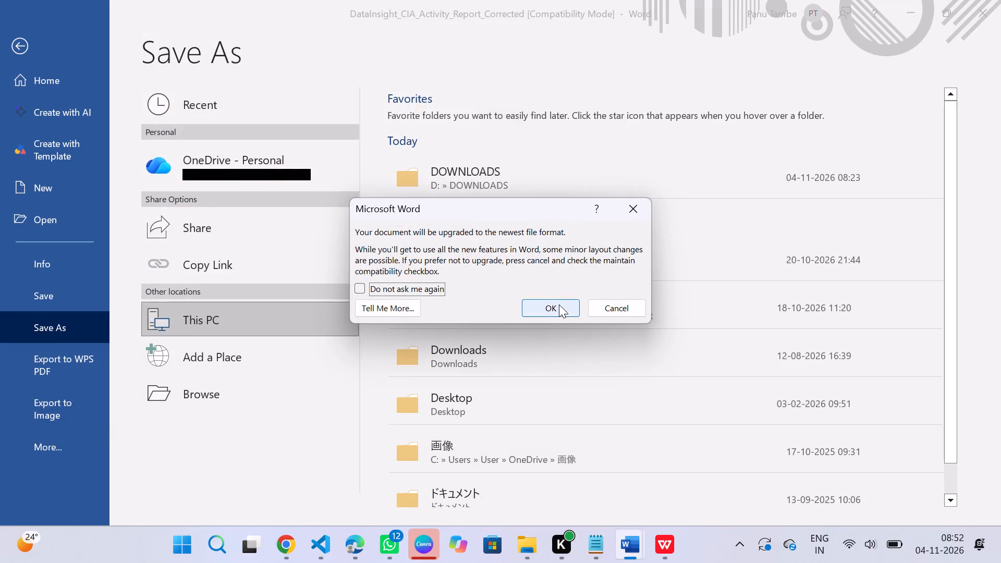
click(554, 319)
drag(554, 319, 549, 307)
click(549, 307)
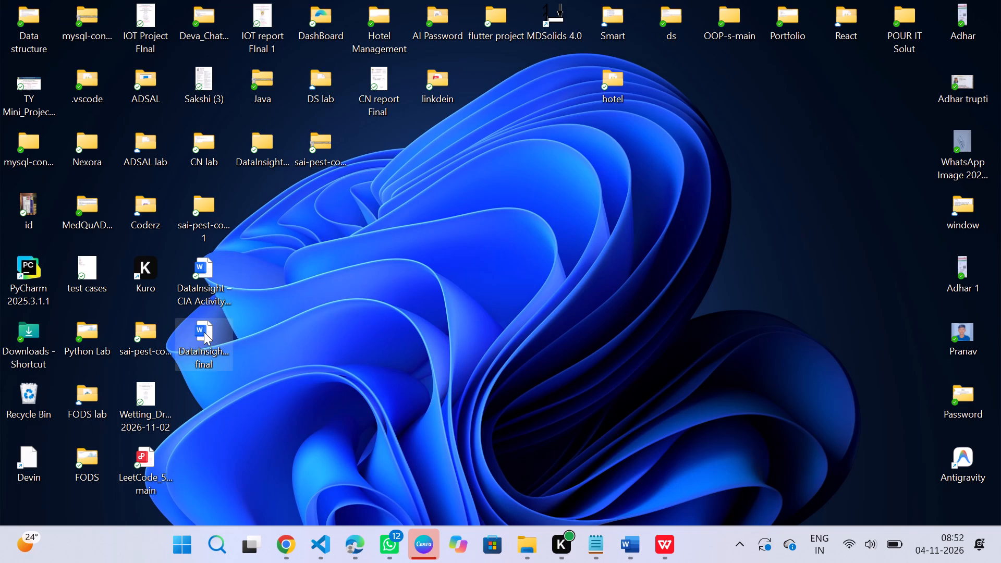
Select the DataInsight_Report final document on the Windows desktop and move it from its current spot.
right_click(204, 332)
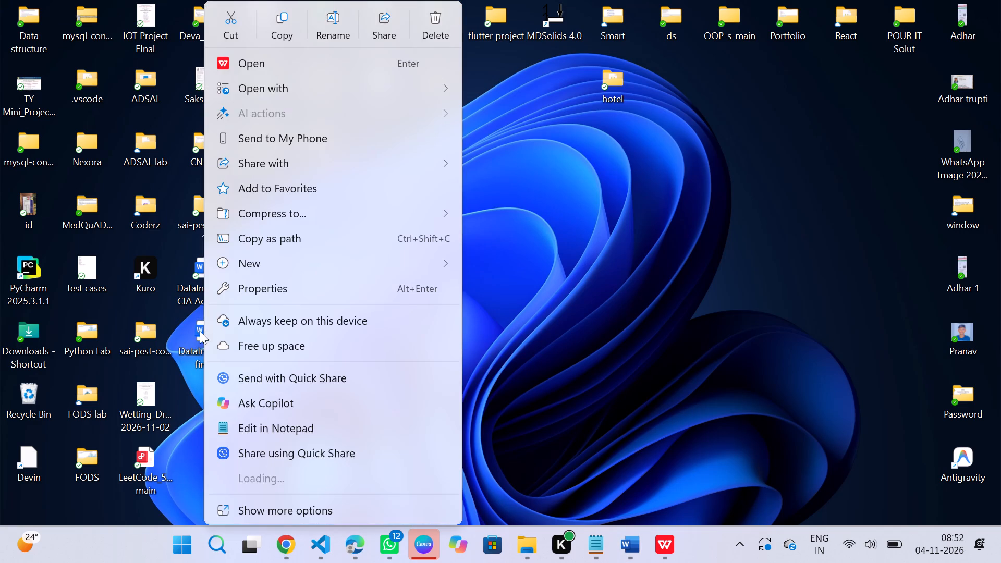
click(182, 311)
click(204, 328)
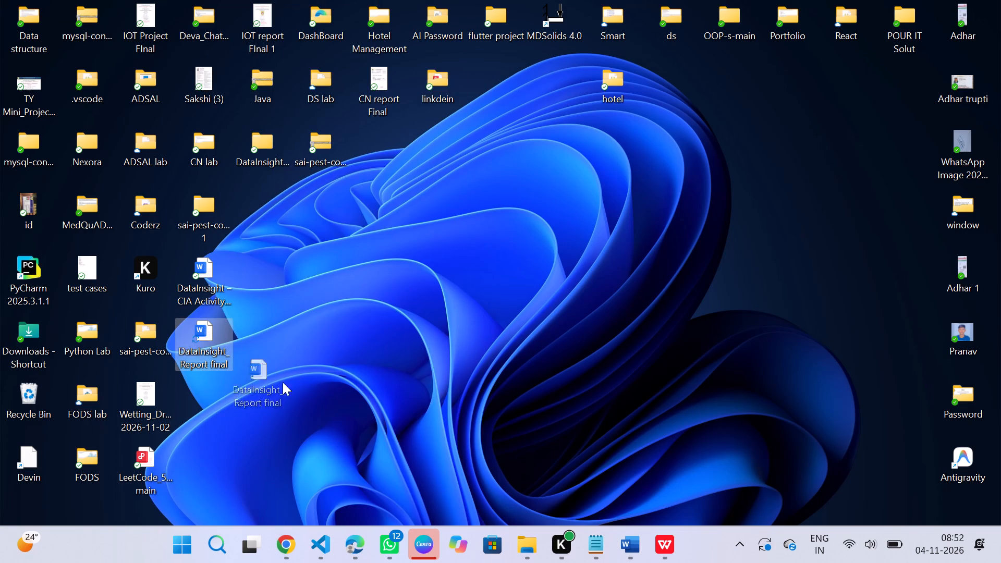
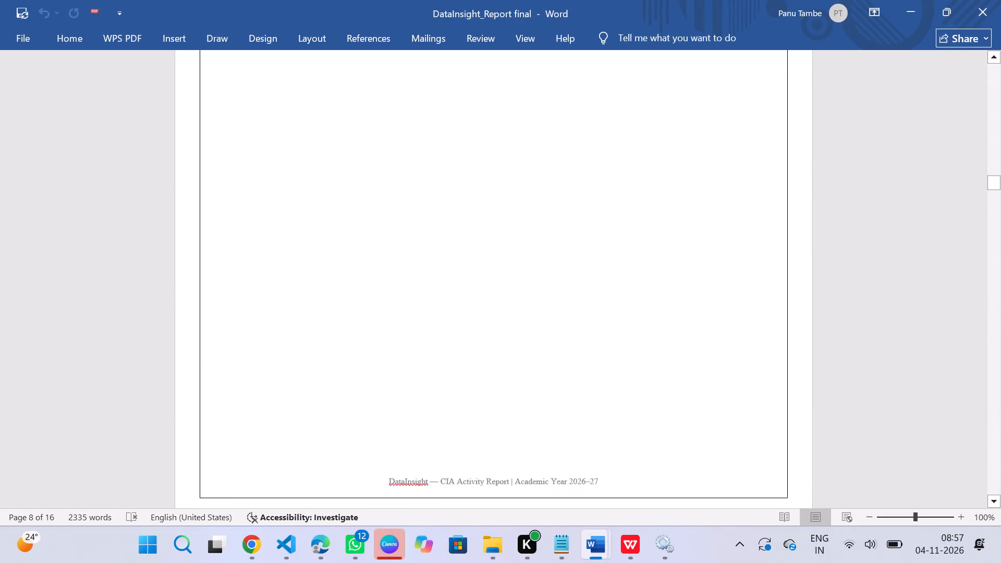
Review the opening pages of the saved DataInsight_Report final document in Word, including the index table and the title page's student details.
scroll(662, 437, up, 8)
scroll(662, 437, up, 15)
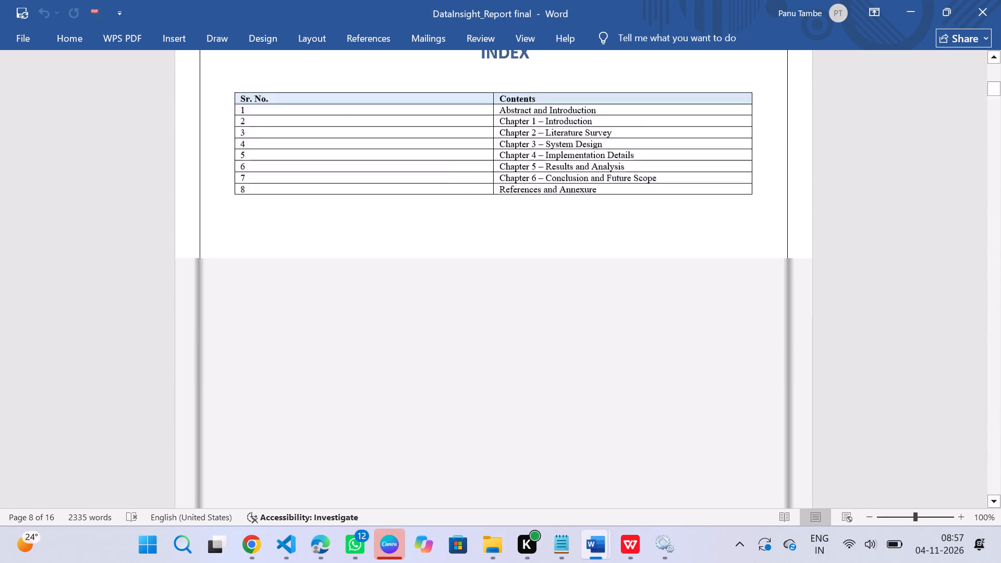
scroll(662, 437, up, 1)
scroll(662, 437, down, 3)
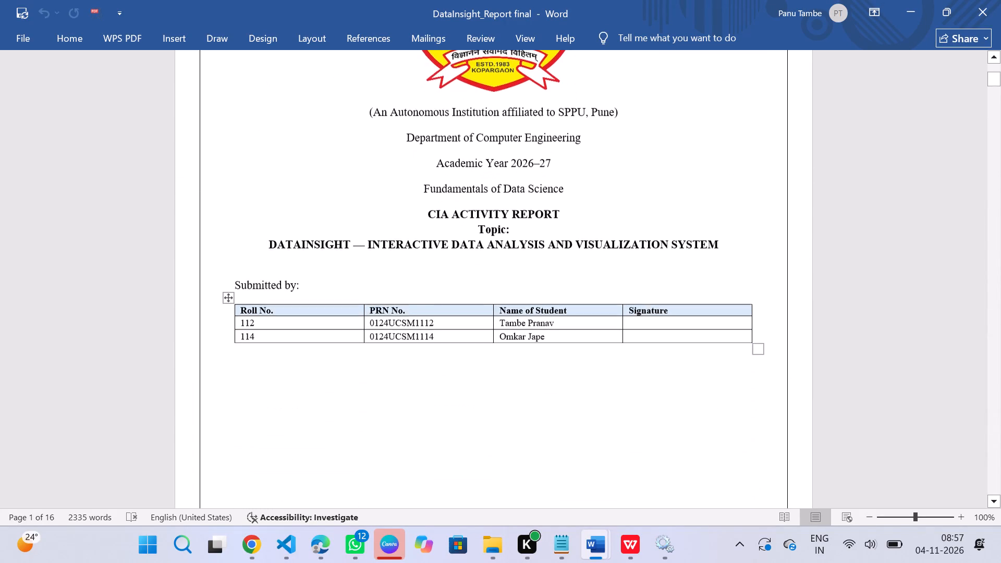
scroll(662, 437, down, 1)
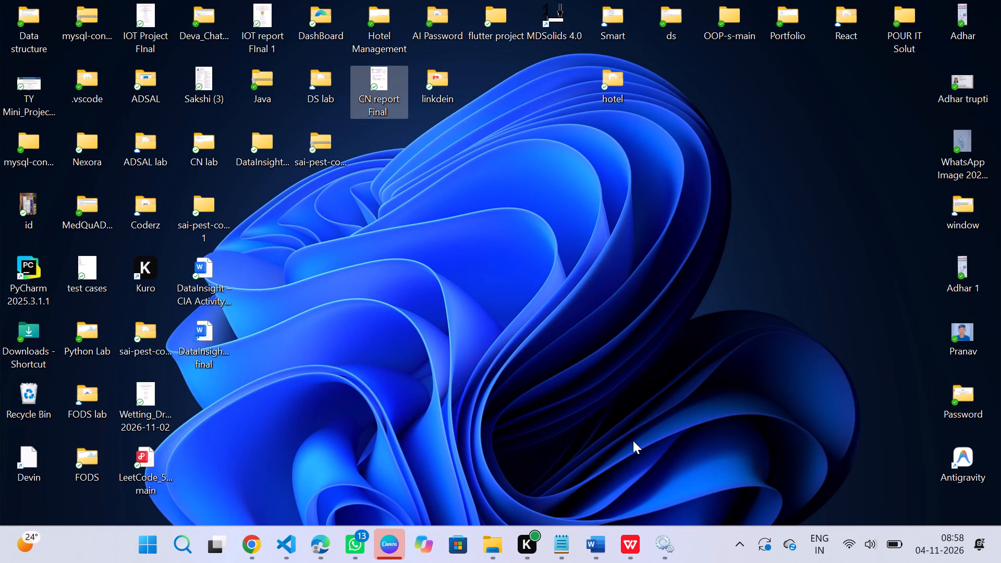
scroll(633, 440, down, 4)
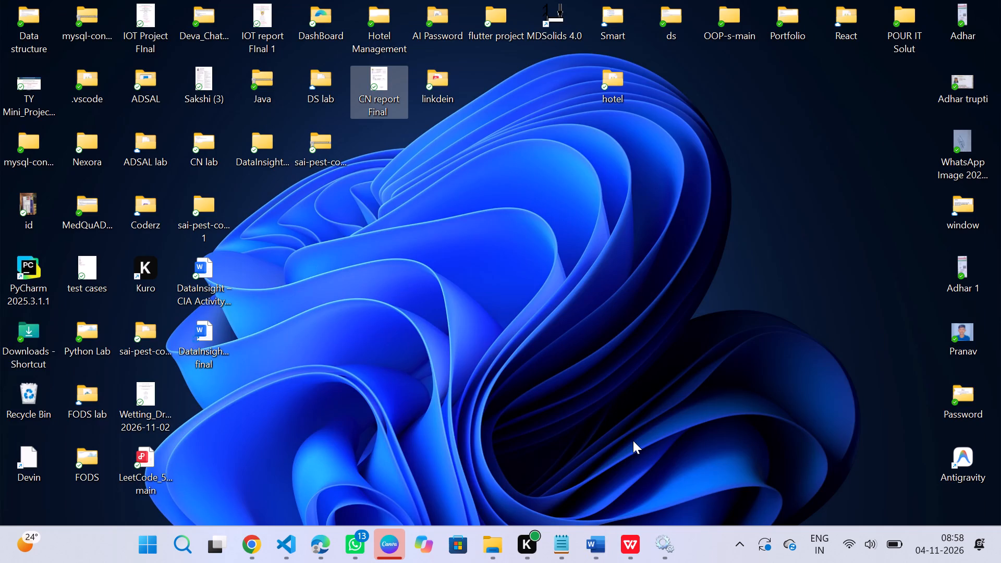